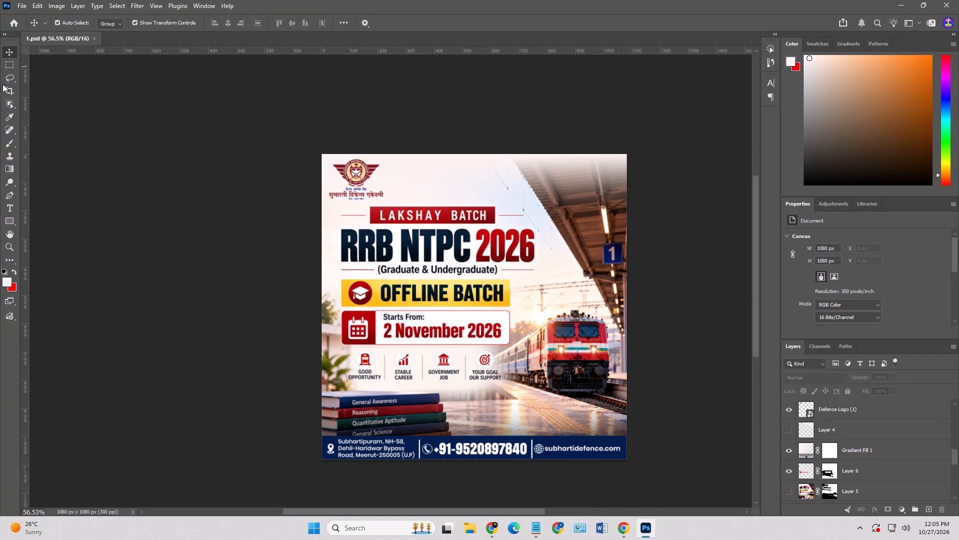
Create a new blank 1080 x 1080 px document at 300 pixels/inch, RGB Color 16 bit, with a white background.
{"action": "left_click", "coordinate": [16, 7]}
{"action": "left_click", "coordinate": [24, 16]}
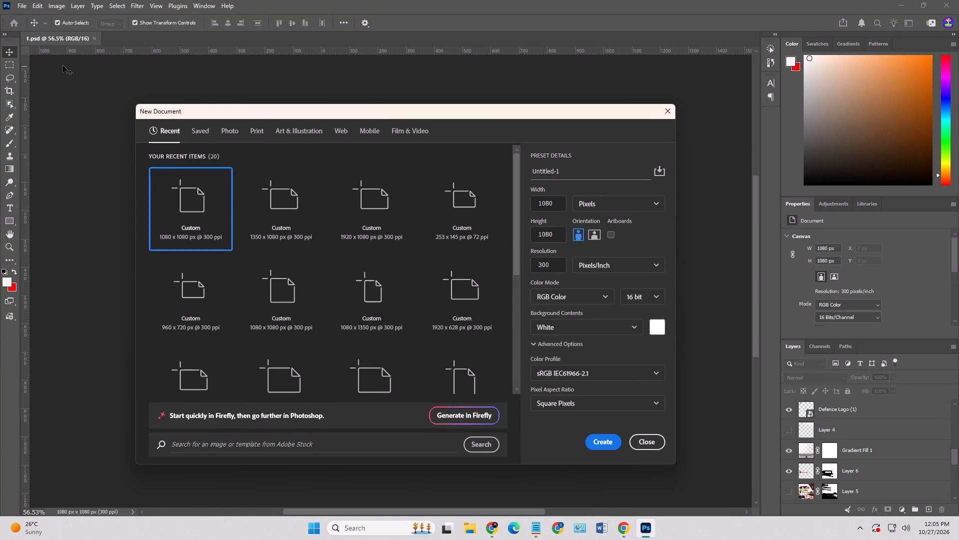
{"action": "left_click", "coordinate": [601, 446]}
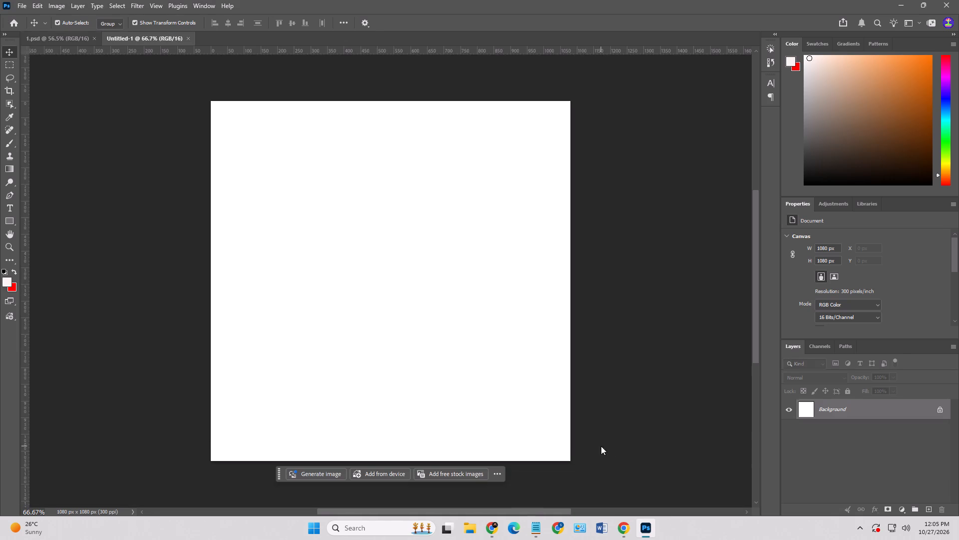
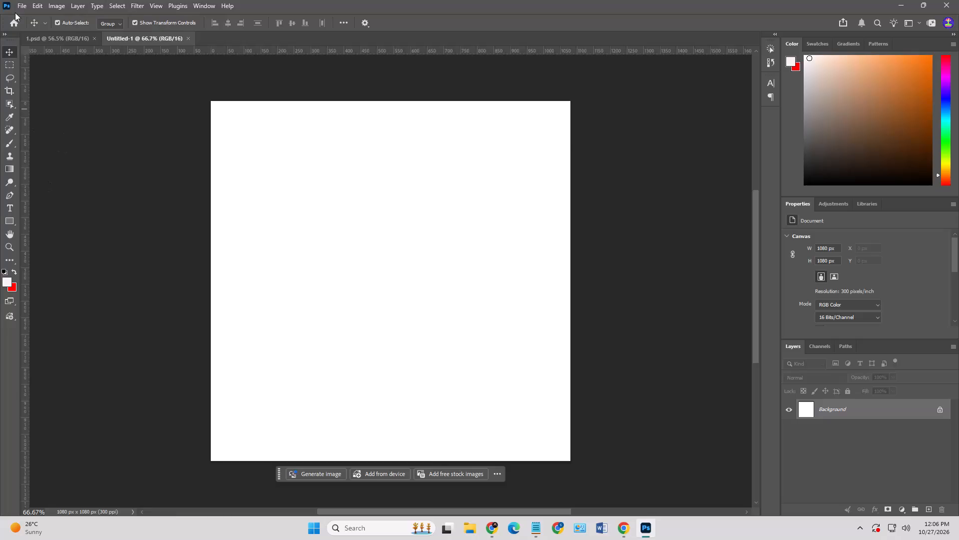
Create a new blank 1920 x 1080 px document at 300 pixels/inch, RGB Color 8 bit, with a white background.
{"action": "left_click", "coordinate": [15, 8]}
{"action": "left_click", "coordinate": [22, 18]}
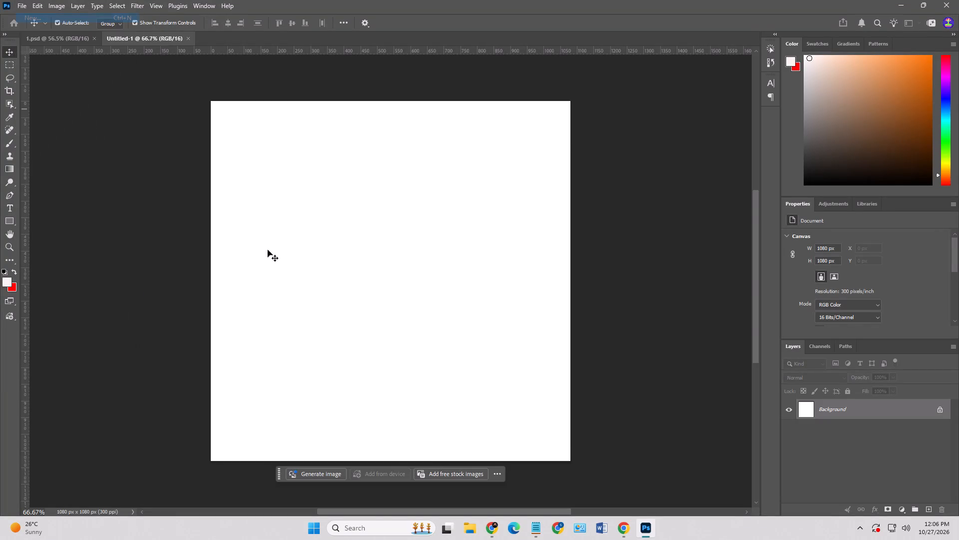
{"action": "left_click", "coordinate": [365, 237]}
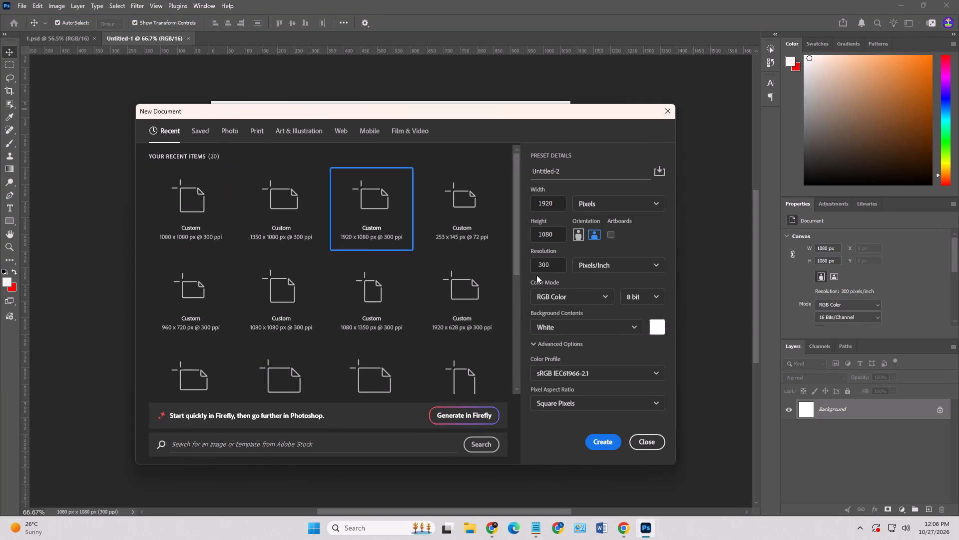
{"action": "left_click", "coordinate": [597, 441]}
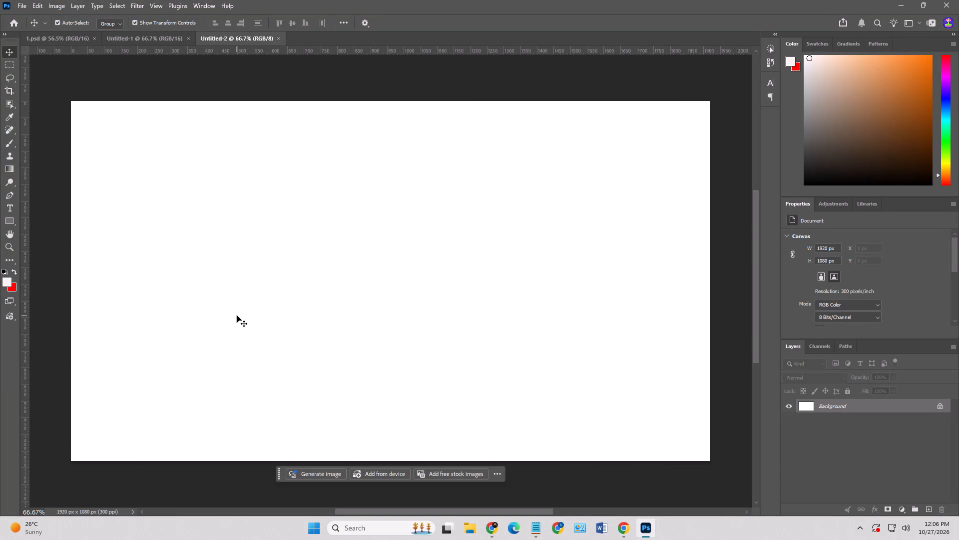
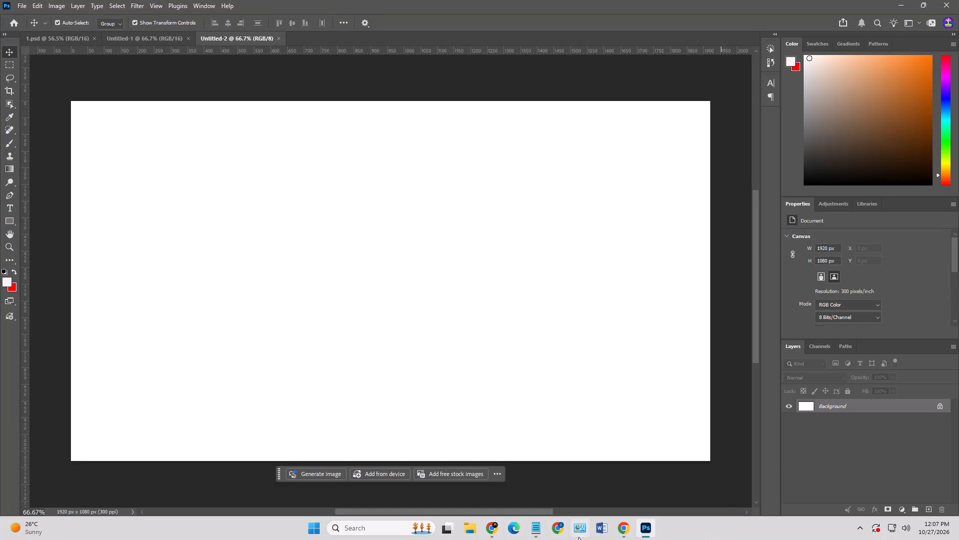
Switch to Chrome and search Pinterest for "indian army walpepar 4k laptop".
{"action": "left_click", "coordinate": [621, 530]}
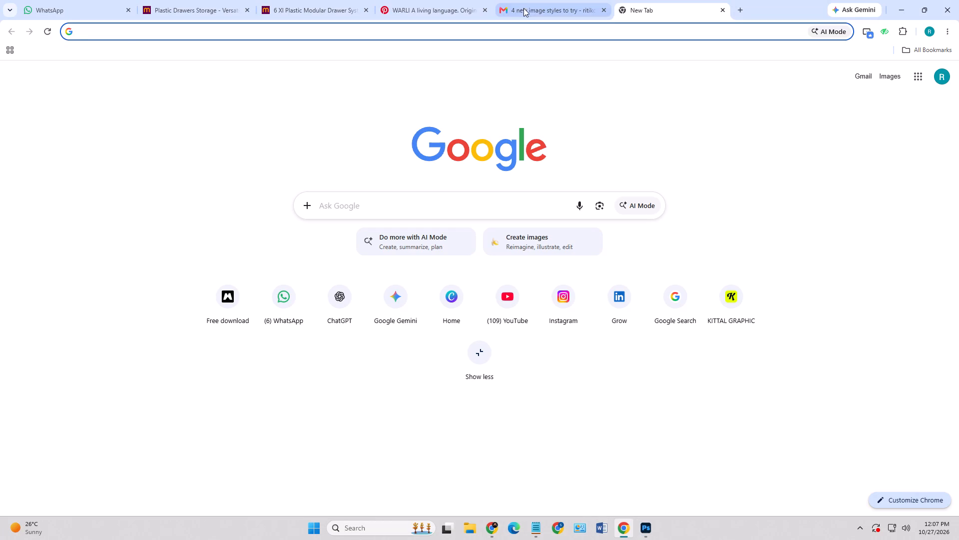
{"action": "left_click", "coordinate": [448, 0]}
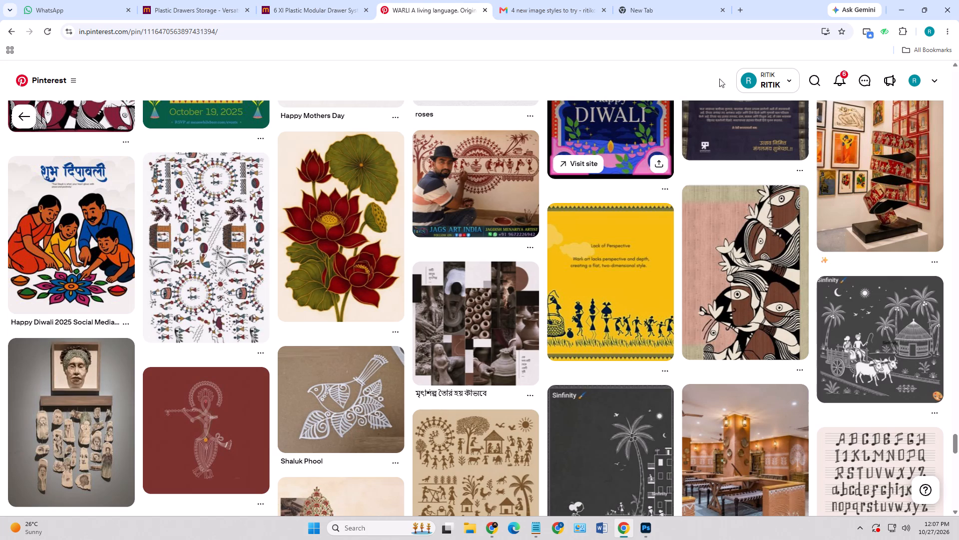
{"action": "left_click", "coordinate": [808, 77]}
{"action": "left_click", "coordinate": [392, 80]}
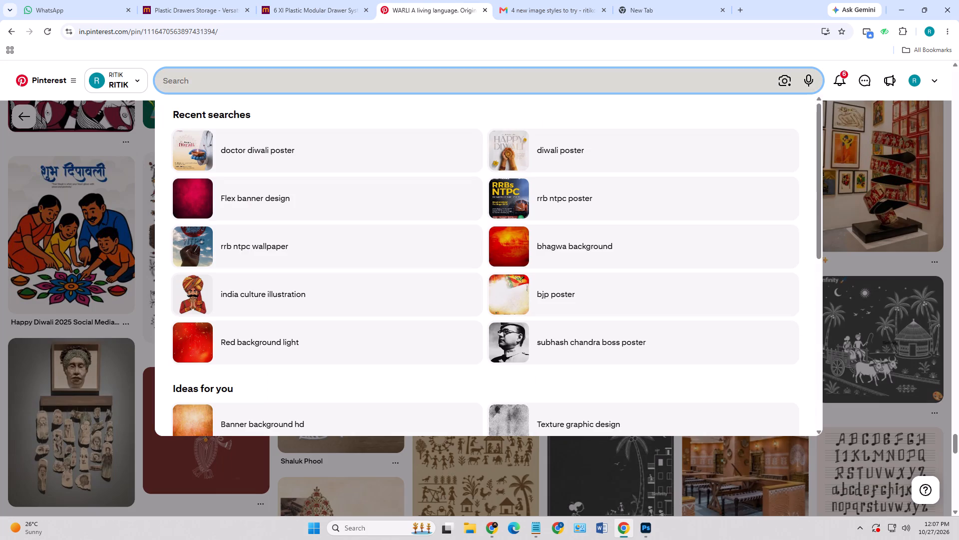
{"action": "type", "text": "indian army"}
{"action": "key", "text": "space"}
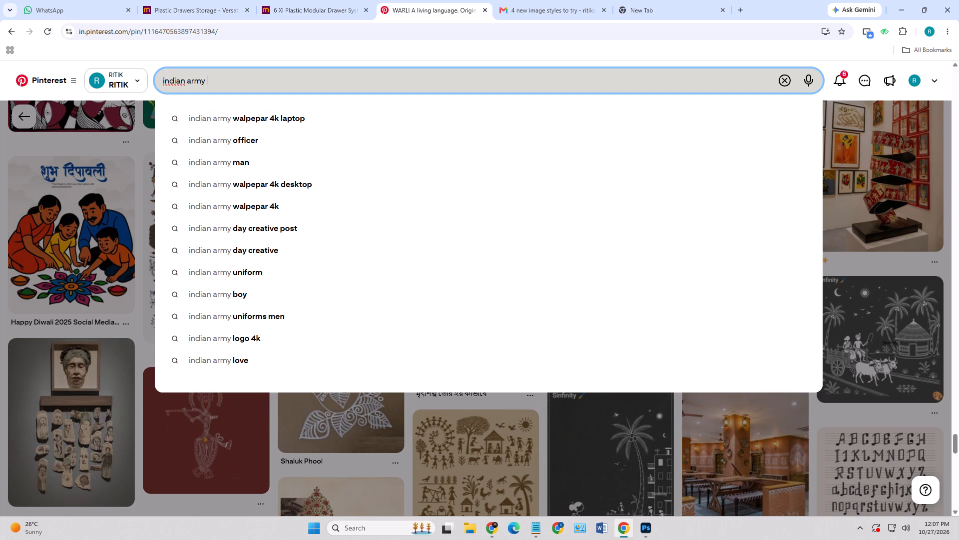
{"action": "key", "text": "Down"}
{"action": "key", "text": "Down"}
{"action": "key", "text": "Up"}
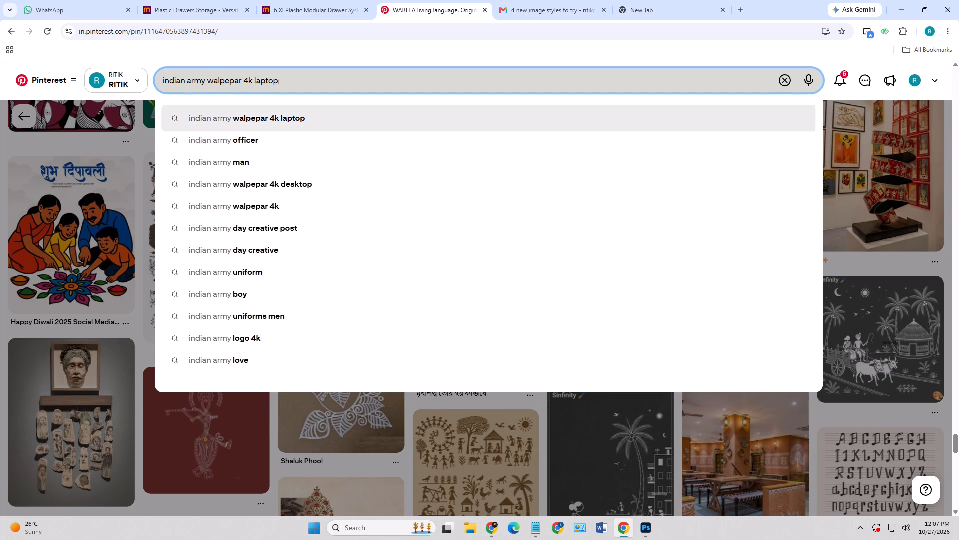
{"action": "key", "text": "Return"}
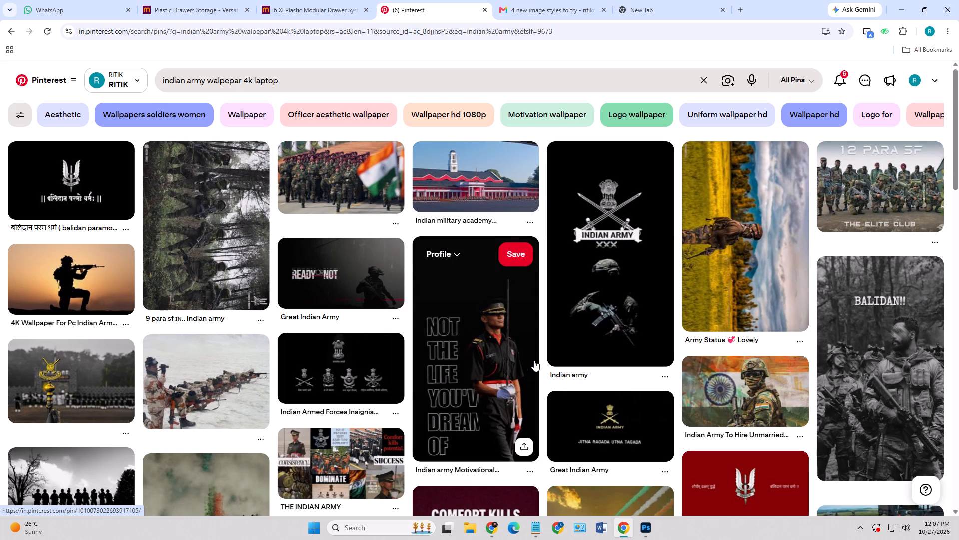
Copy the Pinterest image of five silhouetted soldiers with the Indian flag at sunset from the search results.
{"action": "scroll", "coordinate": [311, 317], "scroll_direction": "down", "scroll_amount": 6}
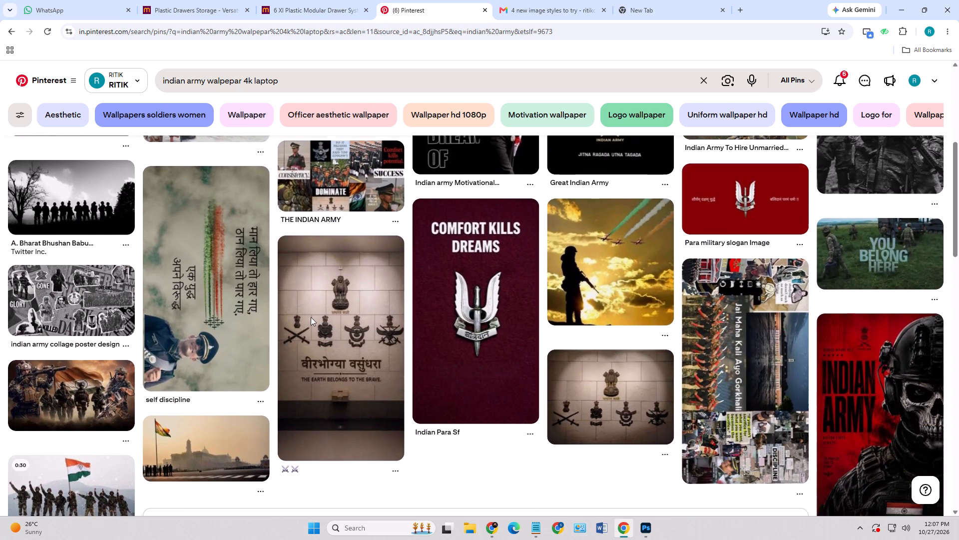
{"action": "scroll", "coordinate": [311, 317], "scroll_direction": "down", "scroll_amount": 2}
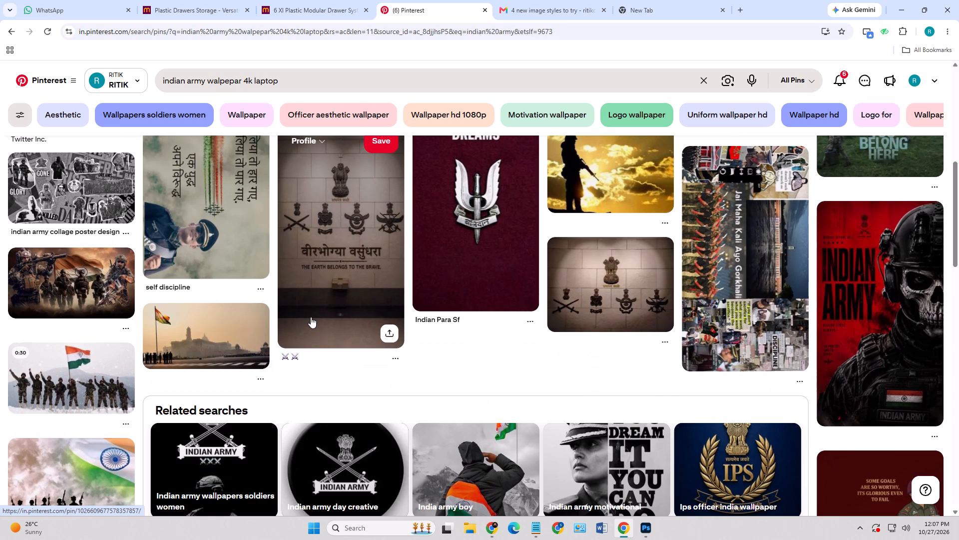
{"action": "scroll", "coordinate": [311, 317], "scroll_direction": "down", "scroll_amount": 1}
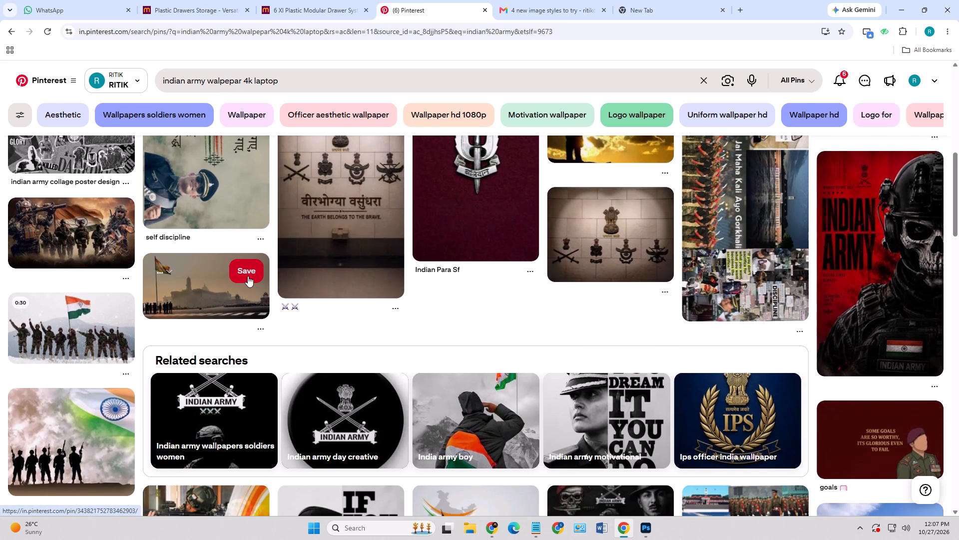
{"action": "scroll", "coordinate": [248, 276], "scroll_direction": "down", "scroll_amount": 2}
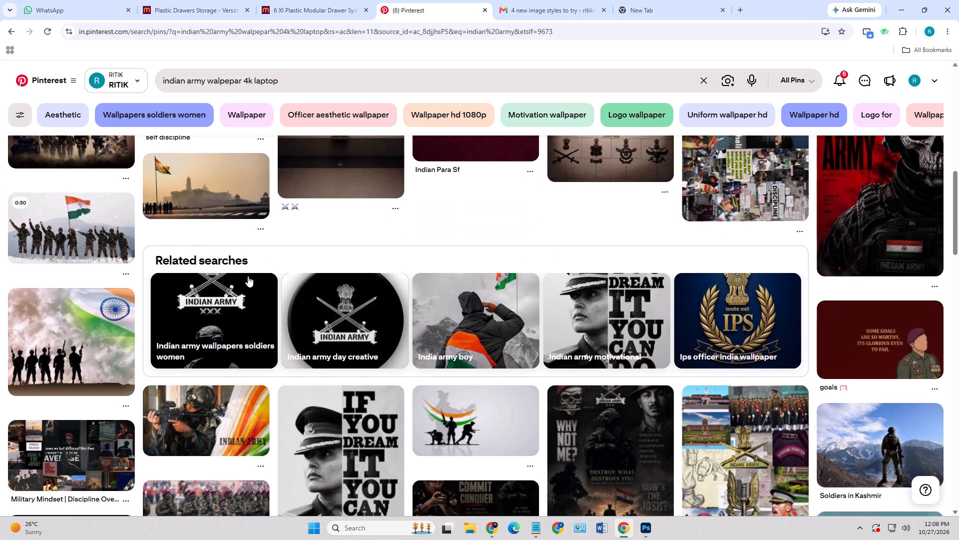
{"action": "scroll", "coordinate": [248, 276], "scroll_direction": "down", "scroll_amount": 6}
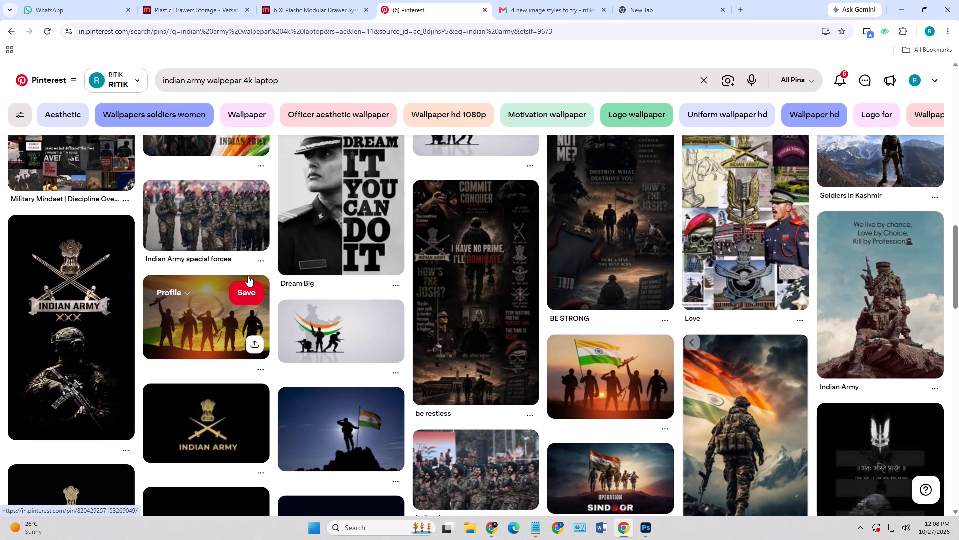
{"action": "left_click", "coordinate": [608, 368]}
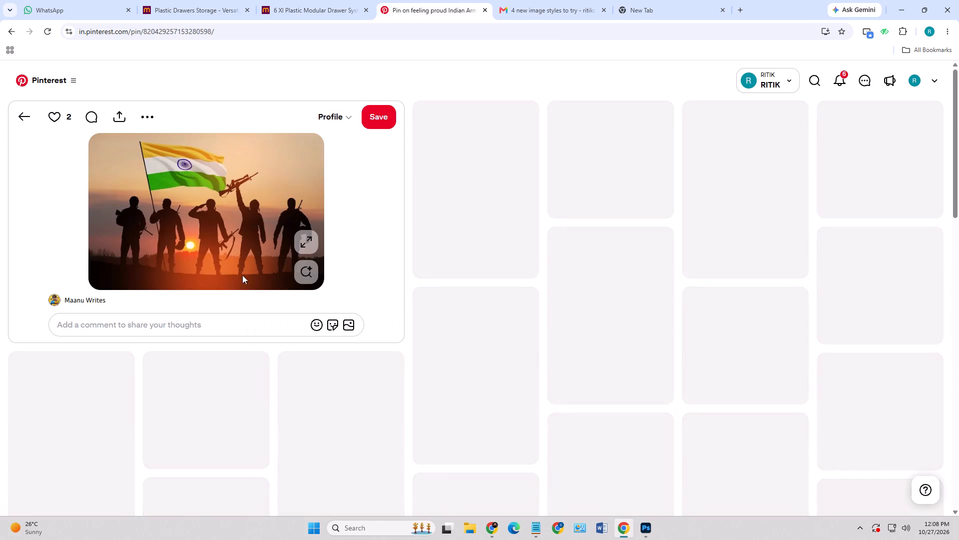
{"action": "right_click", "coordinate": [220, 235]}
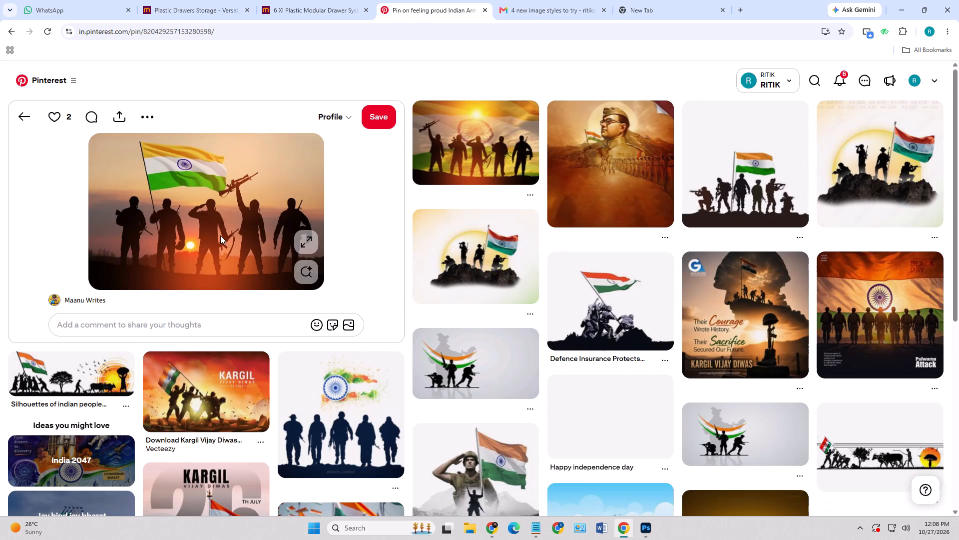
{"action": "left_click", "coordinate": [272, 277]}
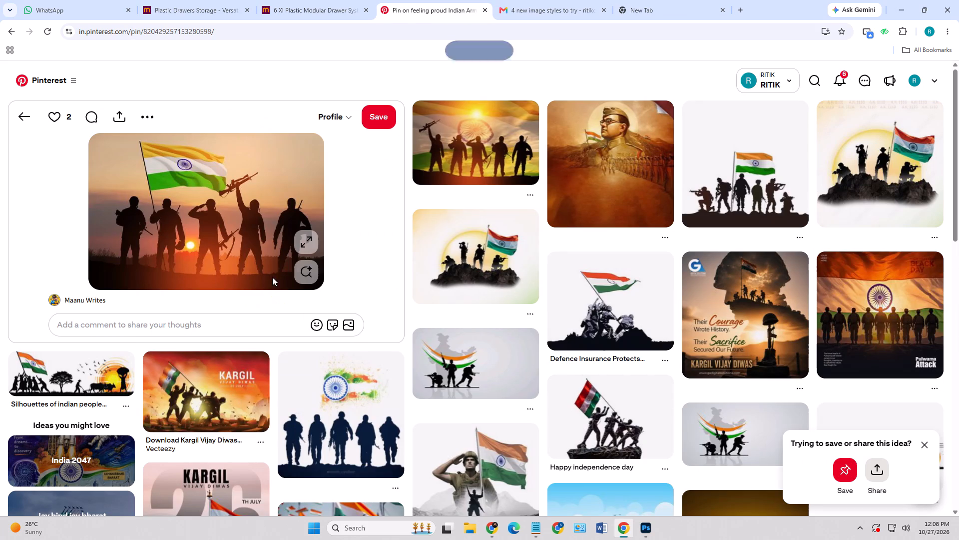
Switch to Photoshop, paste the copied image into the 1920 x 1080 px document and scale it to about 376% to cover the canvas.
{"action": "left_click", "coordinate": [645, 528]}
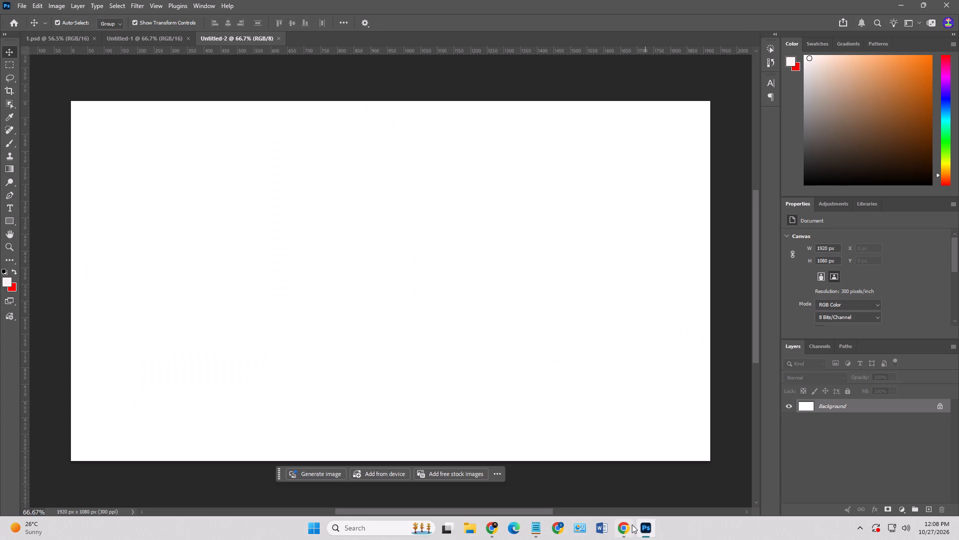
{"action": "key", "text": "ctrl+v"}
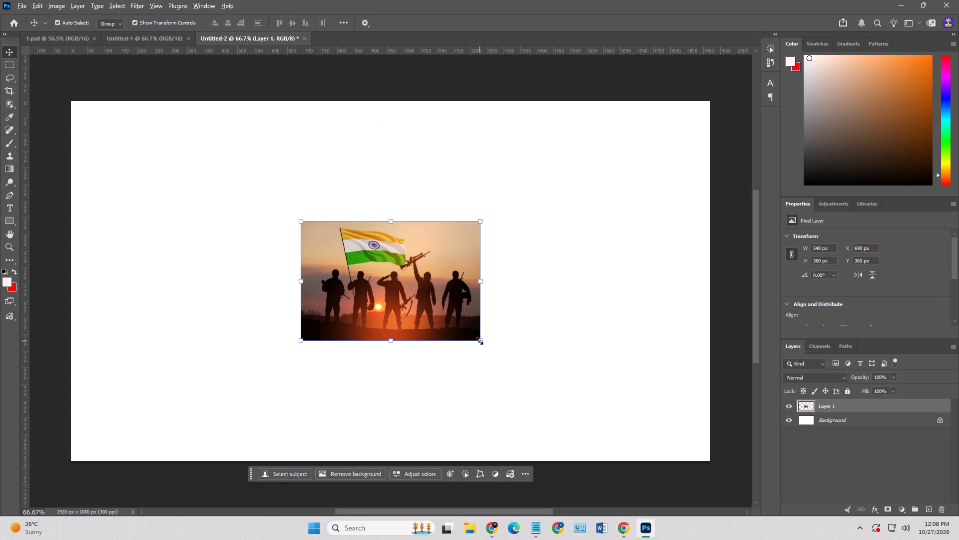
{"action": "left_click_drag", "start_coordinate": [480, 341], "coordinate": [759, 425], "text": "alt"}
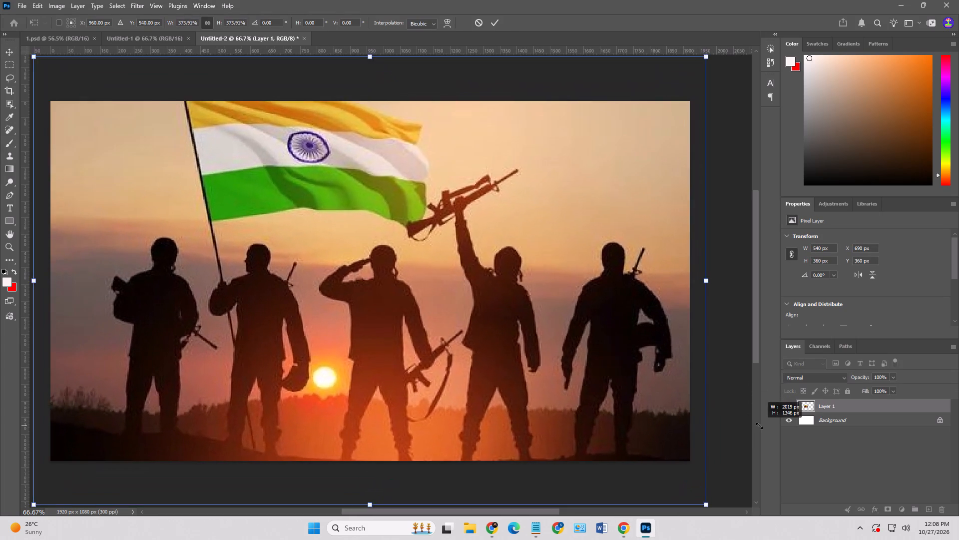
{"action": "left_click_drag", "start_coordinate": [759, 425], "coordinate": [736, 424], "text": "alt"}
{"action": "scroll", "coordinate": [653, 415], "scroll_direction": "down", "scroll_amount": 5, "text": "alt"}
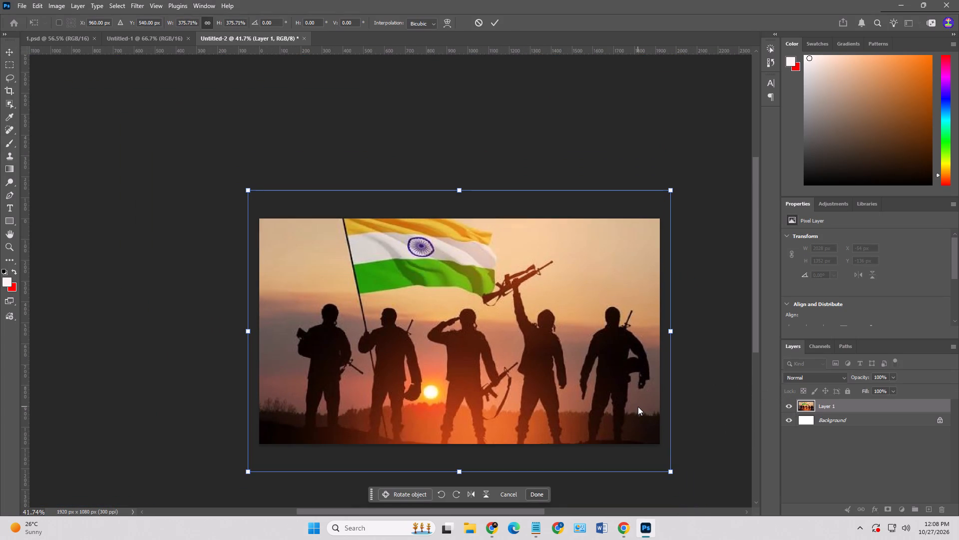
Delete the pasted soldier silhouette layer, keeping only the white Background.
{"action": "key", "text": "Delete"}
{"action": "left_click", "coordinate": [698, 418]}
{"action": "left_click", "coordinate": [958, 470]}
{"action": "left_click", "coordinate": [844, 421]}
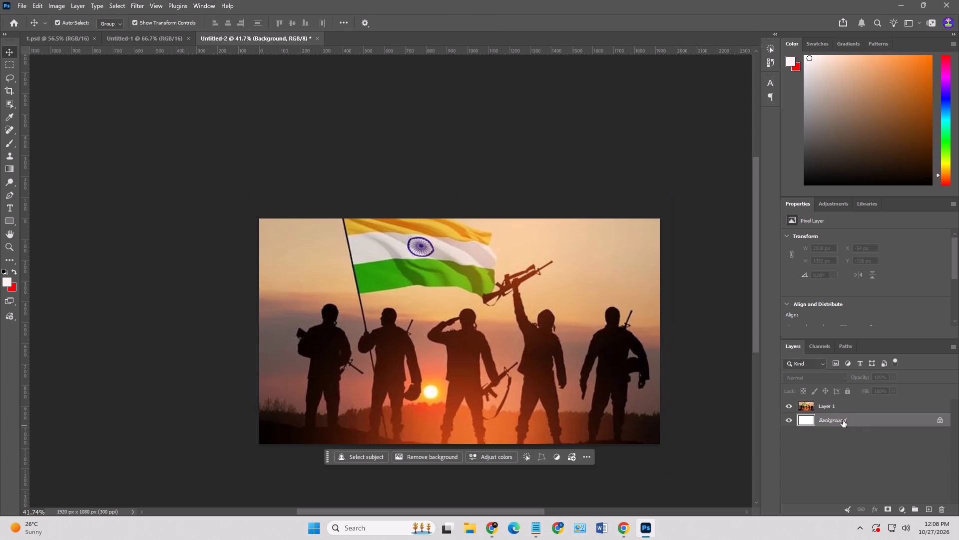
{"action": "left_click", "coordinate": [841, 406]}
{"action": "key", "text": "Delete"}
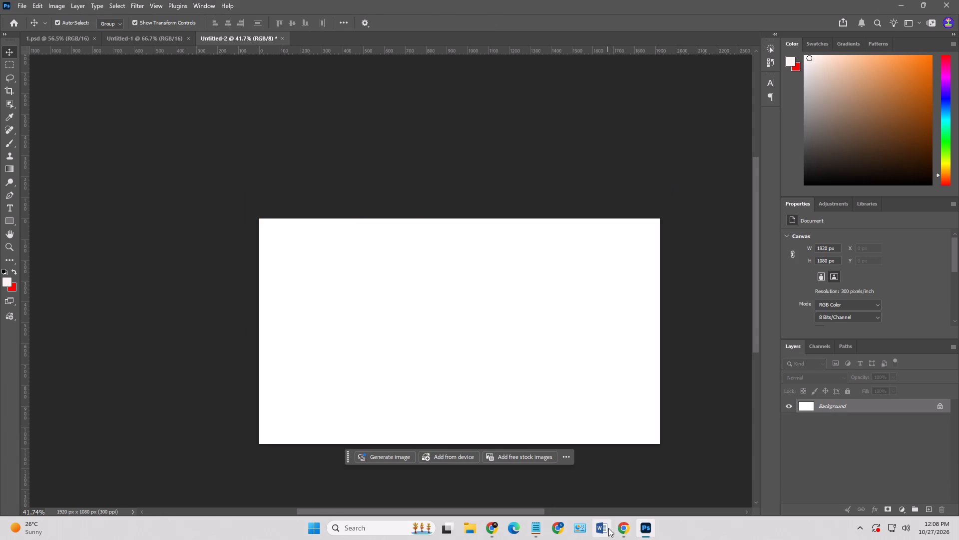
Switch to Chrome, search Google Images for "indian army" and narrow the results to Modern.
{"action": "left_click", "coordinate": [630, 532]}
{"action": "left_click", "coordinate": [652, 2]}
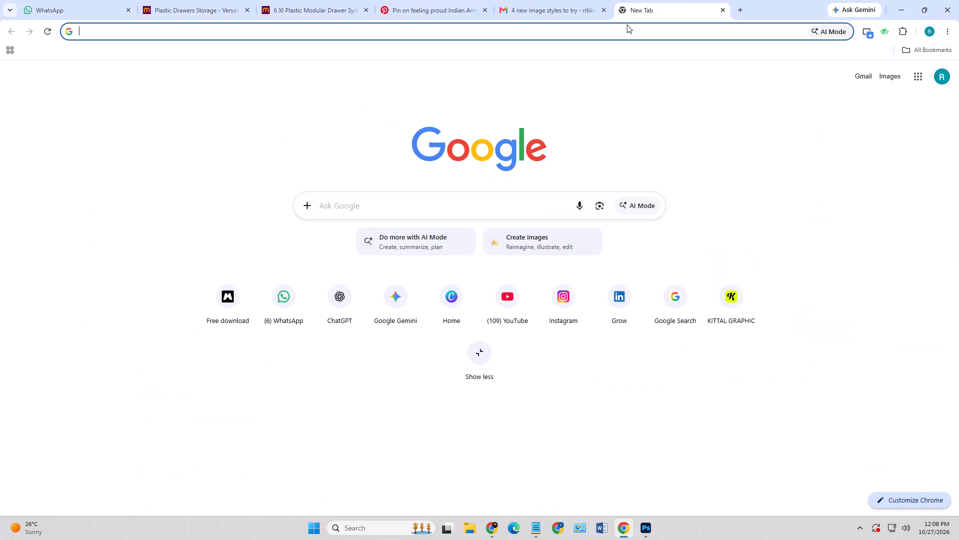
{"action": "left_click", "coordinate": [625, 29]}
{"action": "type", "text": "indian"}
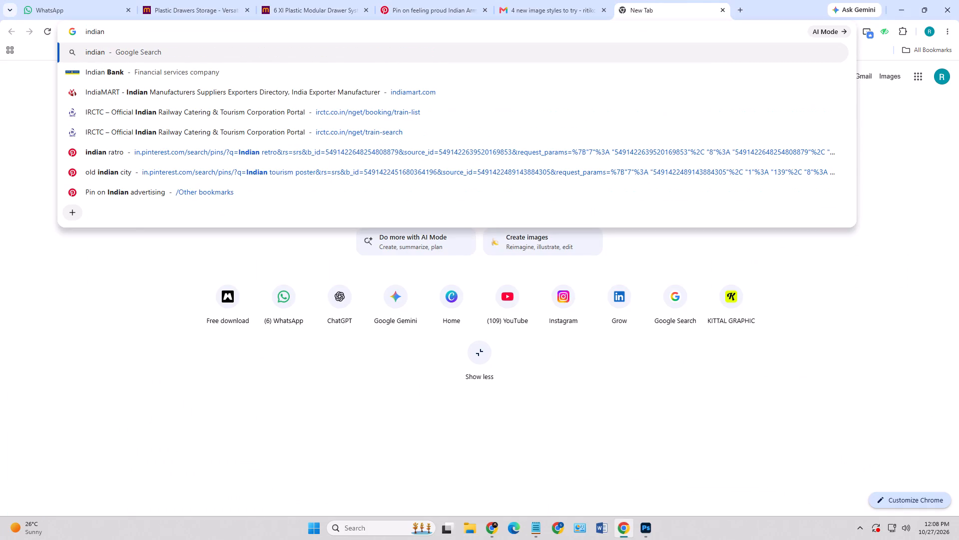
{"action": "key", "text": "space"}
{"action": "type", "text": "army"}
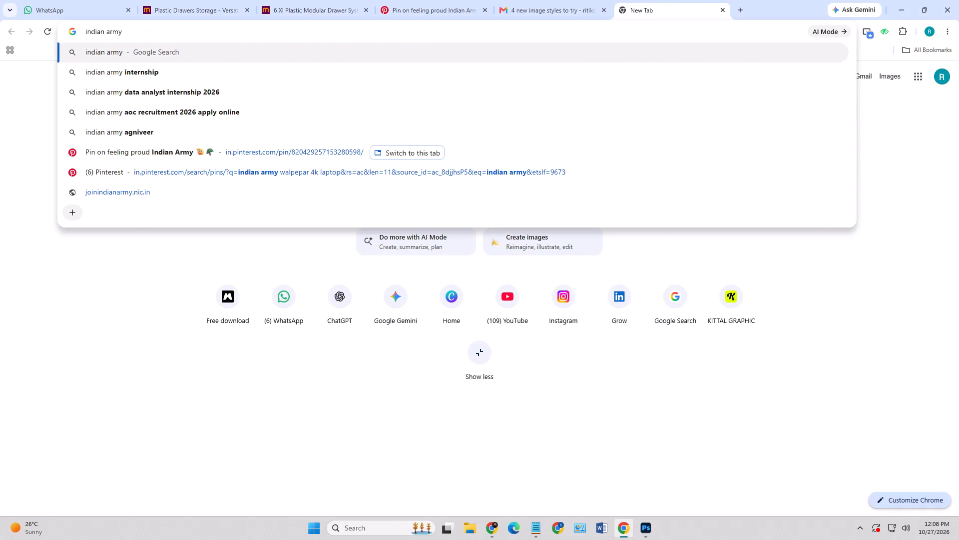
{"action": "key", "text": "Return"}
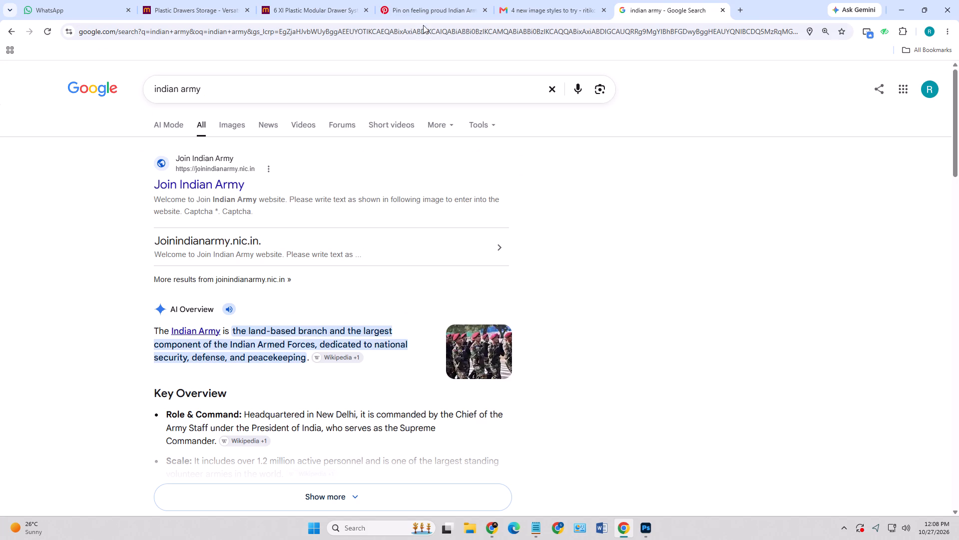
{"action": "left_click", "coordinate": [240, 123]}
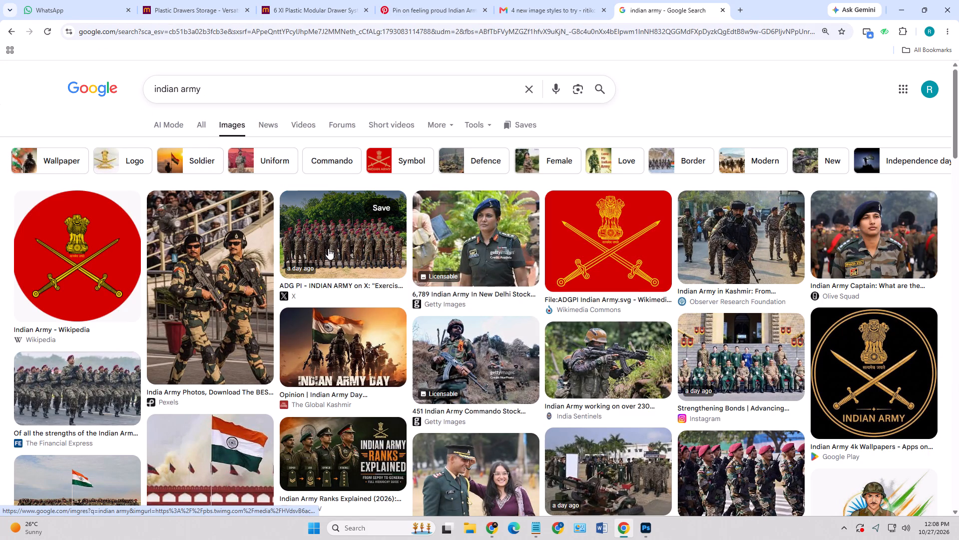
{"action": "left_click", "coordinate": [759, 167]}
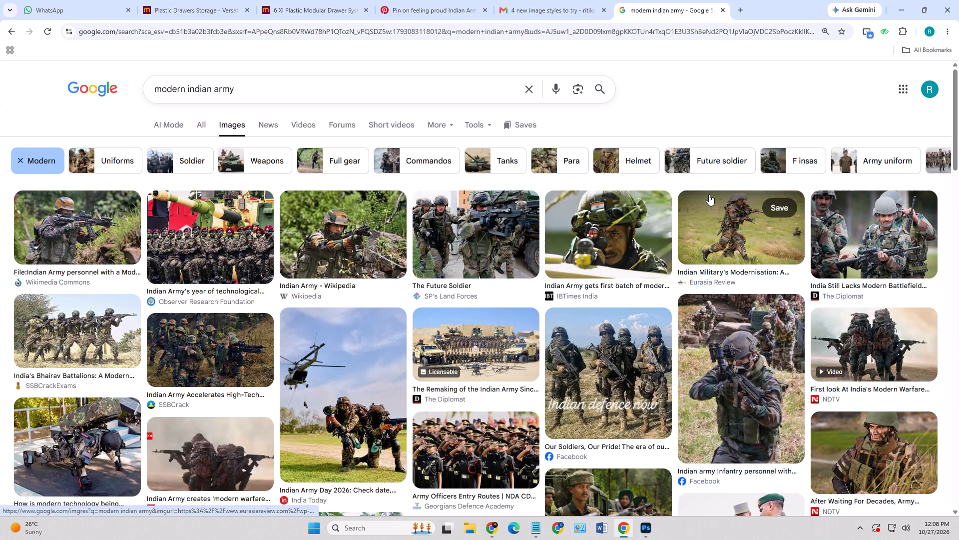
Switch the image results to the related search "wallpaper soldier indian army".
{"action": "scroll", "coordinate": [698, 198], "scroll_direction": "down", "scroll_amount": 4}
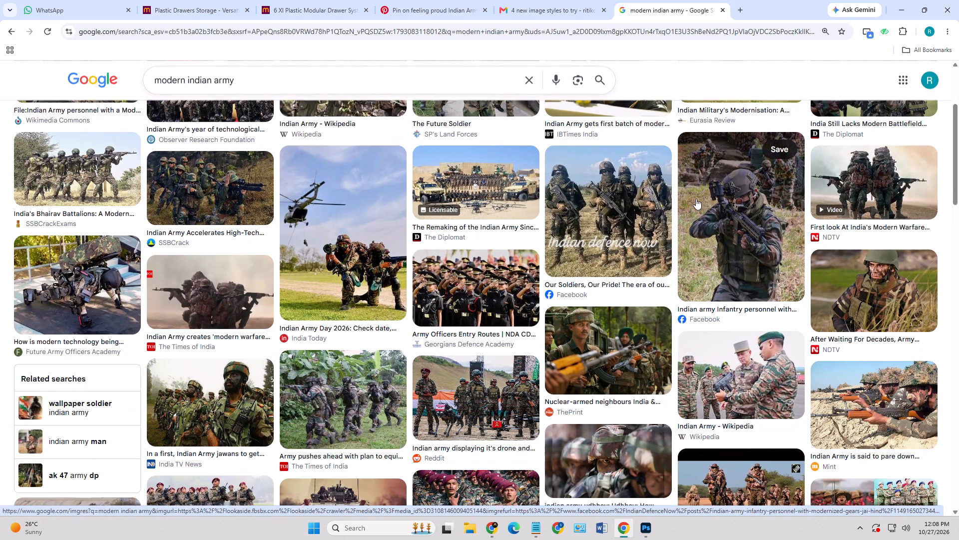
{"action": "scroll", "coordinate": [696, 198], "scroll_direction": "down", "scroll_amount": 1}
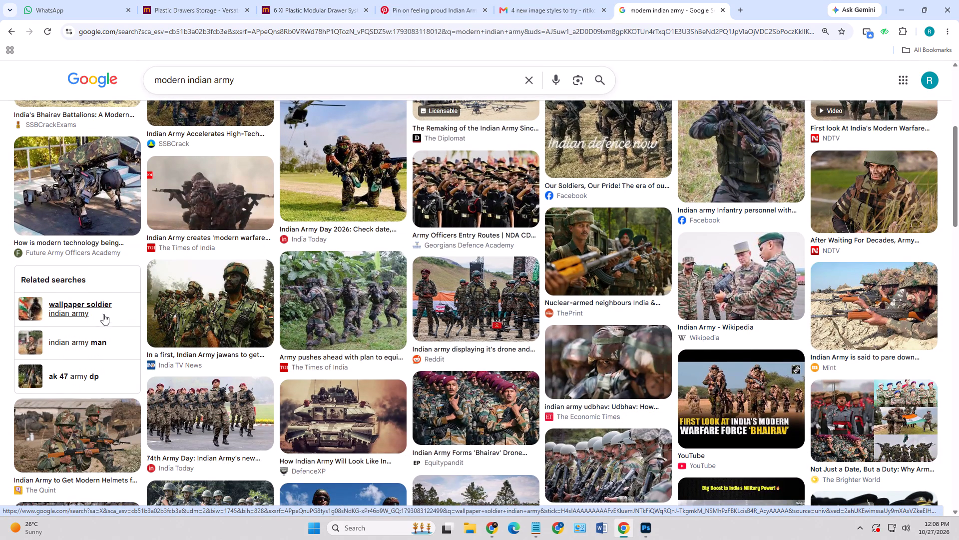
{"action": "left_click", "coordinate": [68, 303]}
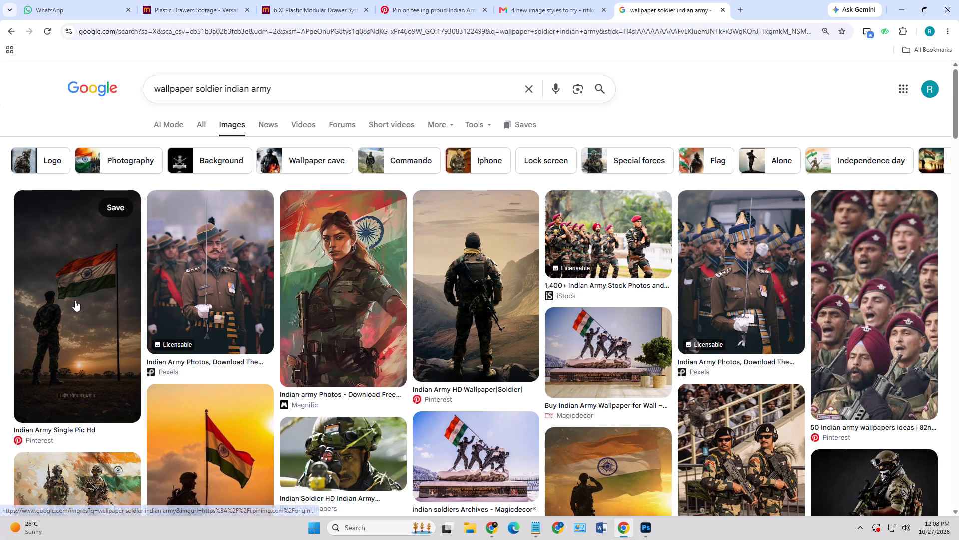
Find the Magnific image of masked soldiers in front of the Indian flag in the image results and copy it.
{"action": "scroll", "coordinate": [75, 300], "scroll_direction": "down", "scroll_amount": 3}
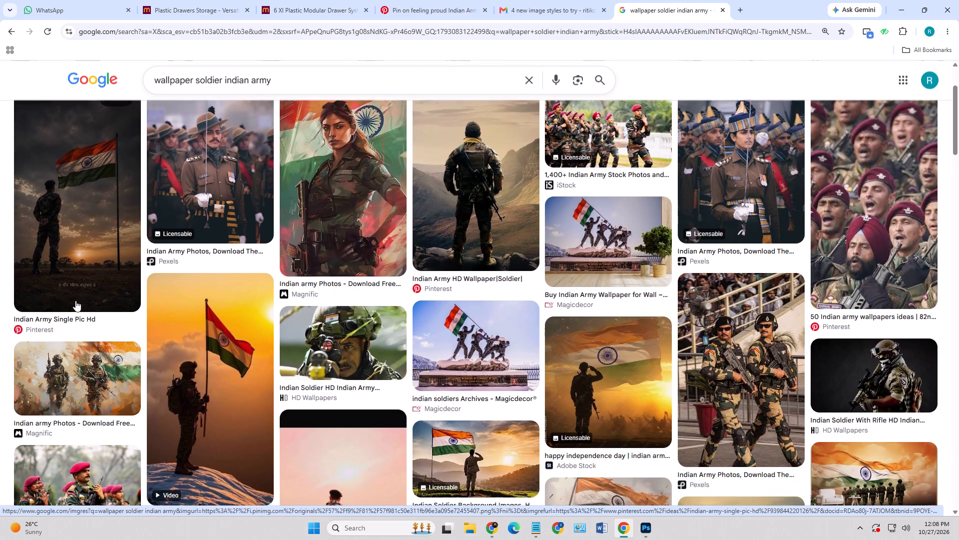
{"action": "scroll", "coordinate": [75, 300], "scroll_direction": "down", "scroll_amount": 3}
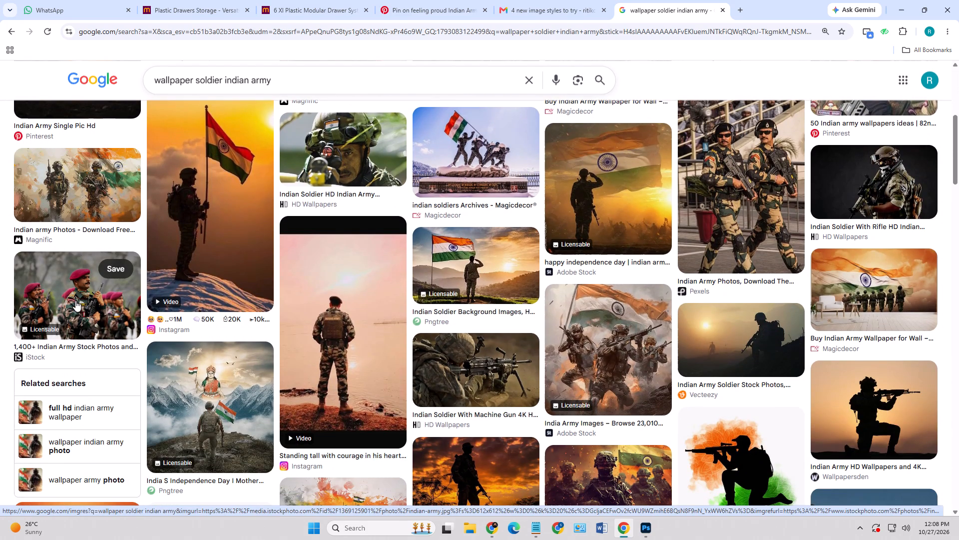
{"action": "scroll", "coordinate": [75, 300], "scroll_direction": "down", "scroll_amount": 3}
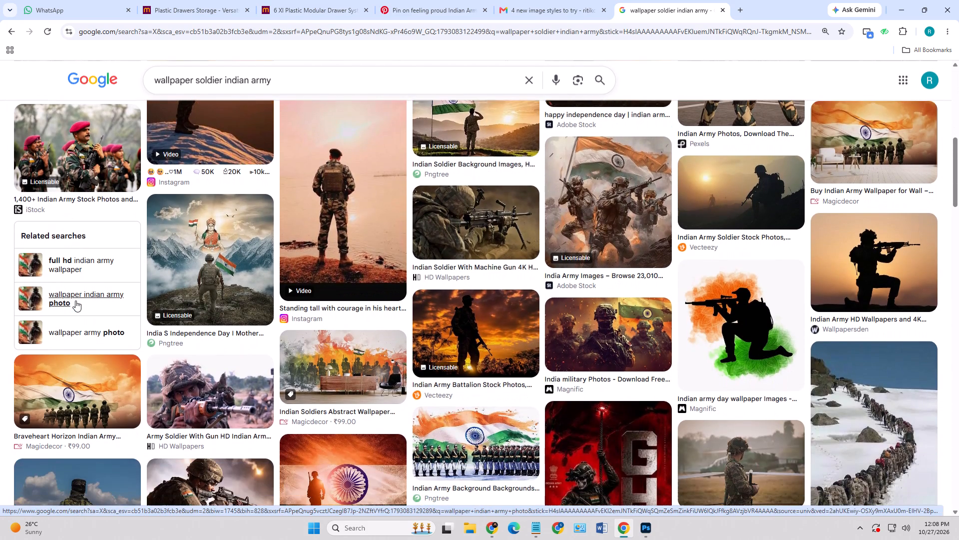
{"action": "left_click", "coordinate": [626, 345]}
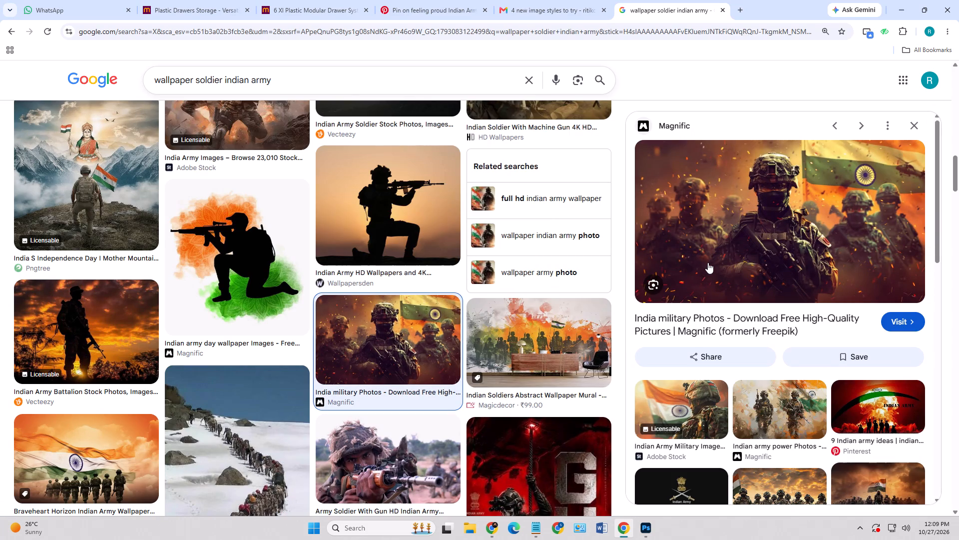
{"action": "right_click", "coordinate": [709, 262]}
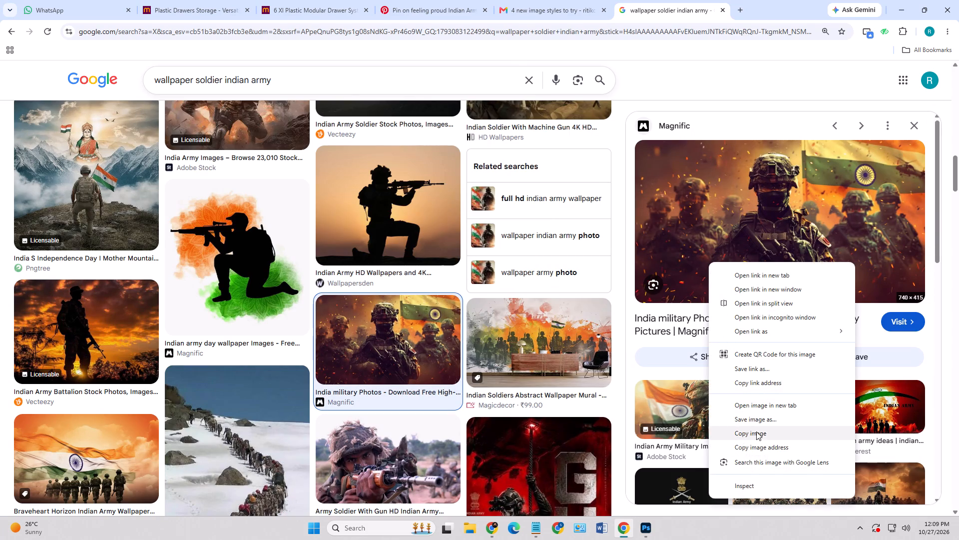
{"action": "left_click", "coordinate": [756, 432]}
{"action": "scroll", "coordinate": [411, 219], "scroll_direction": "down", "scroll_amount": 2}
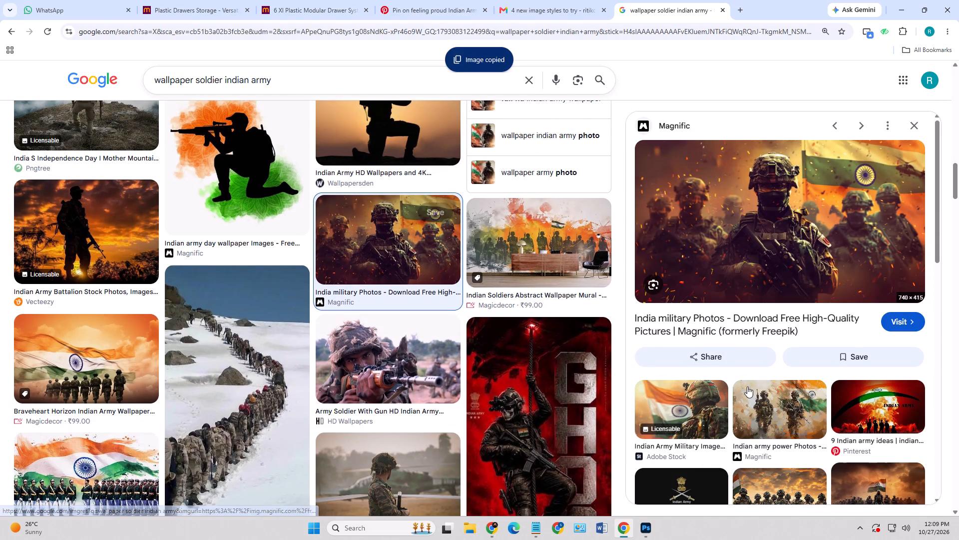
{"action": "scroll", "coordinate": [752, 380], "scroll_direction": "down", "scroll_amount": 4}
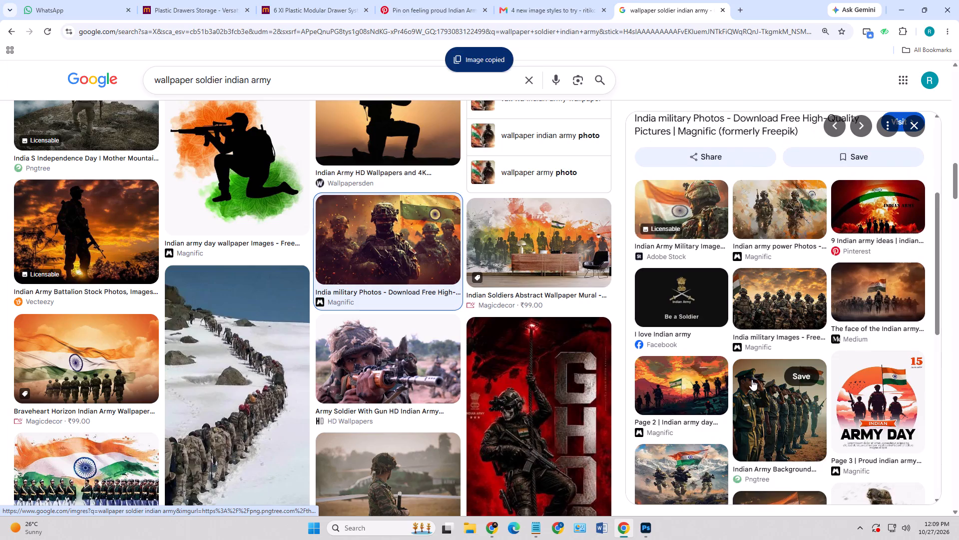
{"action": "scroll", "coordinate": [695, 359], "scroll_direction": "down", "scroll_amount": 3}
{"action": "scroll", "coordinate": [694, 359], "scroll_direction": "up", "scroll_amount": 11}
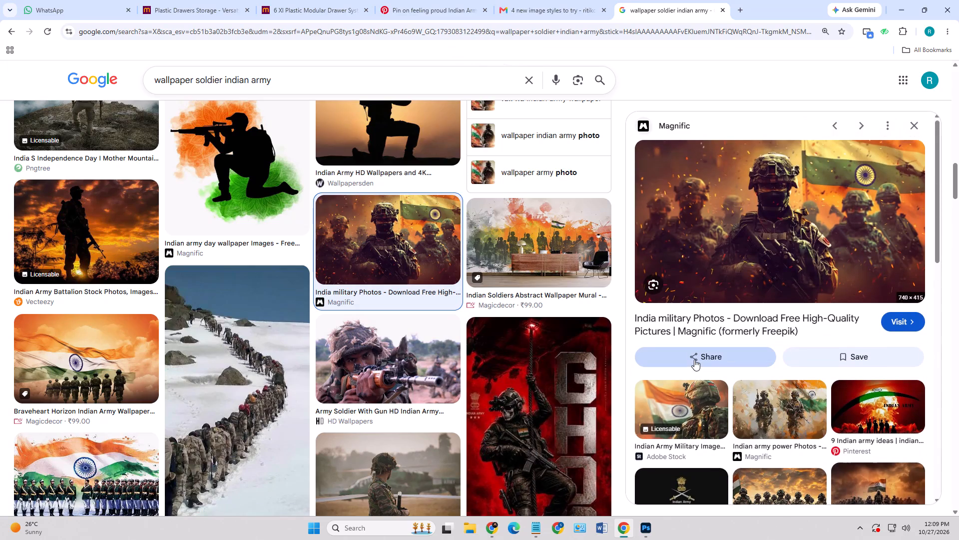
Switch to Photoshop, paste the copied soldiers image and scale it to about 261% to cover the canvas.
{"action": "key", "text": "alt+Tab"}
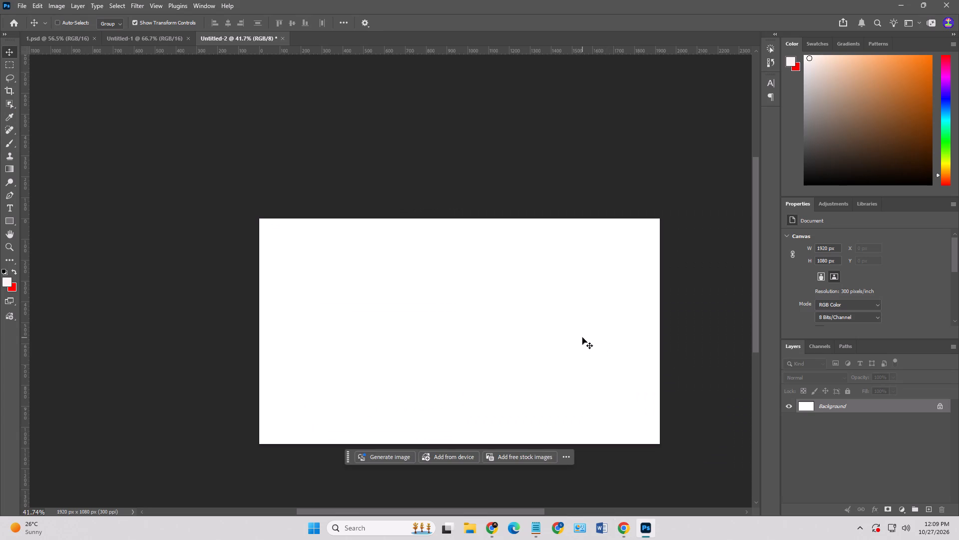
{"action": "key", "text": "ctrl+v"}
{"action": "left_click_drag", "start_coordinate": [535, 375], "coordinate": [635, 408], "text": "alt"}
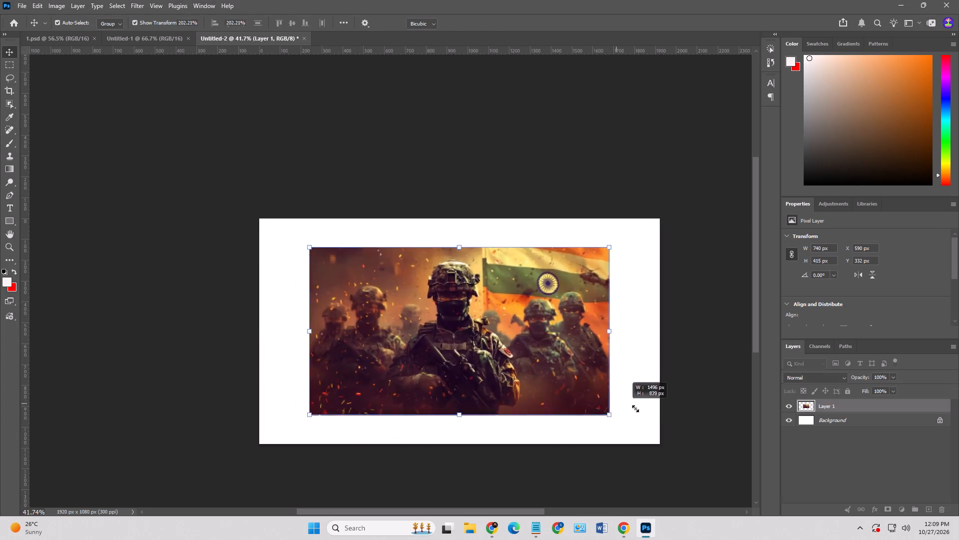
{"action": "left_click_drag", "start_coordinate": [635, 408], "coordinate": [675, 417], "text": "alt"}
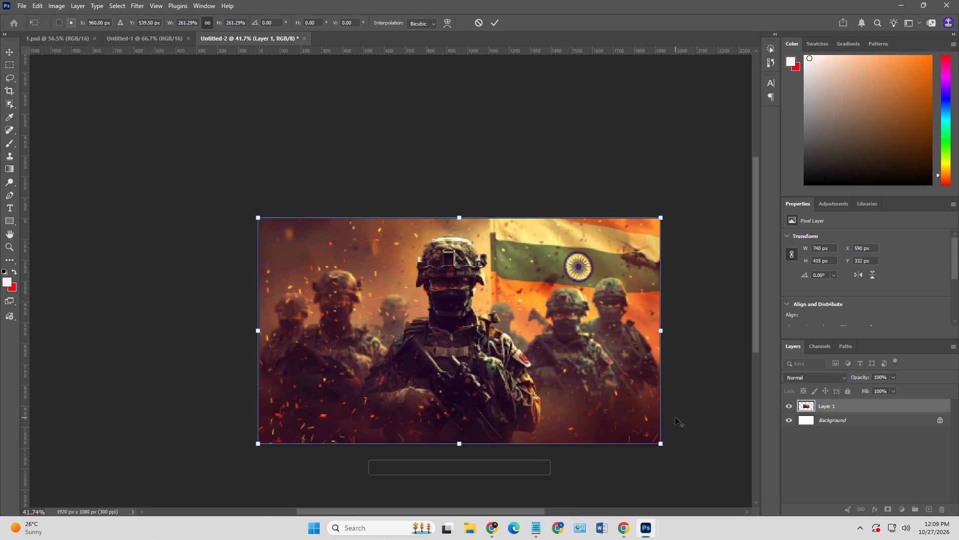
{"action": "key", "text": "Return"}
{"action": "left_click", "coordinate": [715, 423]}
{"action": "left_click", "coordinate": [542, 369]}
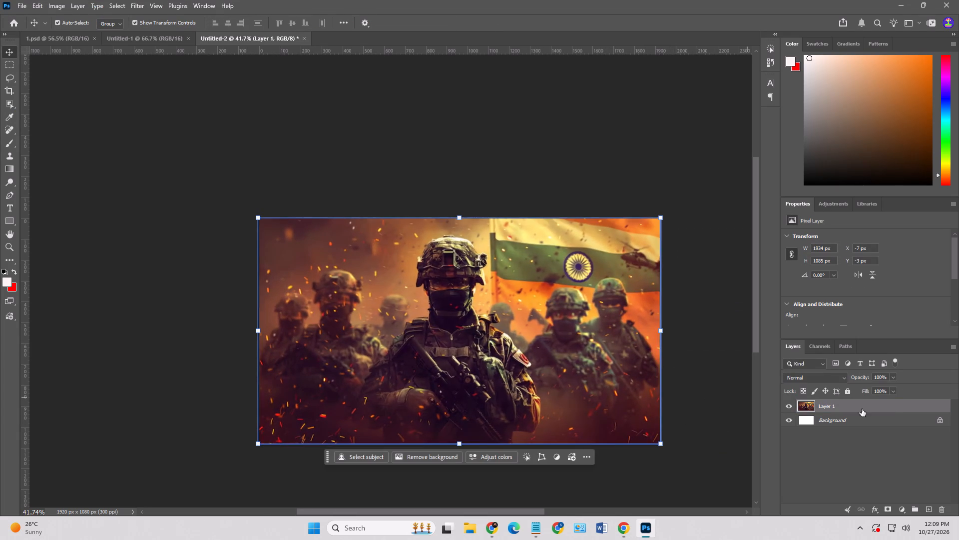
Fill the Background layer with the brown #68473a sampled from the soldiers image.
{"action": "left_click", "coordinate": [824, 420]}
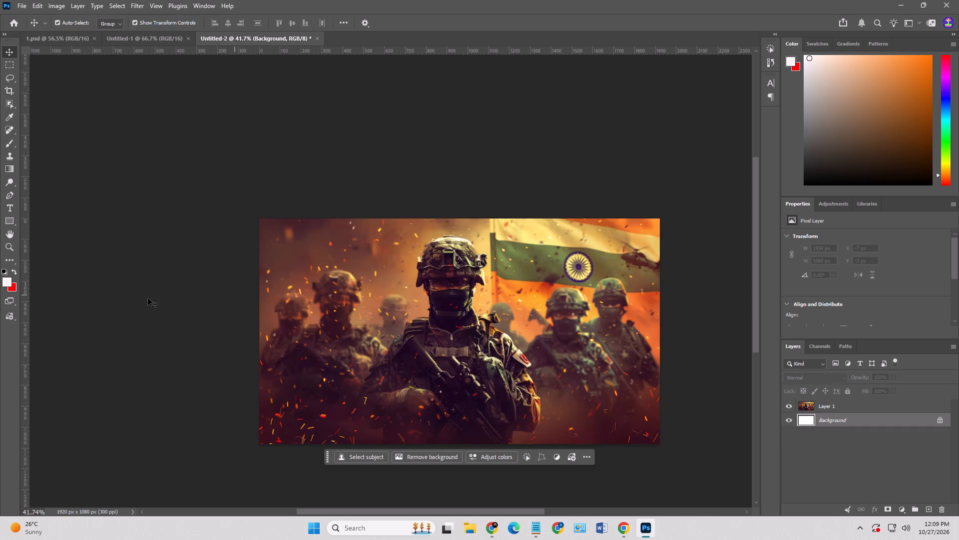
{"action": "left_click", "coordinate": [16, 270]}
{"action": "left_click", "coordinate": [8, 282]}
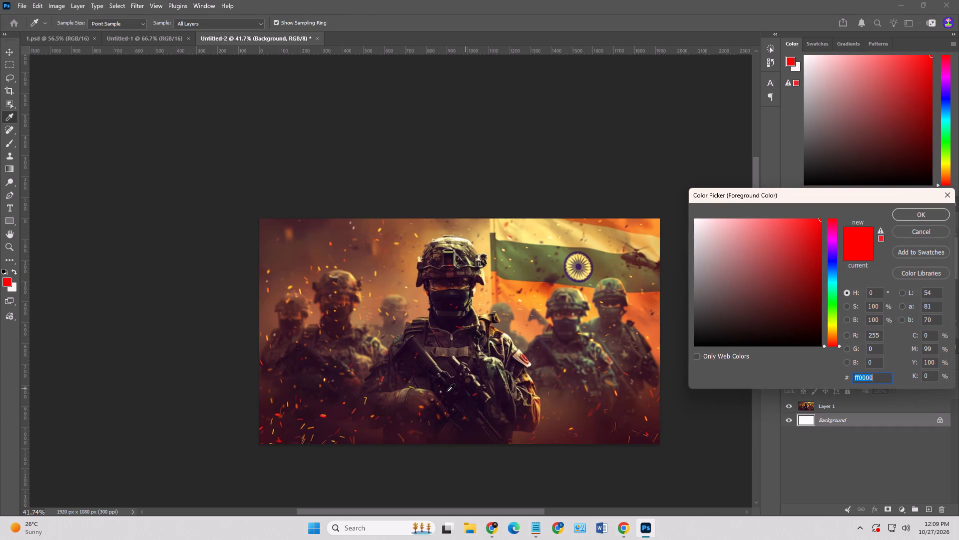
{"action": "left_click", "coordinate": [401, 395]}
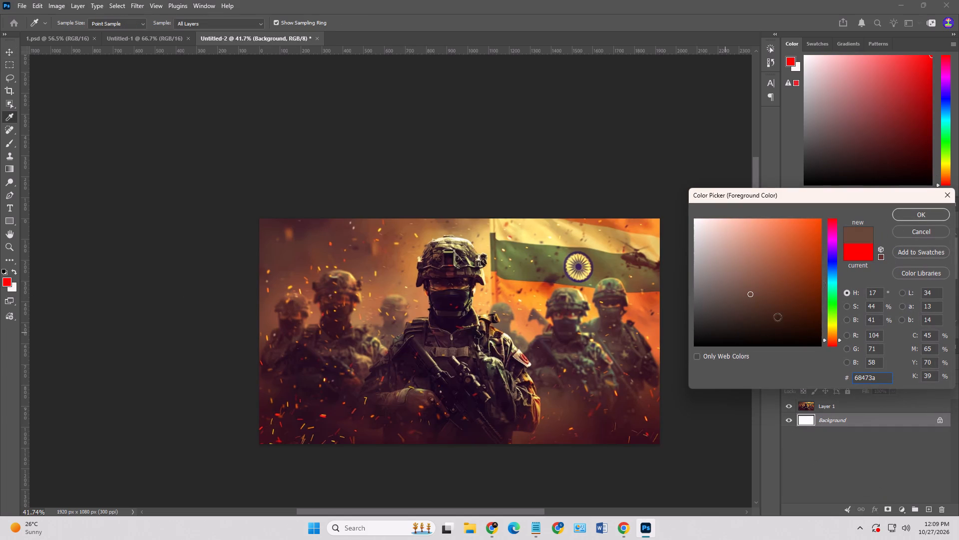
{"action": "left_click", "coordinate": [920, 214]}
{"action": "key", "text": "alt+BackSpace"}
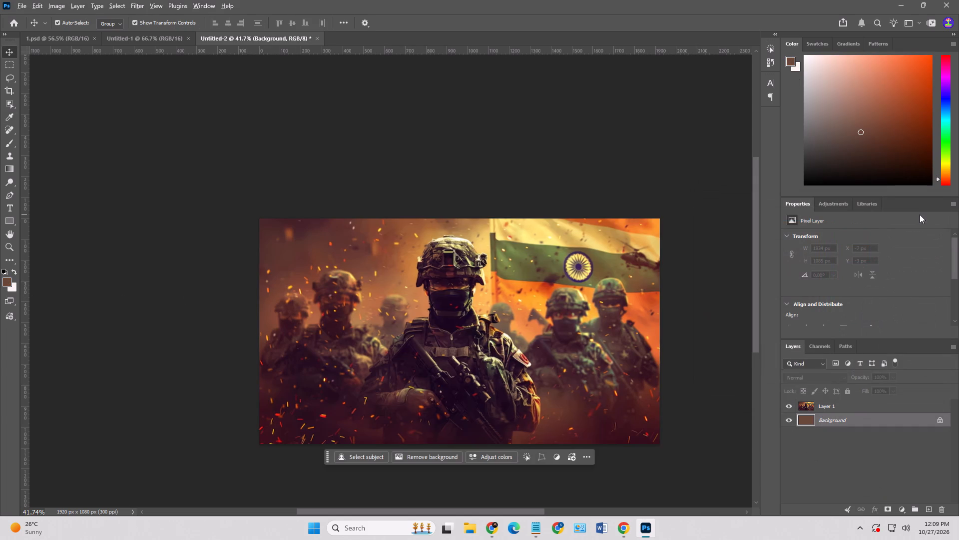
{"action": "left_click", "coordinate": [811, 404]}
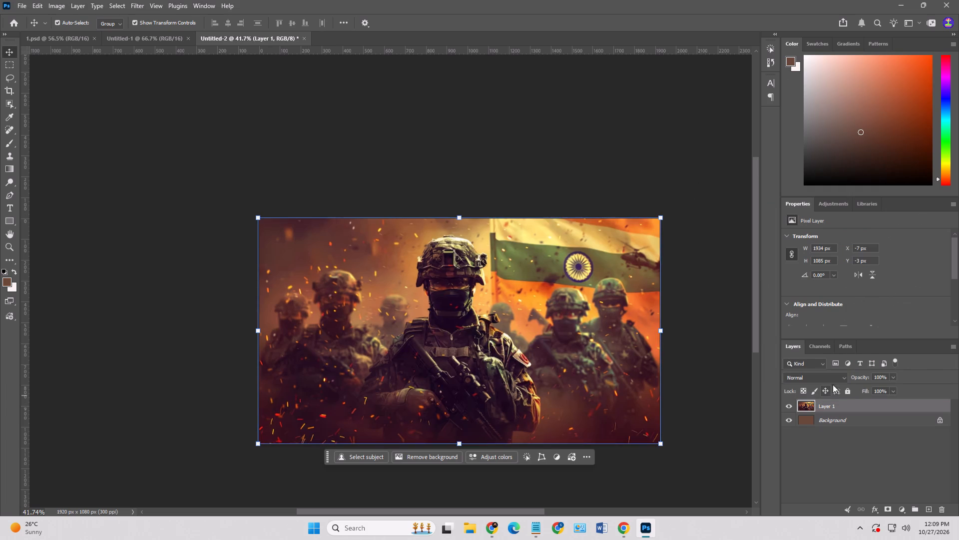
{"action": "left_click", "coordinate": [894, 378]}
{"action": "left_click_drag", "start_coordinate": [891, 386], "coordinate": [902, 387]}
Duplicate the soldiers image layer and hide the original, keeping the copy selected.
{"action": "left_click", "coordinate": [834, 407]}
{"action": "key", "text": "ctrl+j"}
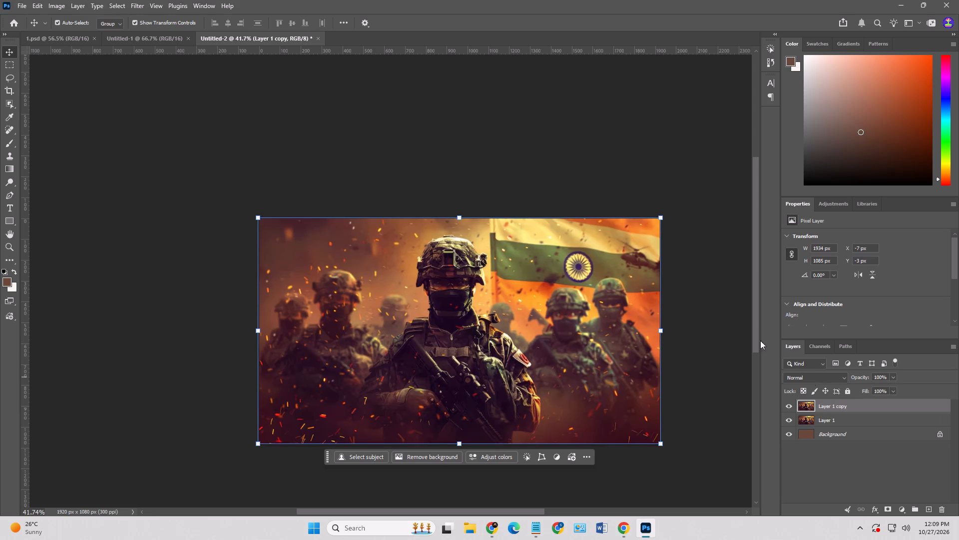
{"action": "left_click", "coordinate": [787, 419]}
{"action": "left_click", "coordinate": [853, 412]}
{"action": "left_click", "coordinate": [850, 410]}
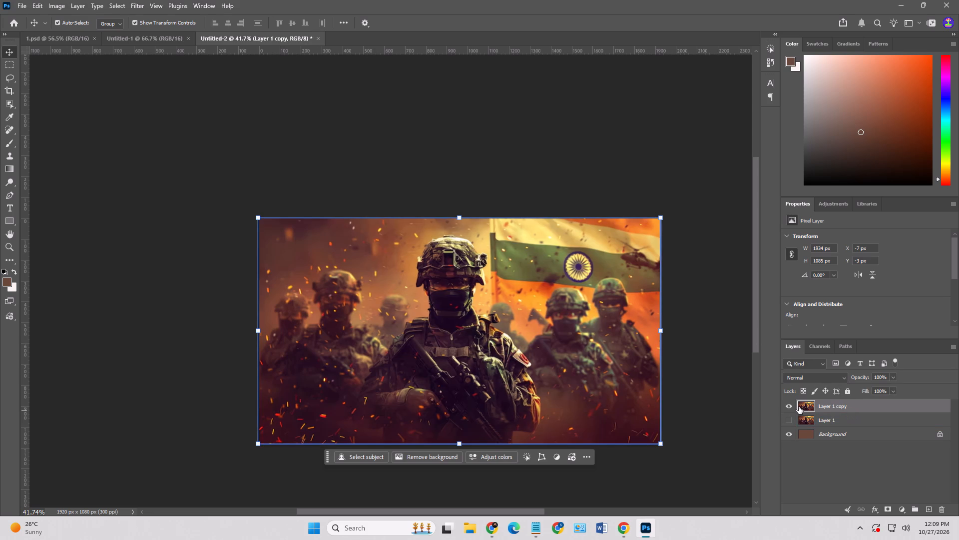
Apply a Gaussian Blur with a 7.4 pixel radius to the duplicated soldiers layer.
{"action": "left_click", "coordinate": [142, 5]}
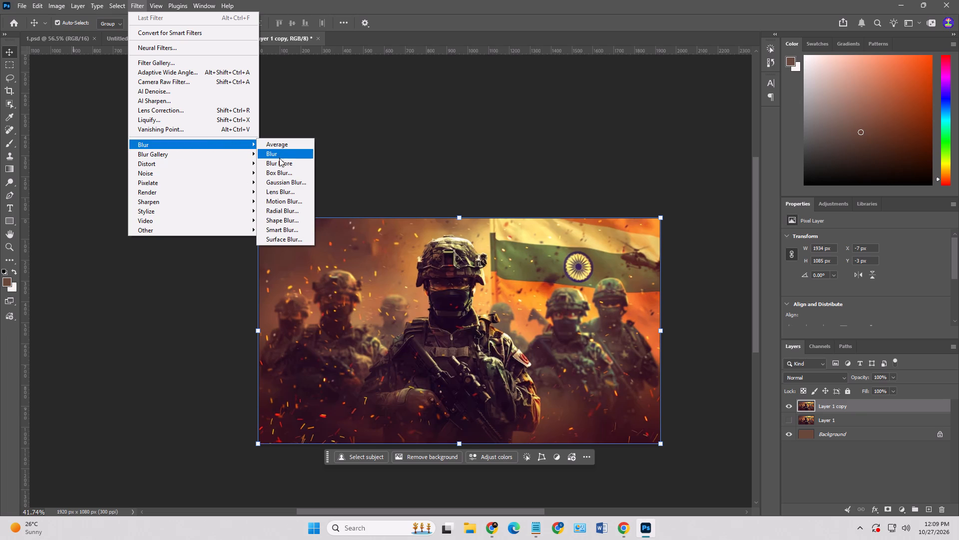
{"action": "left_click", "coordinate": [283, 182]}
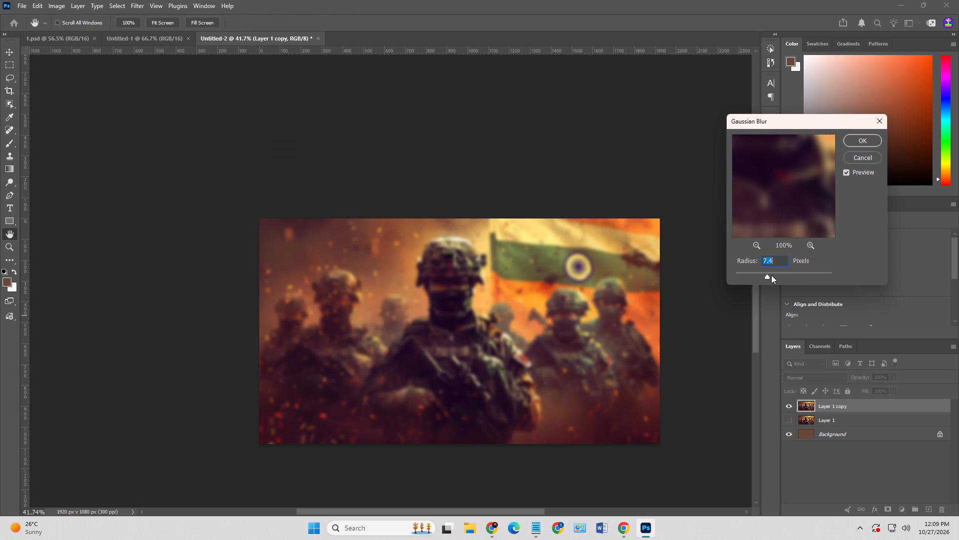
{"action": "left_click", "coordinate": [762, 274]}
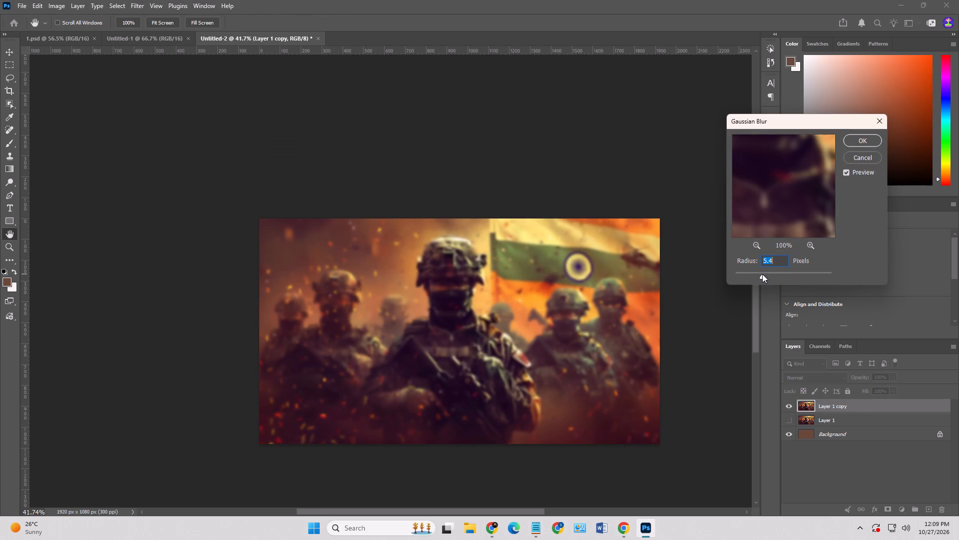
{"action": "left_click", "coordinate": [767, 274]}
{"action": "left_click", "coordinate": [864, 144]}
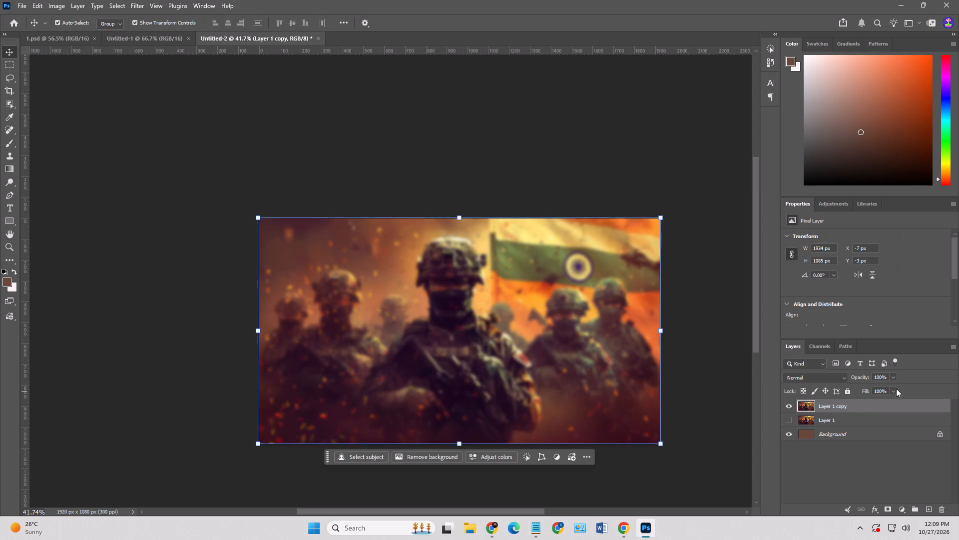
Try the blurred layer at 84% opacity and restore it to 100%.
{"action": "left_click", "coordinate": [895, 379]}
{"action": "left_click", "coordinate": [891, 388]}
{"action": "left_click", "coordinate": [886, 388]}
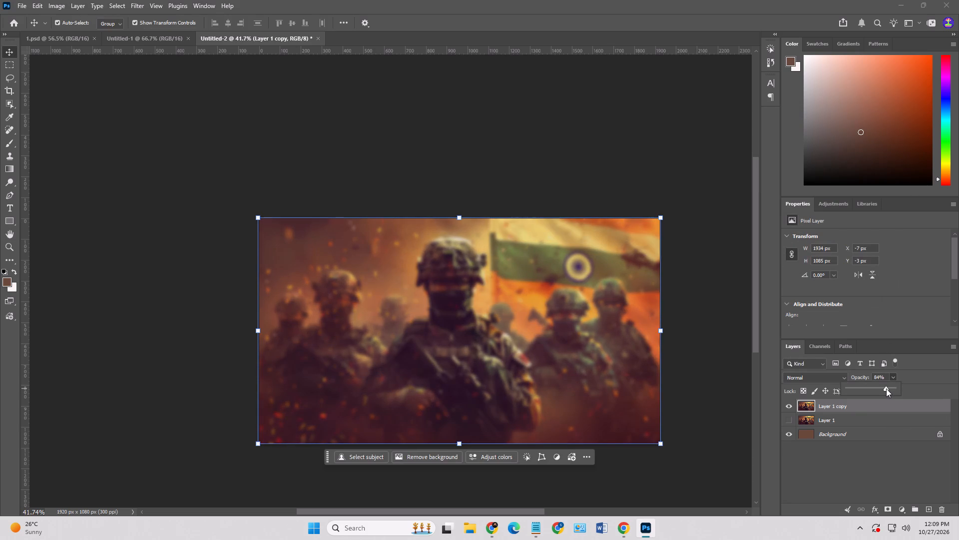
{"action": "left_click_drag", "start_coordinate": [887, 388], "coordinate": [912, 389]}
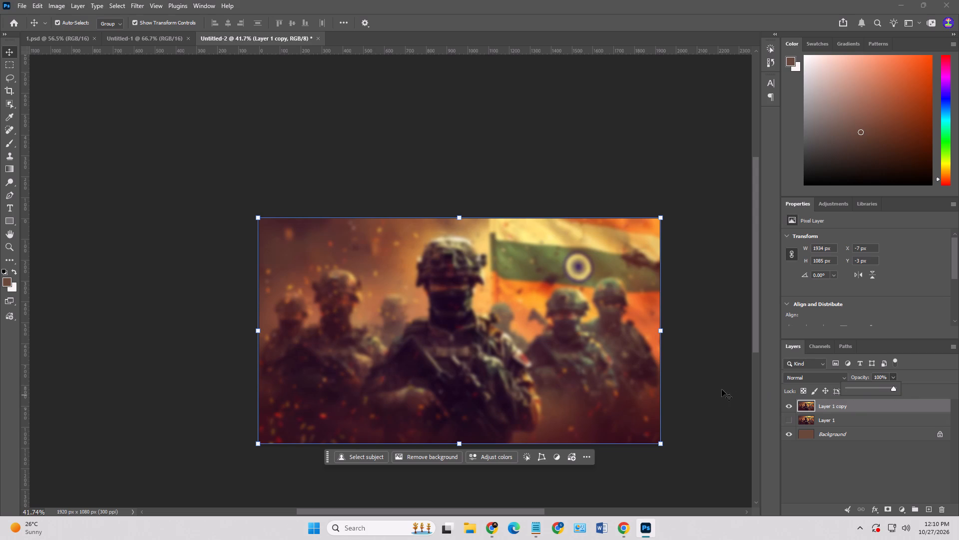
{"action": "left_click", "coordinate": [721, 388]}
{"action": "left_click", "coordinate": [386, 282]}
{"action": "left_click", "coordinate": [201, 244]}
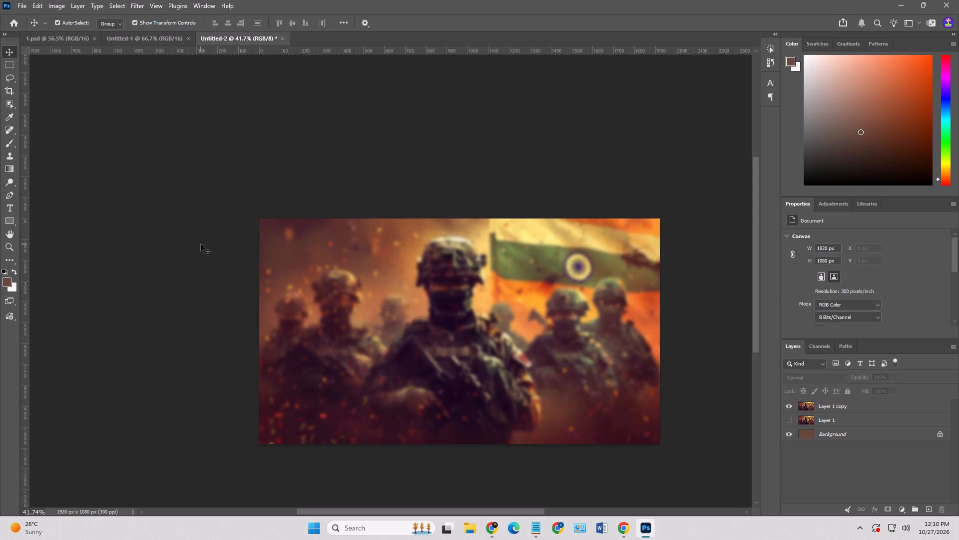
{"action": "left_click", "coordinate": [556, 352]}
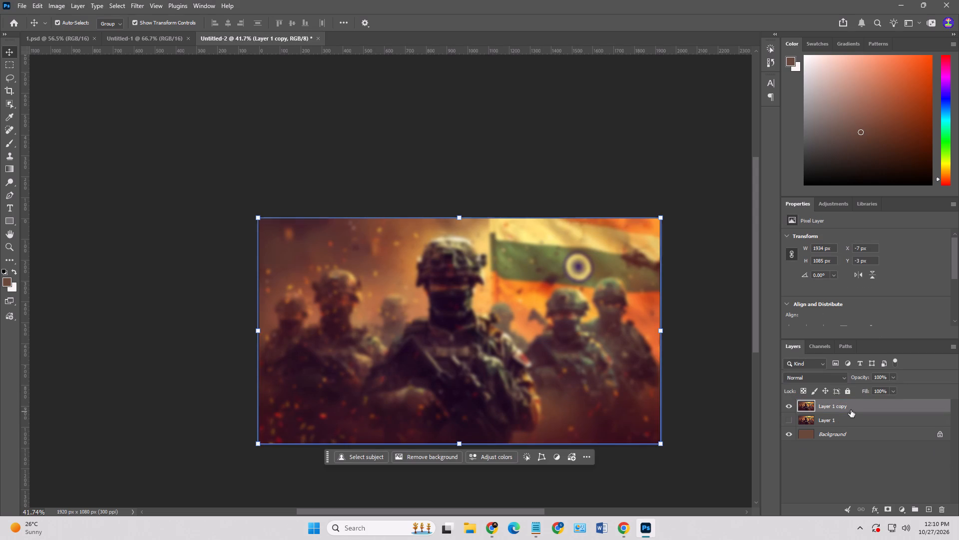
Delete the blurred copy and the original soldiers layer, keeping only the brown Background.
{"action": "left_click", "coordinate": [851, 410]}
{"action": "key", "text": "Delete"}
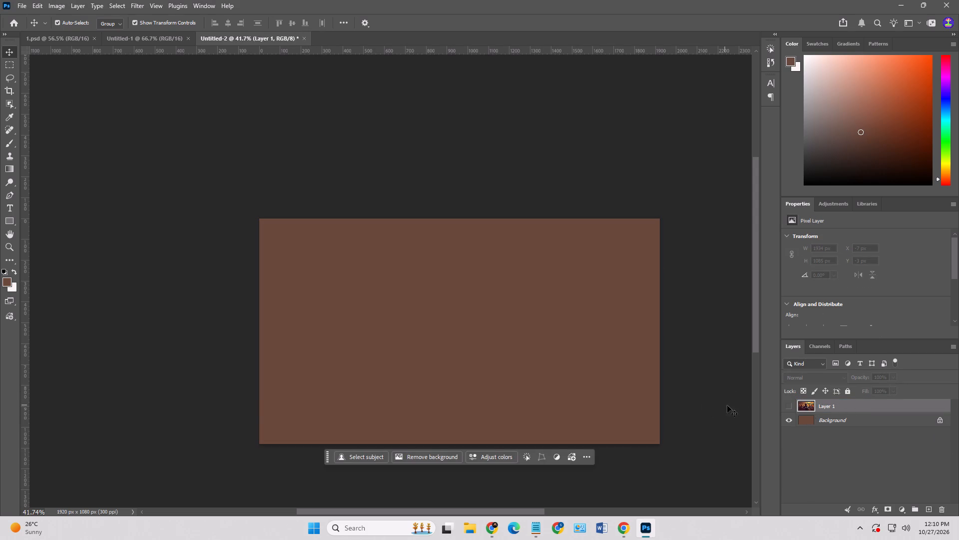
{"action": "key", "text": "Delete"}
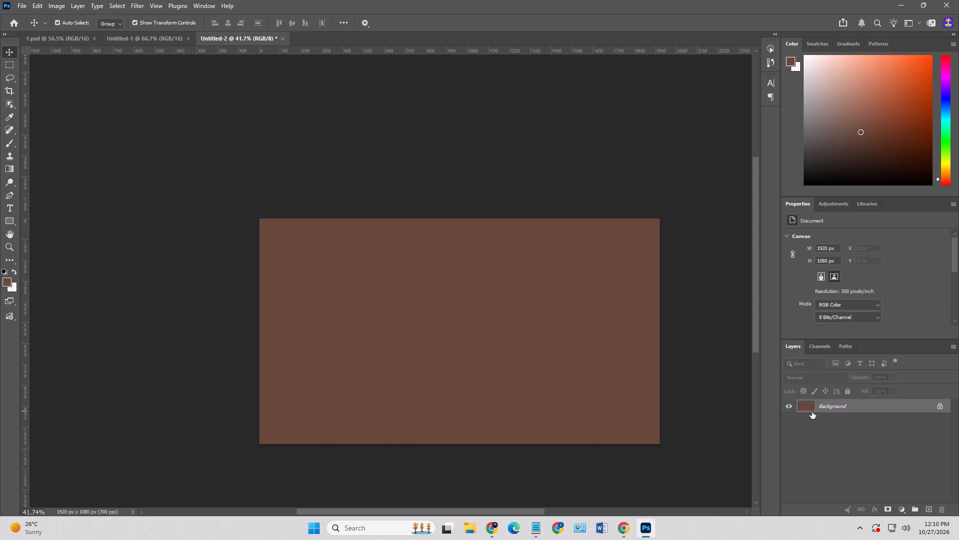
{"action": "left_click", "coordinate": [741, 425]}
Open the Doctor Strange (Z:) network drive in File Explorer and look through the govind folder for usable imagery.
{"action": "left_click", "coordinate": [465, 527]}
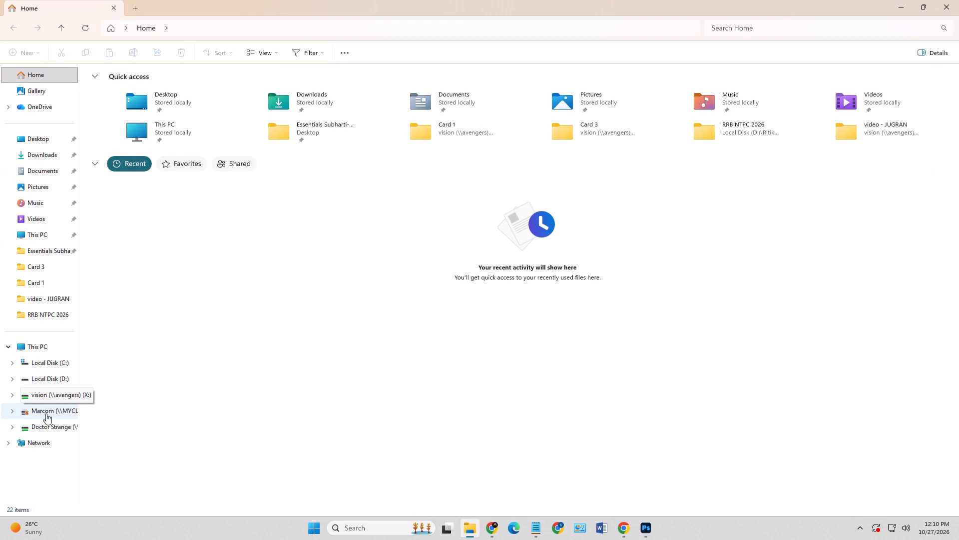
{"action": "left_click", "coordinate": [44, 423]}
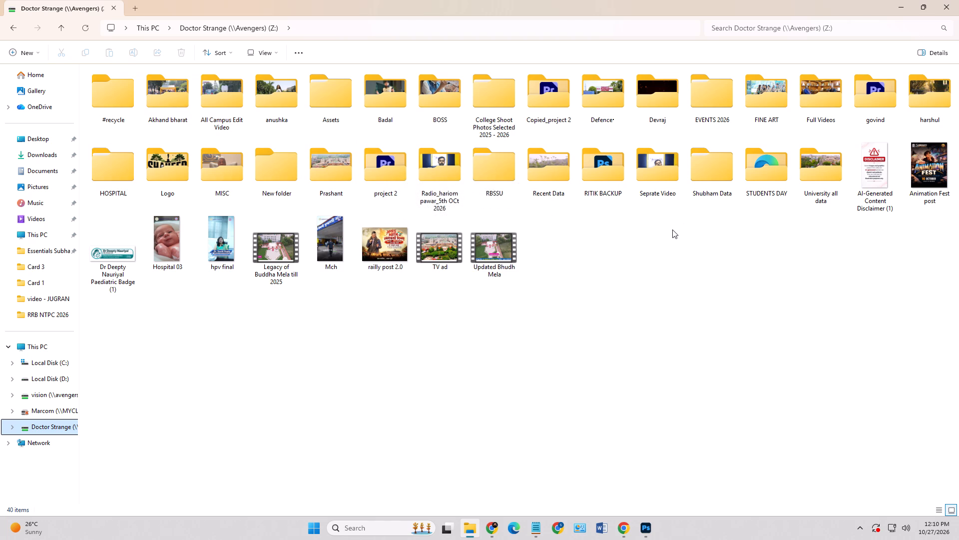
{"action": "key", "text": "d"}
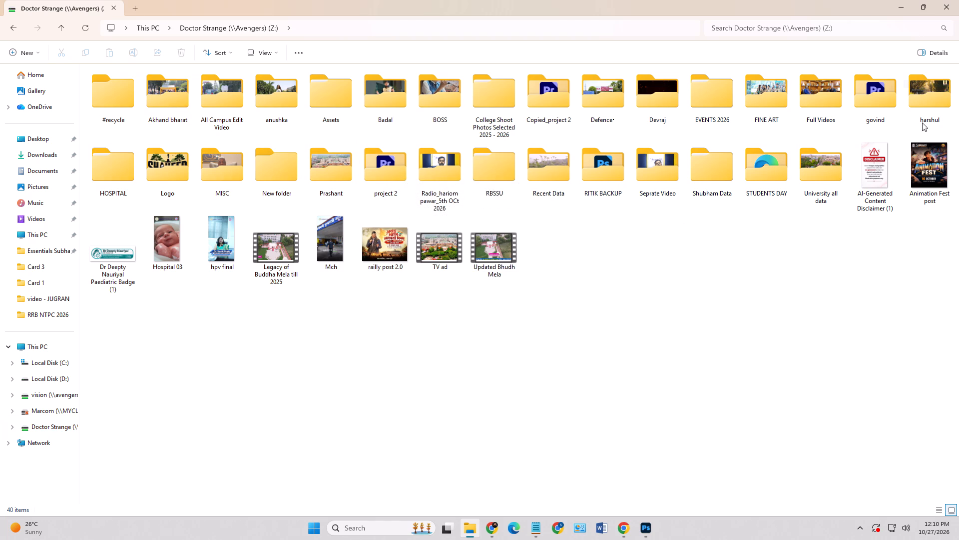
{"action": "key", "text": "d"}
{"action": "double_click", "coordinate": [877, 98]}
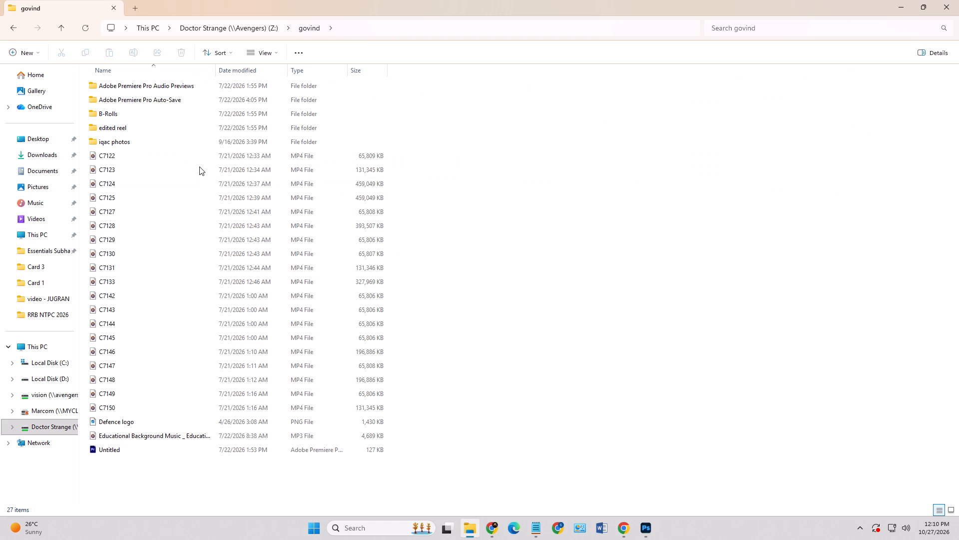
{"action": "scroll", "coordinate": [199, 166], "scroll_direction": "up", "scroll_amount": 4, "text": "ctrl"}
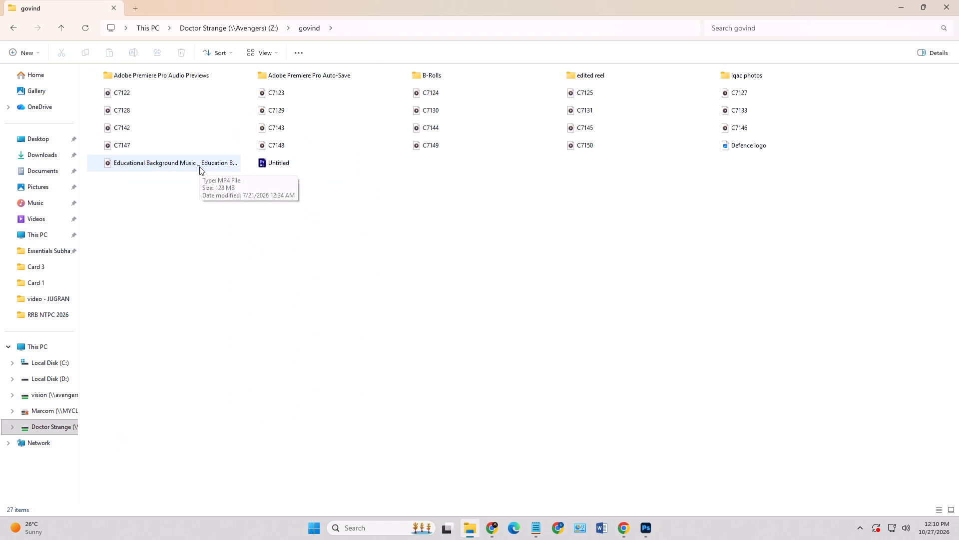
{"action": "scroll", "coordinate": [199, 166], "scroll_direction": "up", "scroll_amount": 20, "text": "ctrl"}
{"action": "scroll", "coordinate": [199, 166], "scroll_direction": "up", "scroll_amount": 12, "text": "ctrl"}
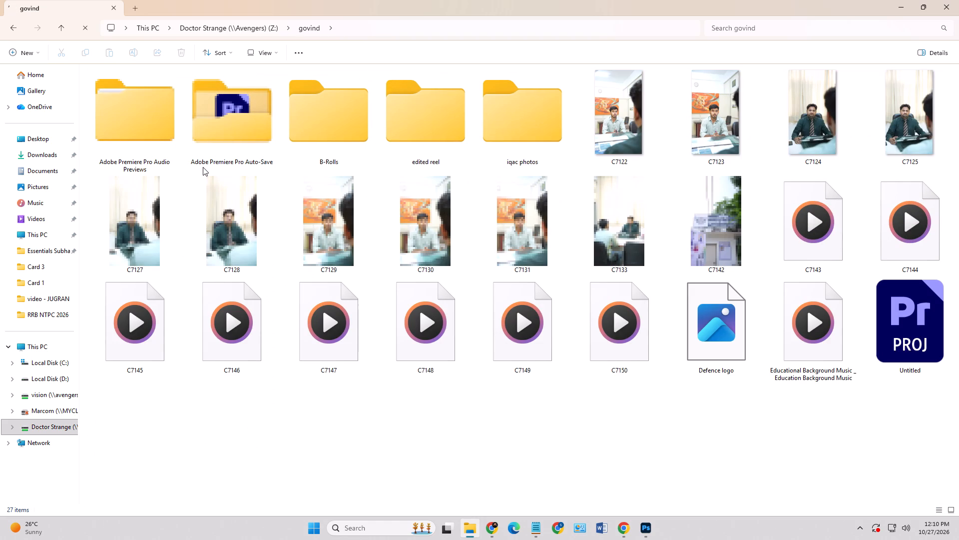
{"action": "left_click", "coordinate": [58, 31]}
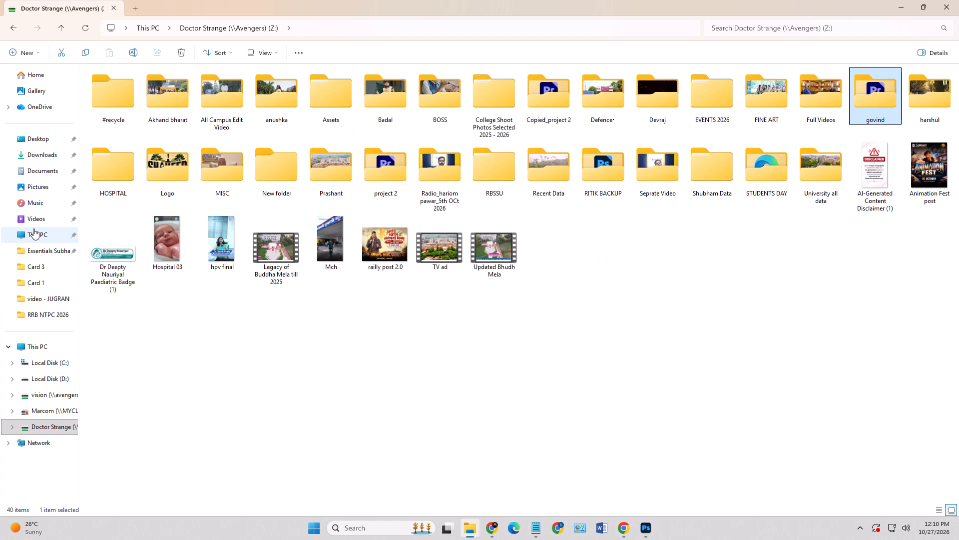
Examine the photos in the IMAGES subfolder of the Defence folder as thumbnails.
{"action": "double_click", "coordinate": [610, 97]}
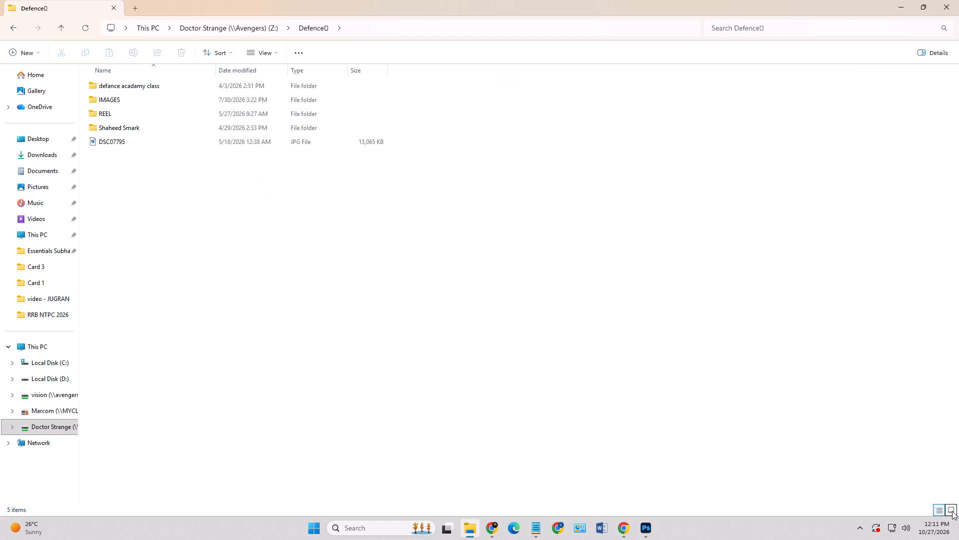
{"action": "left_click", "coordinate": [952, 511]}
{"action": "scroll", "coordinate": [248, 149], "scroll_direction": "up", "scroll_amount": 14, "text": "ctrl"}
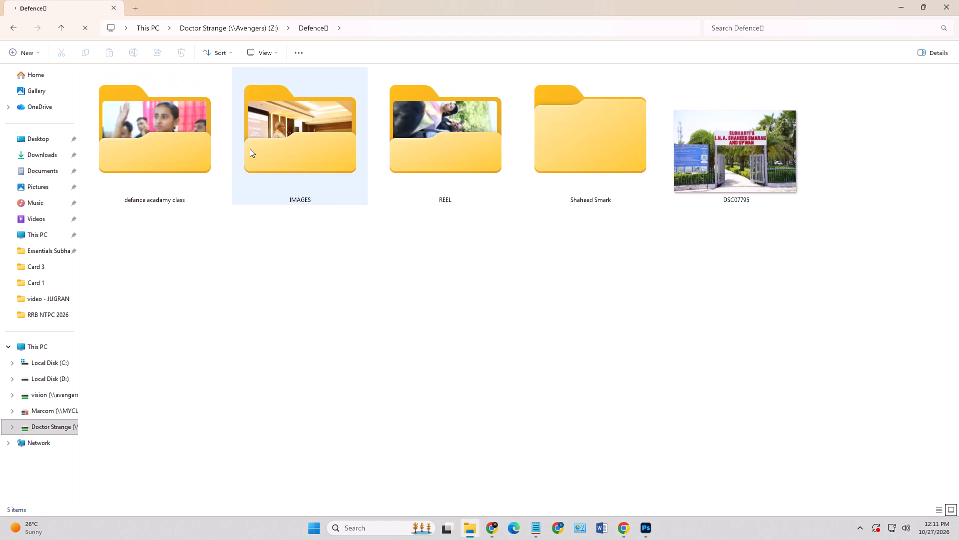
{"action": "double_click", "coordinate": [270, 139]}
{"action": "scroll", "coordinate": [630, 344], "scroll_direction": "up", "scroll_amount": 9, "text": "ctrl"}
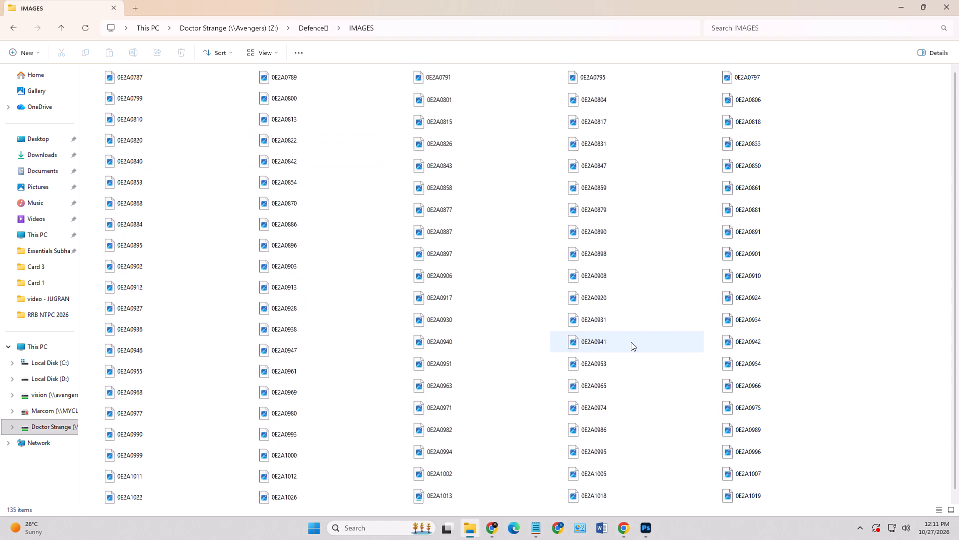
{"action": "scroll", "coordinate": [631, 342], "scroll_direction": "up", "scroll_amount": 20, "text": "ctrl"}
{"action": "scroll", "coordinate": [631, 342], "scroll_direction": "up", "scroll_amount": 18, "text": "ctrl"}
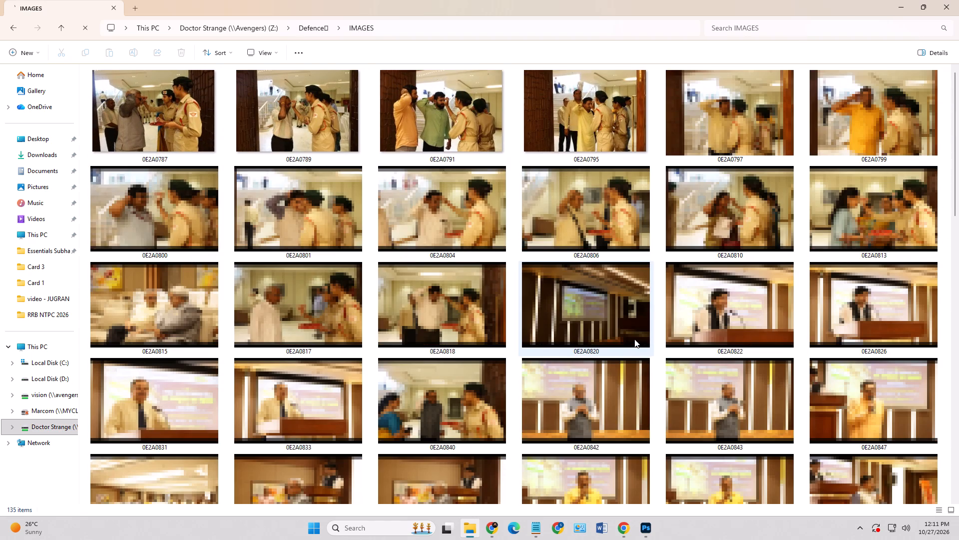
{"action": "scroll", "coordinate": [634, 339], "scroll_direction": "up", "scroll_amount": 5, "text": "ctrl"}
{"action": "scroll", "coordinate": [634, 338], "scroll_direction": "down", "scroll_amount": 7}
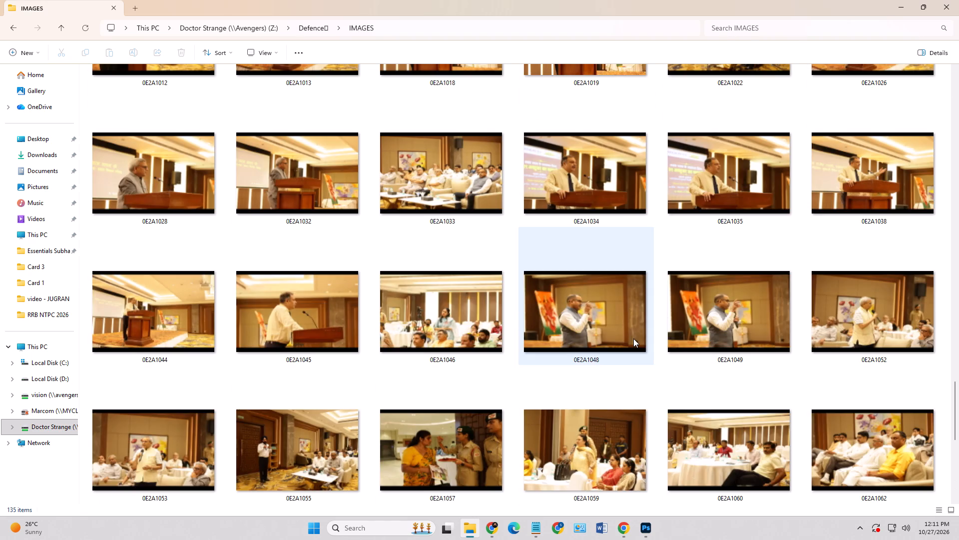
{"action": "scroll", "coordinate": [633, 338], "scroll_direction": "down", "scroll_amount": 5, "text": "ctrl"}
{"action": "scroll", "coordinate": [633, 338], "scroll_direction": "down", "scroll_amount": 2}
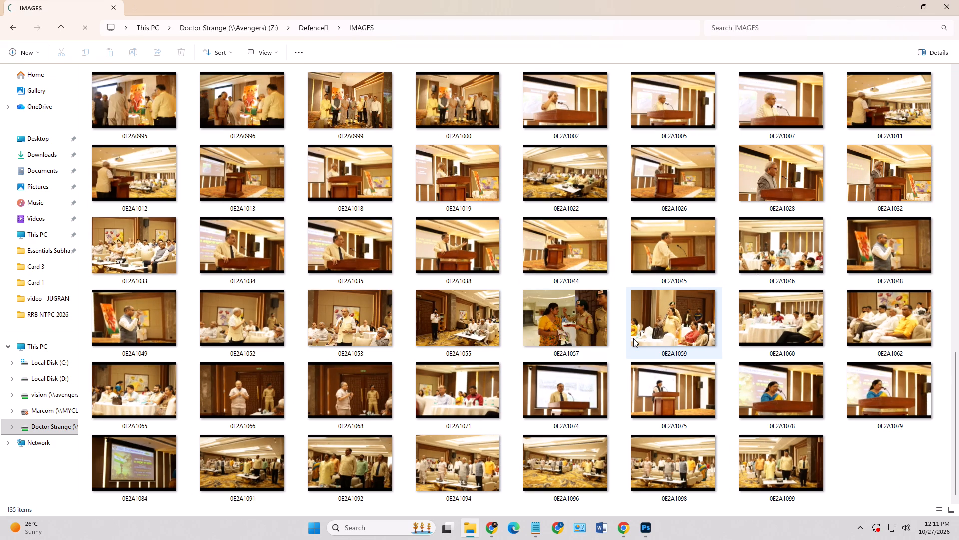
{"action": "scroll", "coordinate": [633, 338], "scroll_direction": "down", "scroll_amount": 1}
{"action": "scroll", "coordinate": [633, 338], "scroll_direction": "up", "scroll_amount": 4}
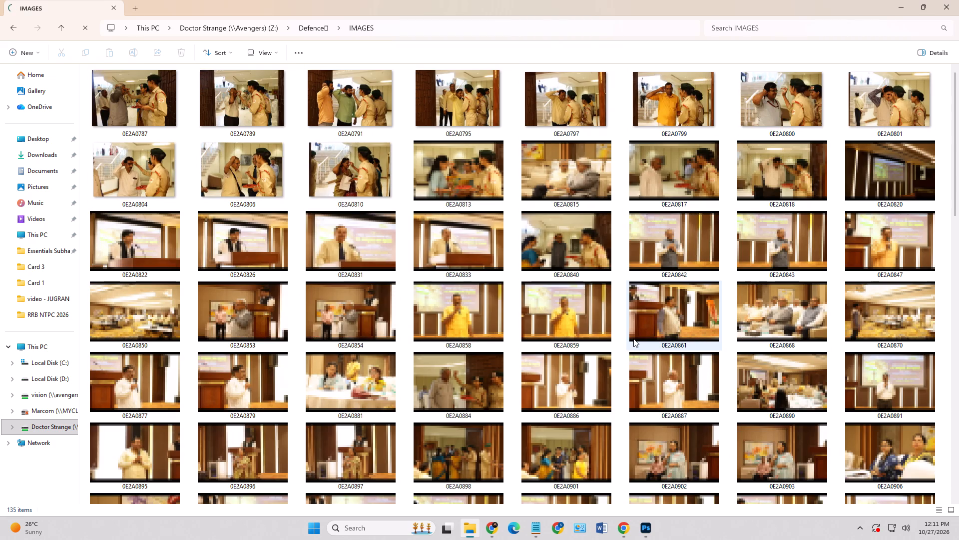
{"action": "scroll", "coordinate": [633, 338], "scroll_direction": "up", "scroll_amount": 4}
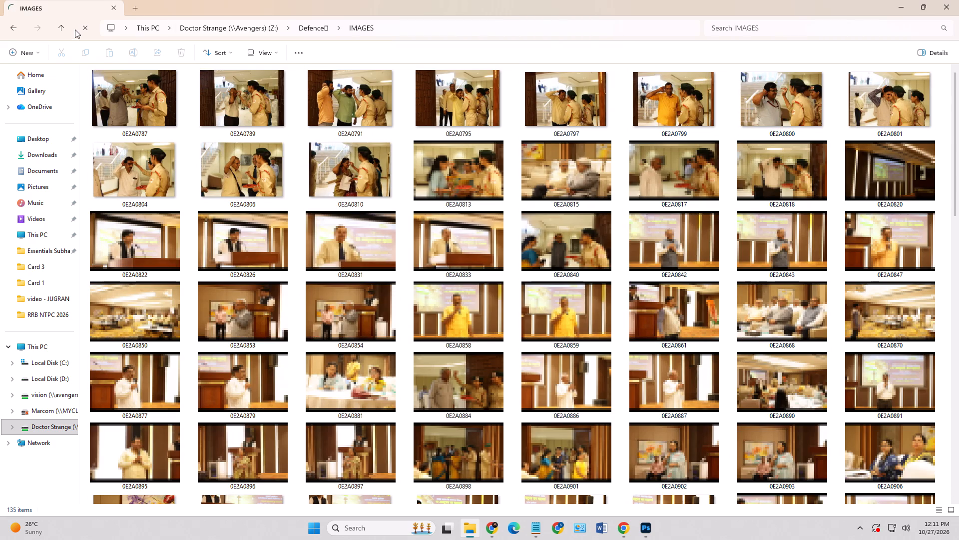
{"action": "left_click", "coordinate": [60, 27]}
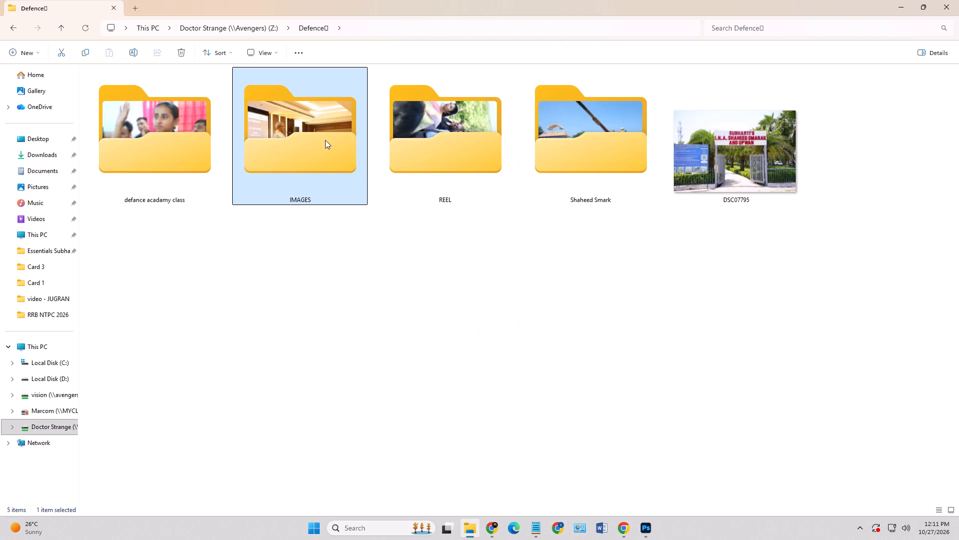
Check the defance acadamy class and Shaheed Smark folders, previewing the Shaheed Upwan video.
{"action": "double_click", "coordinate": [149, 133]}
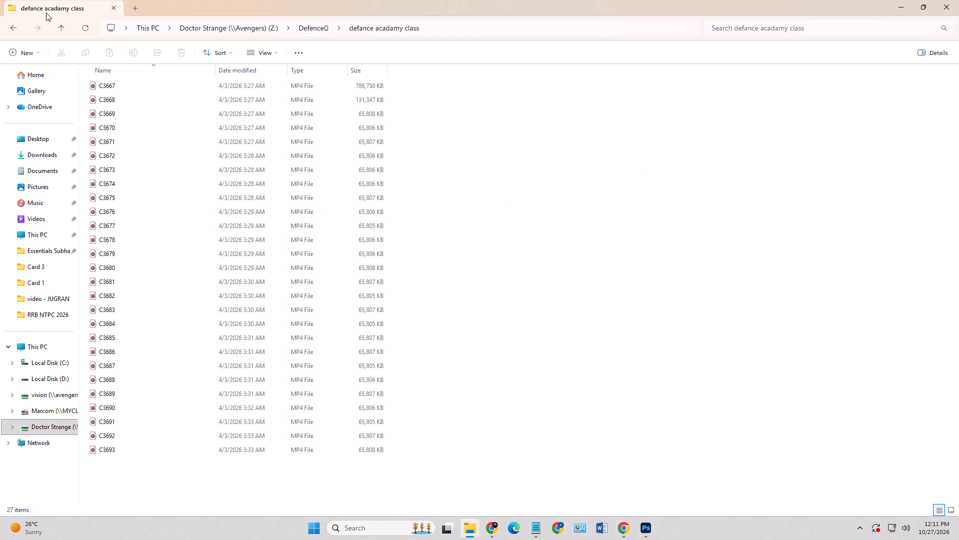
{"action": "left_click", "coordinate": [59, 32]}
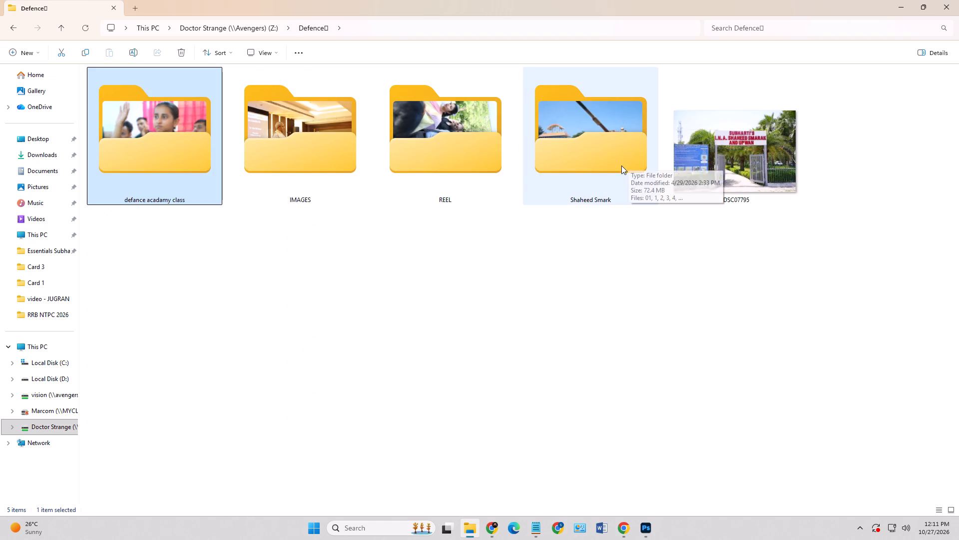
{"action": "double_click", "coordinate": [619, 164]}
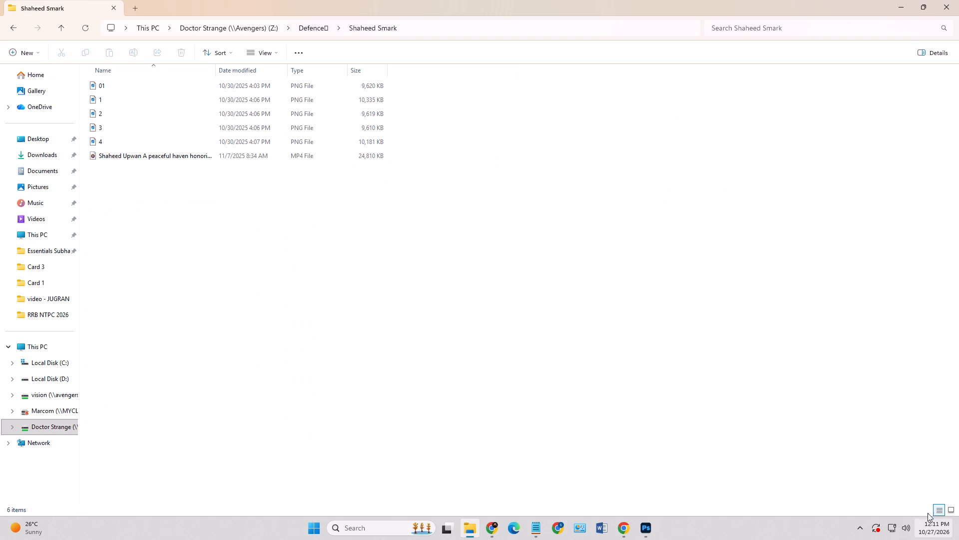
{"action": "left_click", "coordinate": [954, 508]}
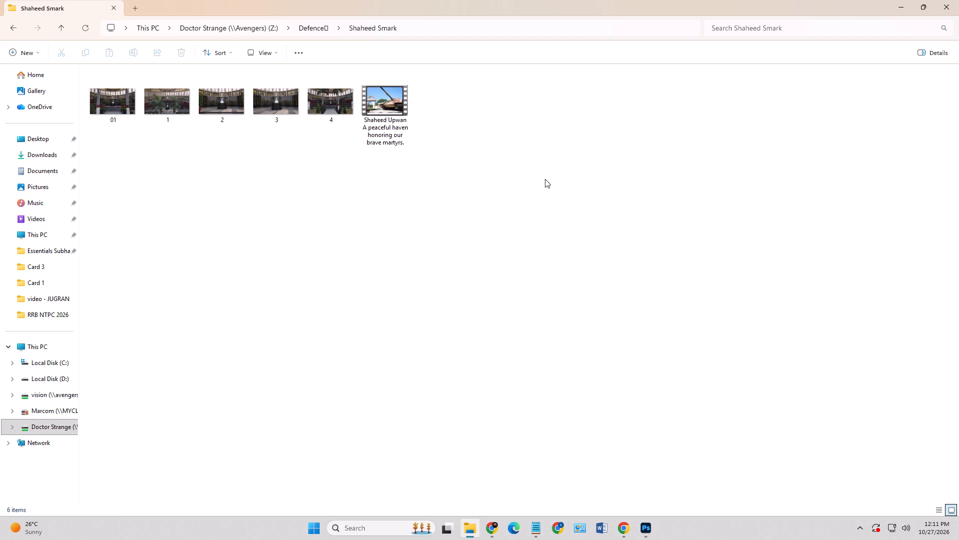
{"action": "double_click", "coordinate": [384, 106]}
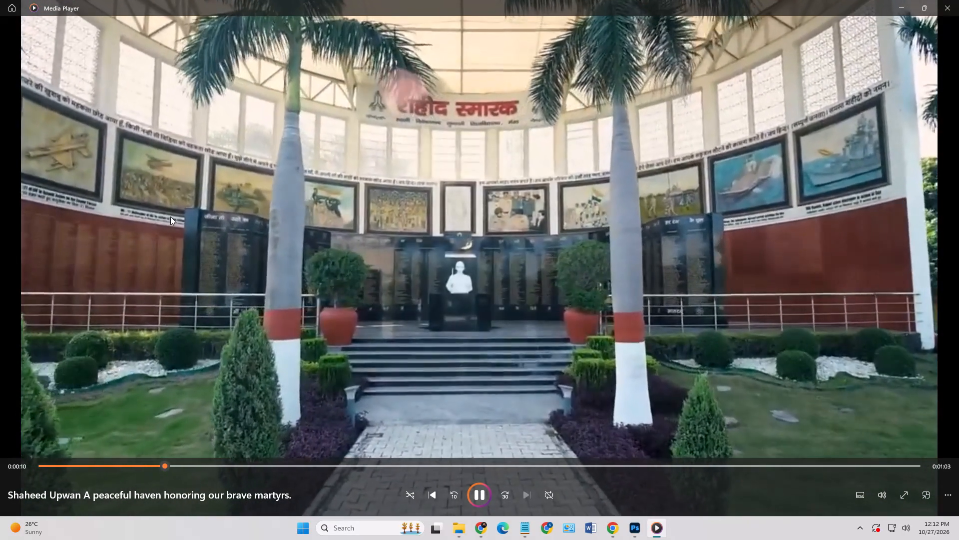
{"action": "left_click", "coordinate": [957, 10]}
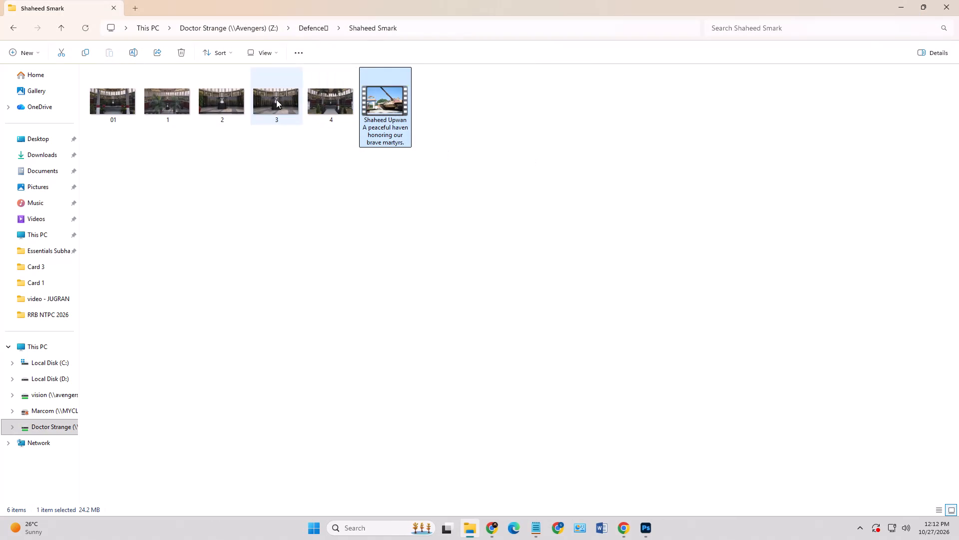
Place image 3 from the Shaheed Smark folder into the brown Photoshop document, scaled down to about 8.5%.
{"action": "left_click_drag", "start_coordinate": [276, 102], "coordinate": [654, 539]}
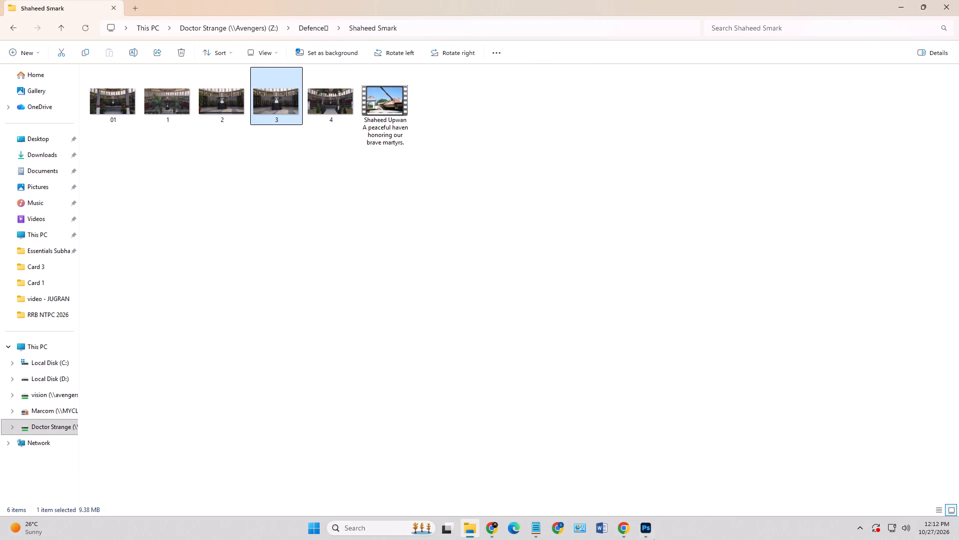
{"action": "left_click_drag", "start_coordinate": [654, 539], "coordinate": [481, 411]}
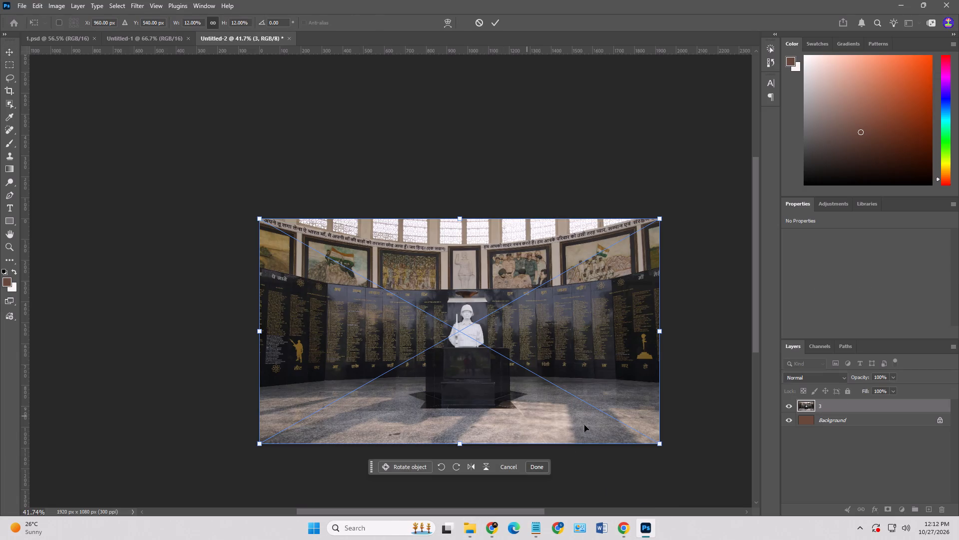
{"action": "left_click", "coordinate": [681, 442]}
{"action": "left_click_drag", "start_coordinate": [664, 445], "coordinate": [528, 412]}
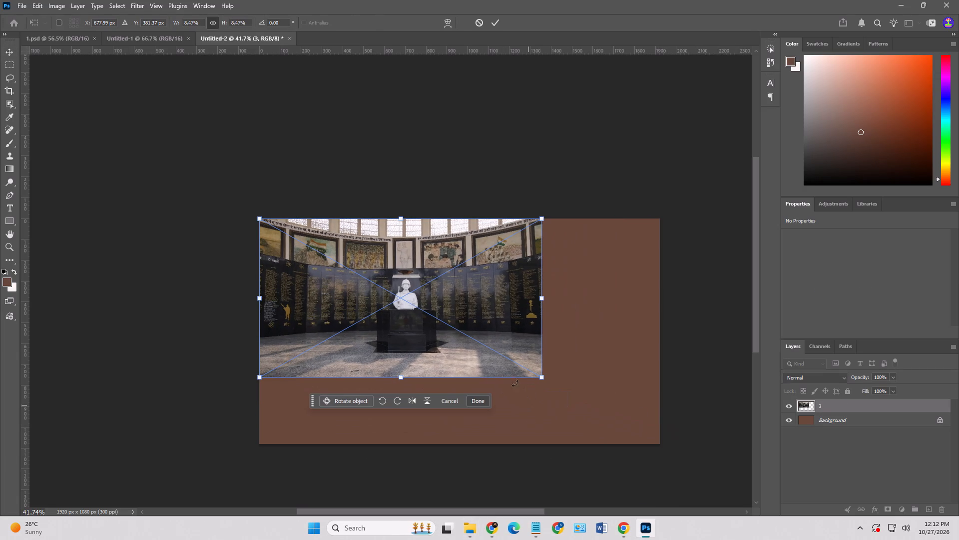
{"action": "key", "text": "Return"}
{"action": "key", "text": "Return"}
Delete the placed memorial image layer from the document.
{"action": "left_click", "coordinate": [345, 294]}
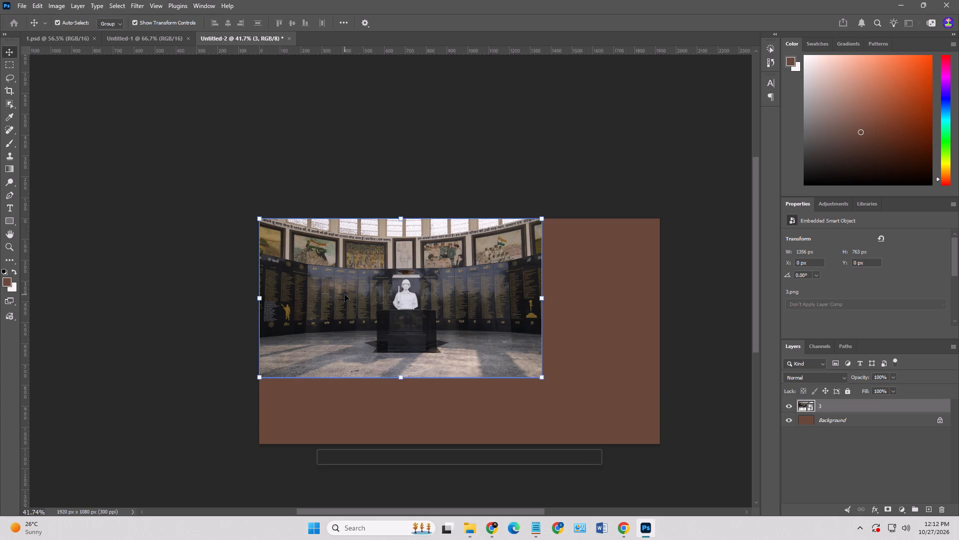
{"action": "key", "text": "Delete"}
{"action": "left_click", "coordinate": [471, 531]}
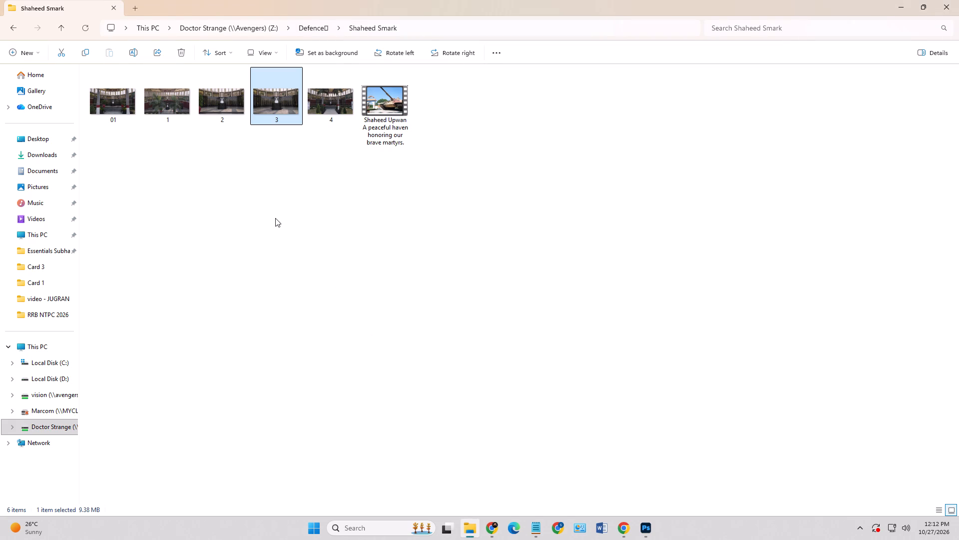
{"action": "left_click", "coordinate": [553, 529]}
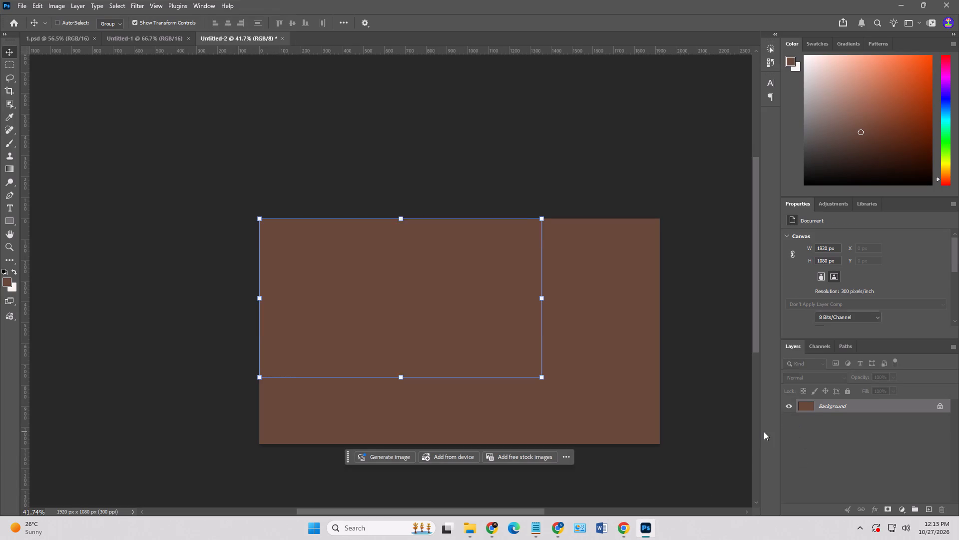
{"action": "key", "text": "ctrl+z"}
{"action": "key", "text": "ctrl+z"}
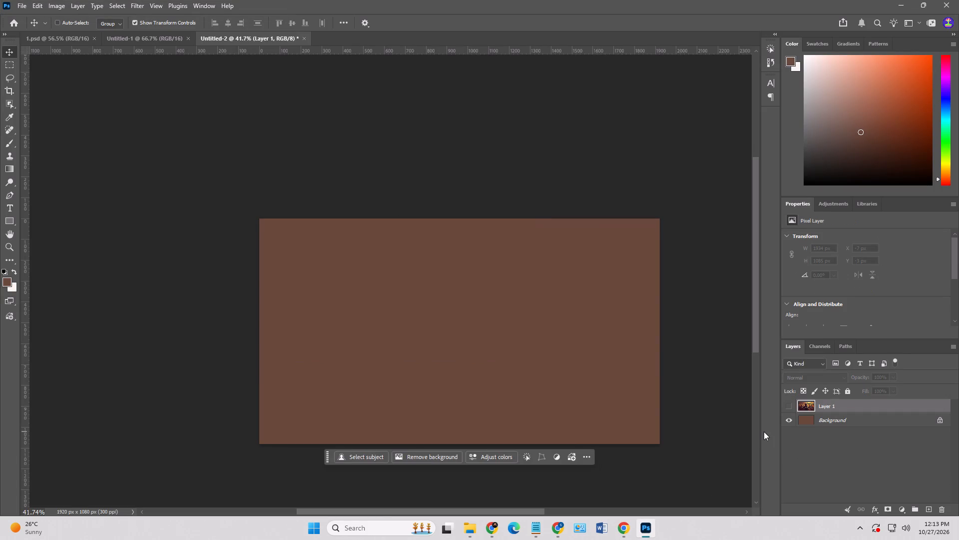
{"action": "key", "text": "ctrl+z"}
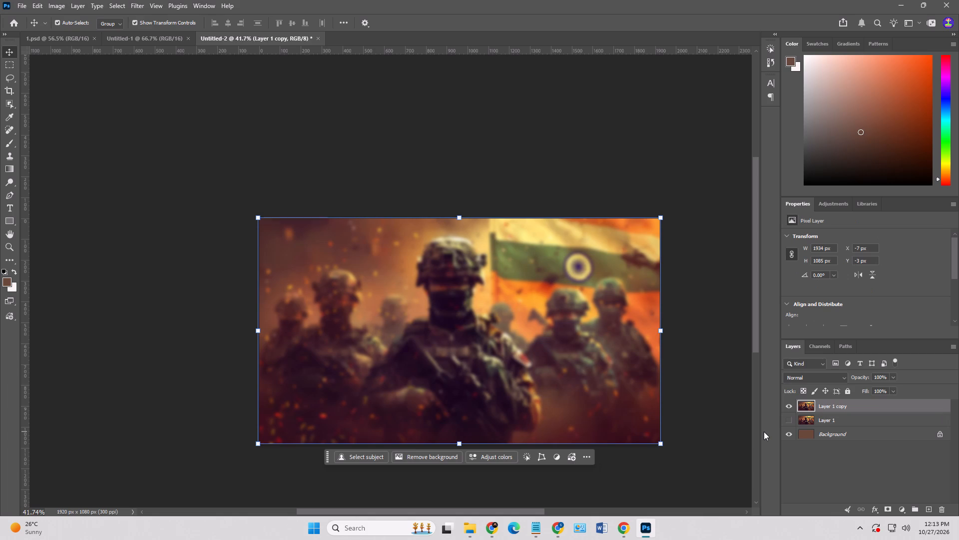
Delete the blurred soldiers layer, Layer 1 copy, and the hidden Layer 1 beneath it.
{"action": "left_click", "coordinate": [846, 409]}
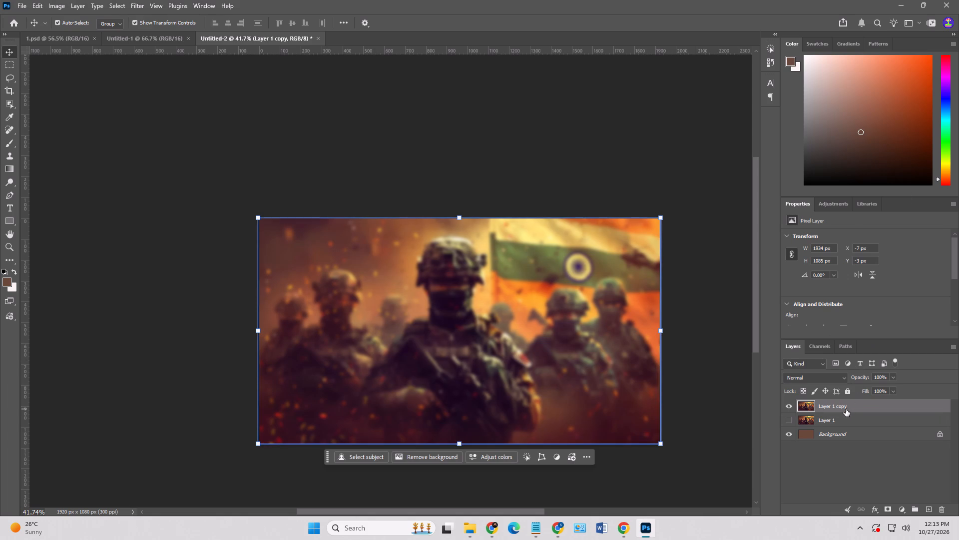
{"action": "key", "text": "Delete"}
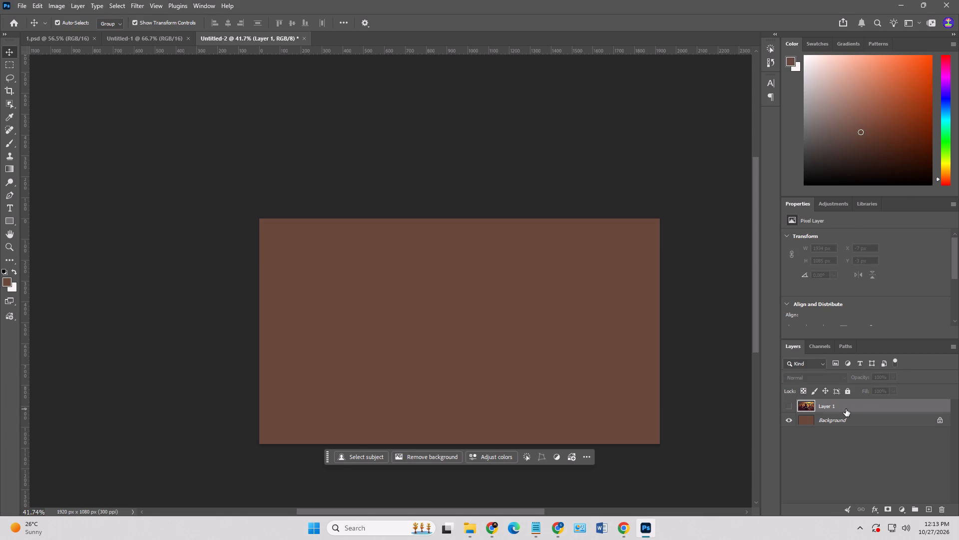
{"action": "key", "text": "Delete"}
Switch to Chrome and examine the "wallpaper soldier indian army" image results for a background, previewing the Magicdecor Braveheart Horizon mural.
{"action": "left_click", "coordinate": [621, 531]}
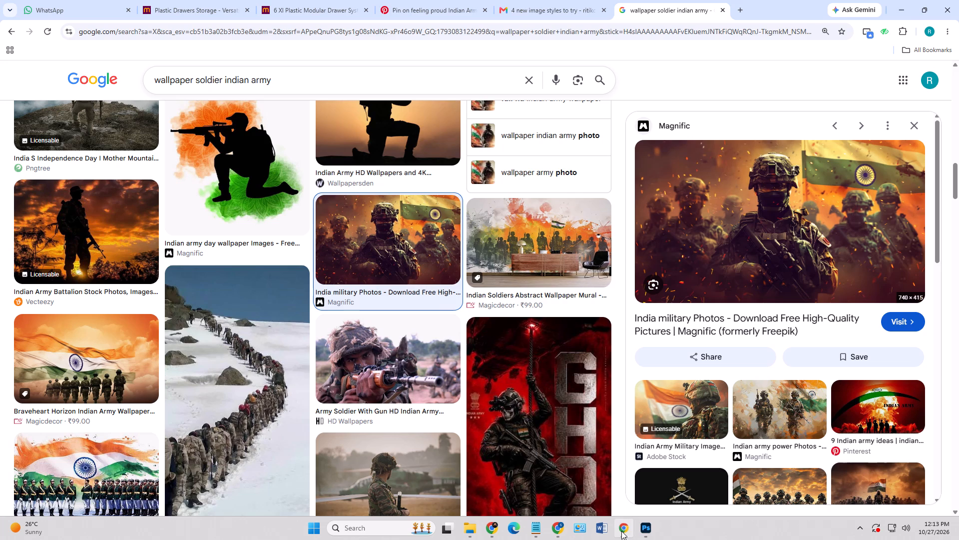
{"action": "scroll", "coordinate": [312, 277], "scroll_direction": "down", "scroll_amount": 1}
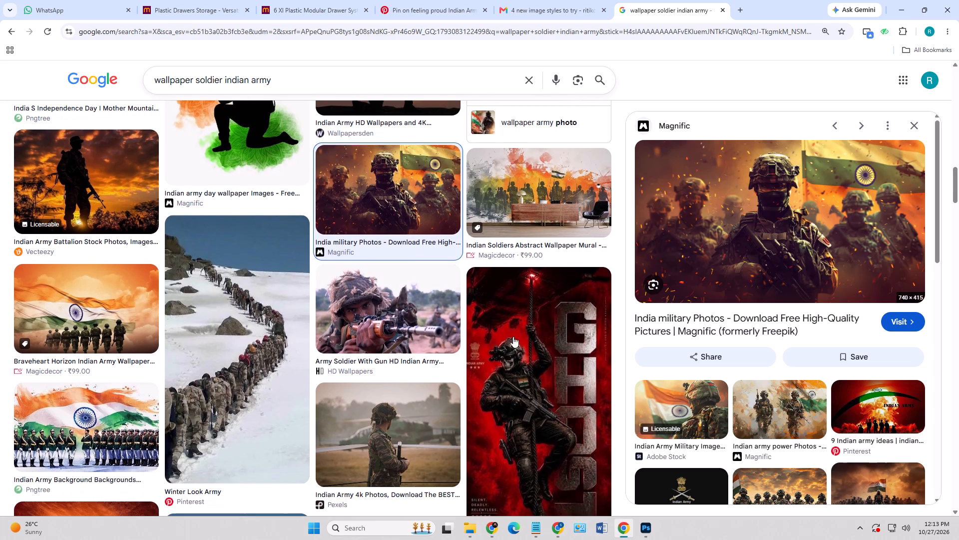
{"action": "scroll", "coordinate": [726, 353], "scroll_direction": "down", "scroll_amount": 3}
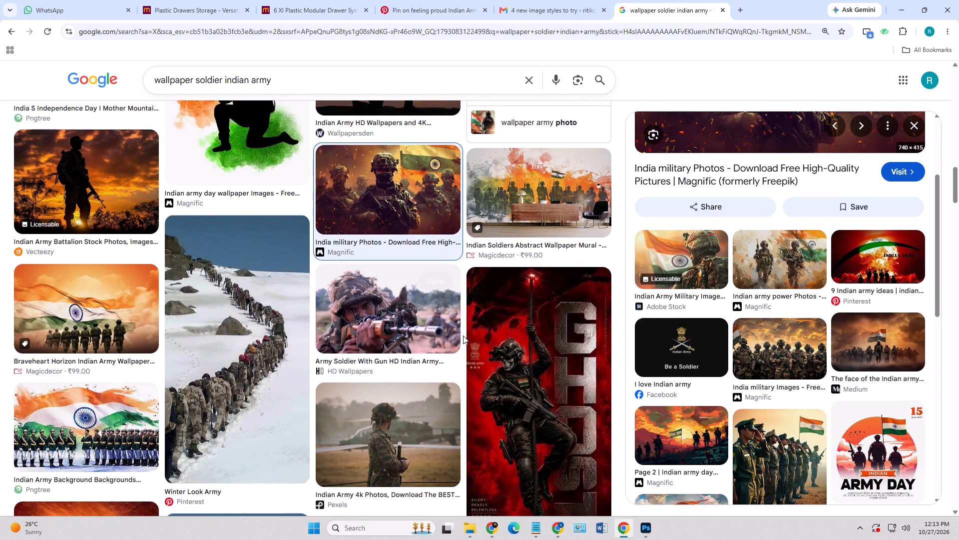
{"action": "scroll", "coordinate": [655, 404], "scroll_direction": "down", "scroll_amount": 1}
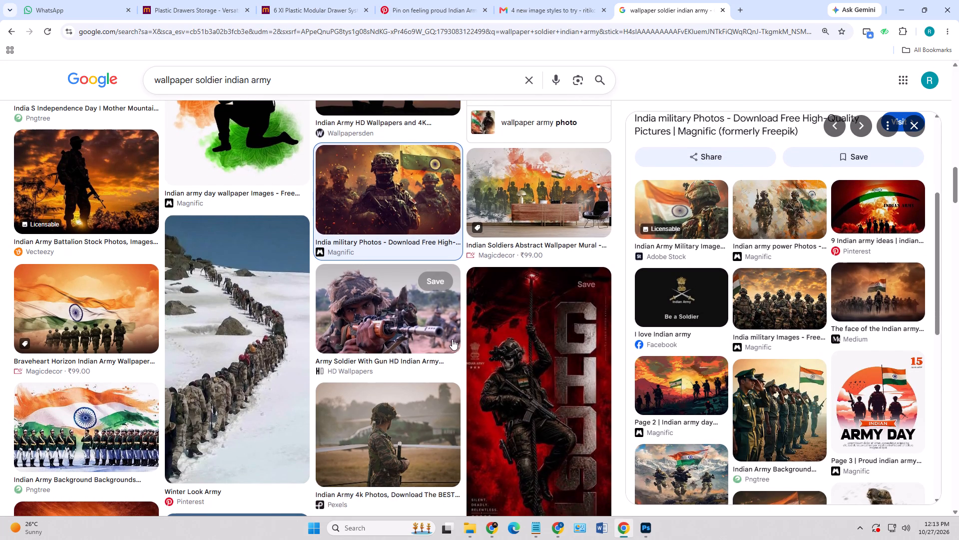
{"action": "scroll", "coordinate": [450, 338], "scroll_direction": "down", "scroll_amount": 3}
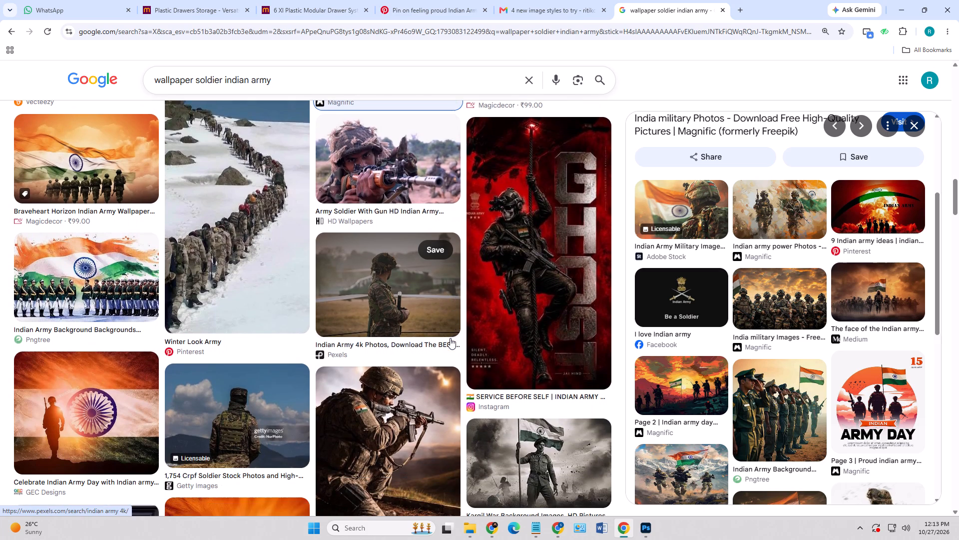
{"action": "left_click", "coordinate": [79, 167]}
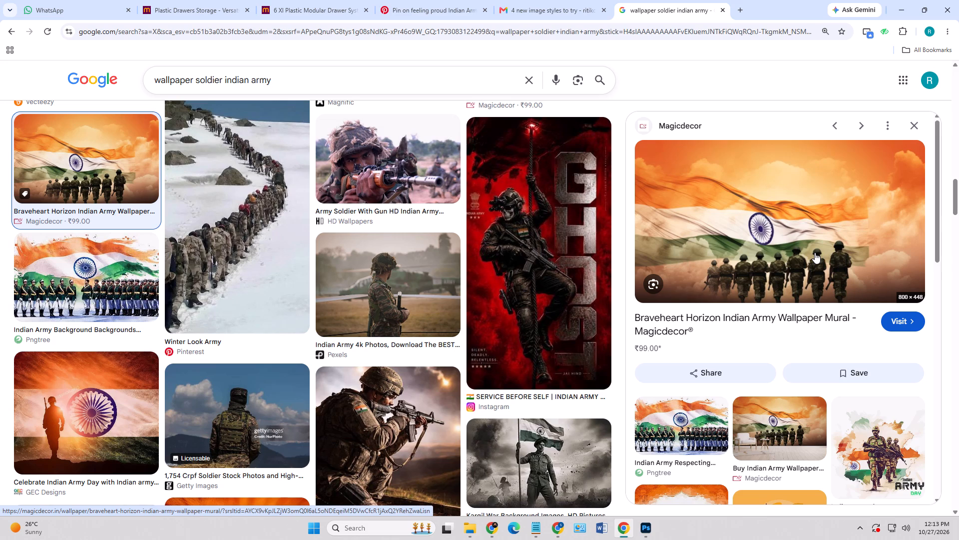
{"action": "scroll", "coordinate": [813, 249], "scroll_direction": "down", "scroll_amount": 4}
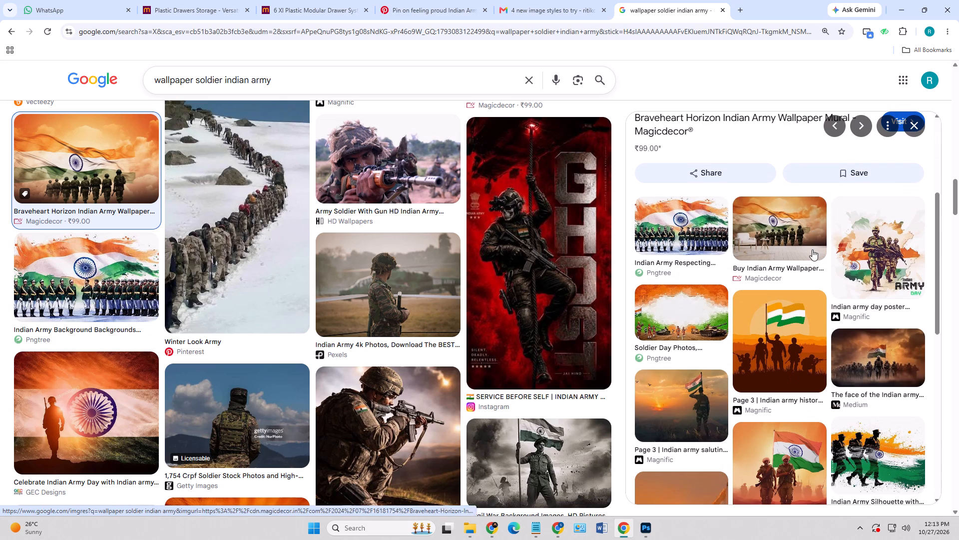
{"action": "scroll", "coordinate": [256, 265], "scroll_direction": "down", "scroll_amount": 3}
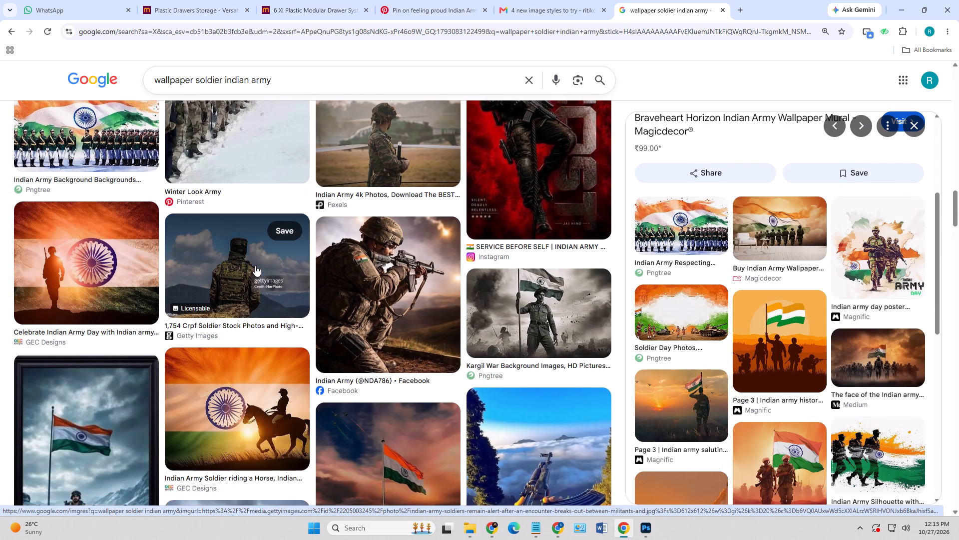
{"action": "scroll", "coordinate": [255, 265], "scroll_direction": "down", "scroll_amount": 4}
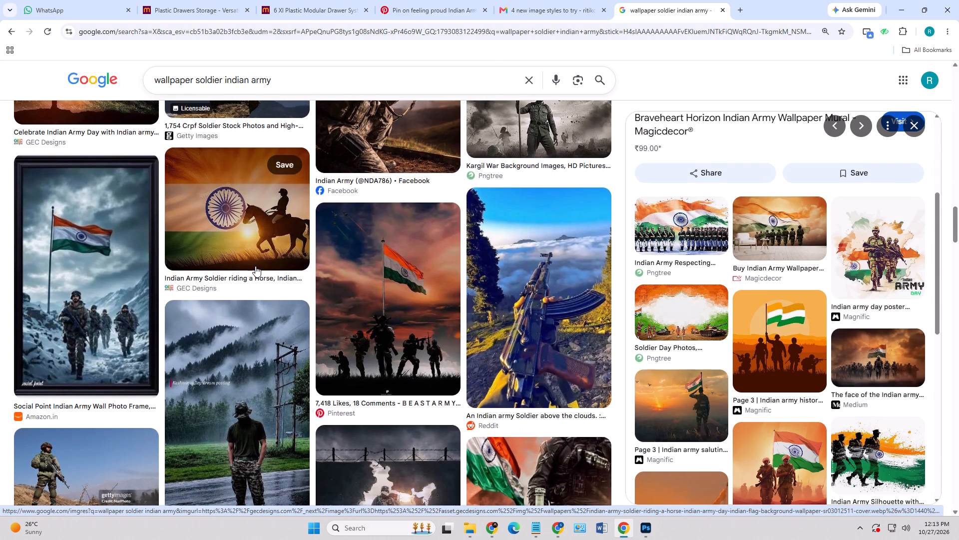
{"action": "scroll", "coordinate": [255, 266], "scroll_direction": "down", "scroll_amount": 7}
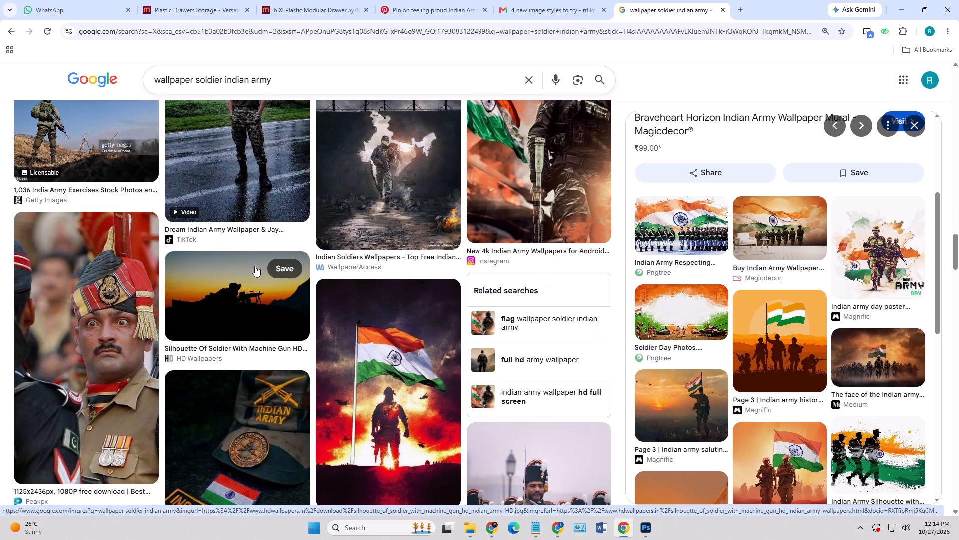
Open the related image search "full hd army wallpaper" and preview the Pngtree picture of a soldier saluting the flag.
{"action": "left_click", "coordinate": [486, 355]}
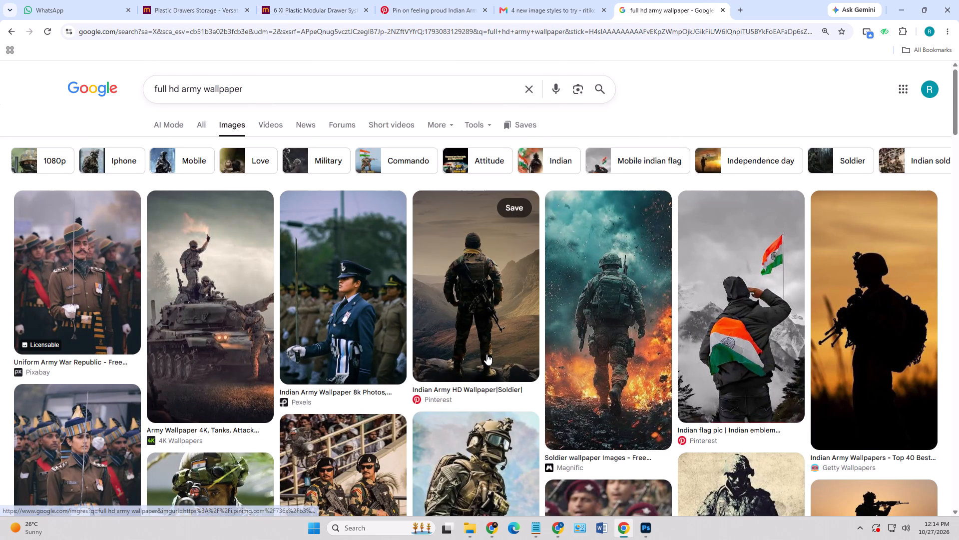
{"action": "scroll", "coordinate": [486, 354], "scroll_direction": "down", "scroll_amount": 4}
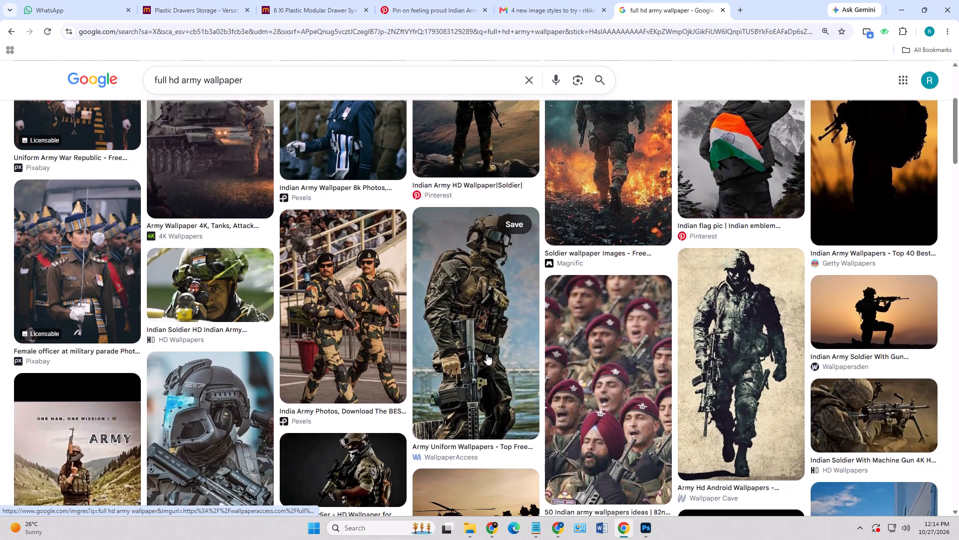
{"action": "scroll", "coordinate": [486, 353], "scroll_direction": "down", "scroll_amount": 4}
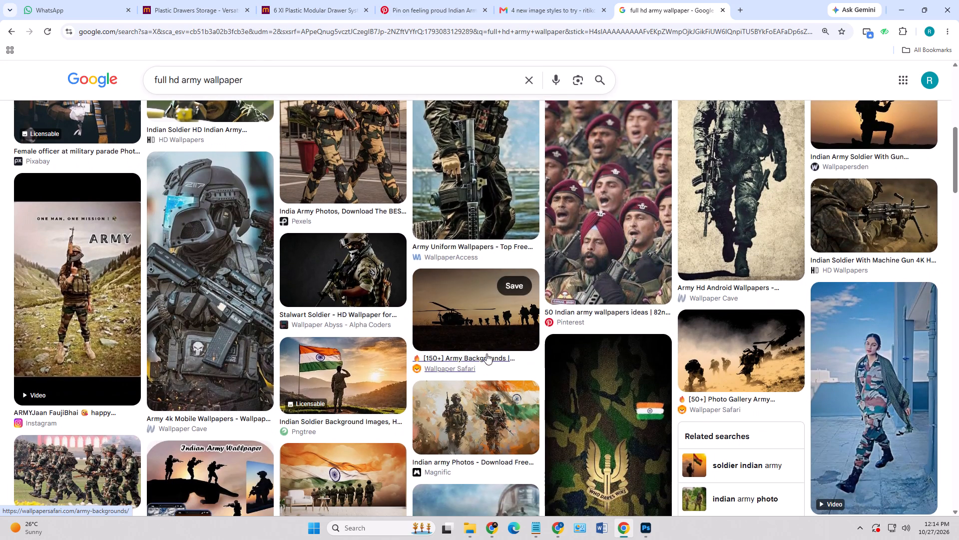
{"action": "left_click", "coordinate": [357, 359]}
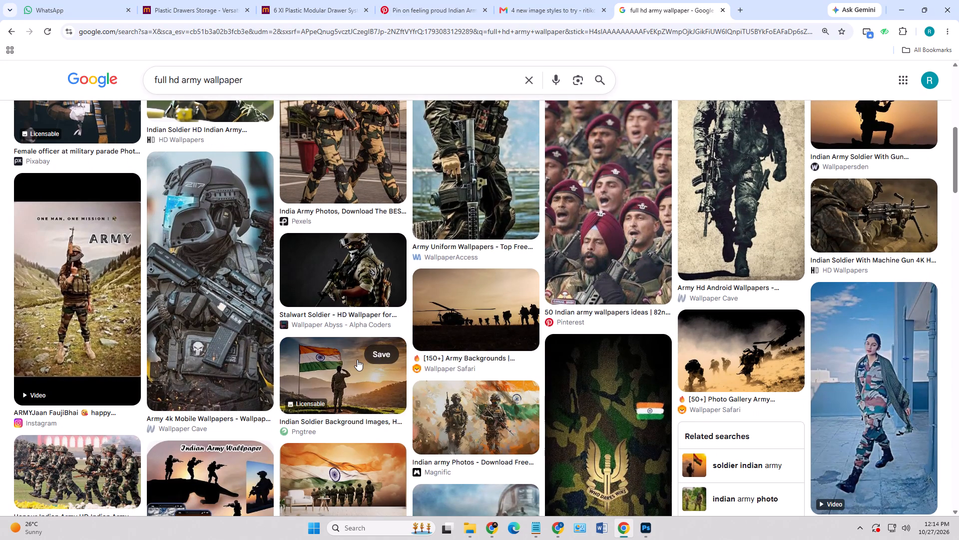
{"action": "left_click", "coordinate": [598, 166]}
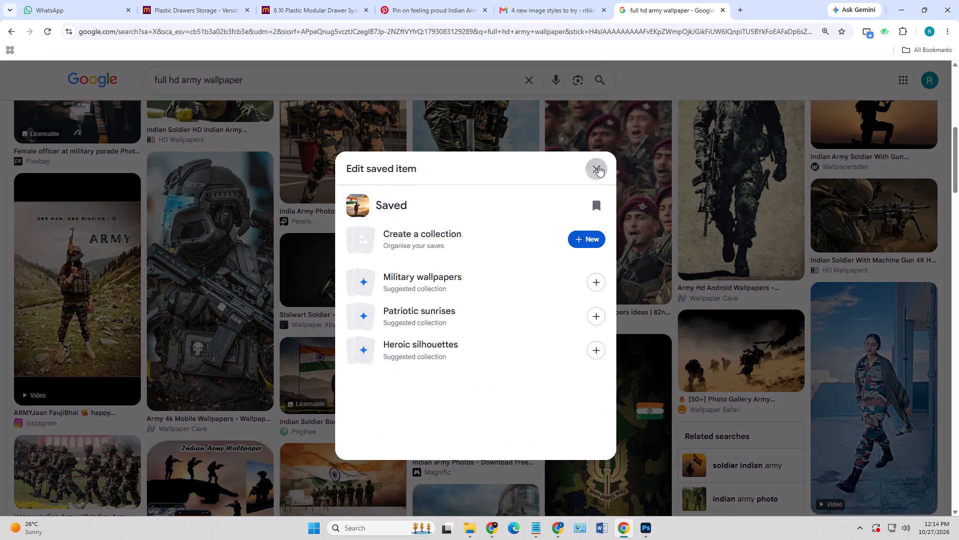
{"action": "left_click", "coordinate": [340, 367]}
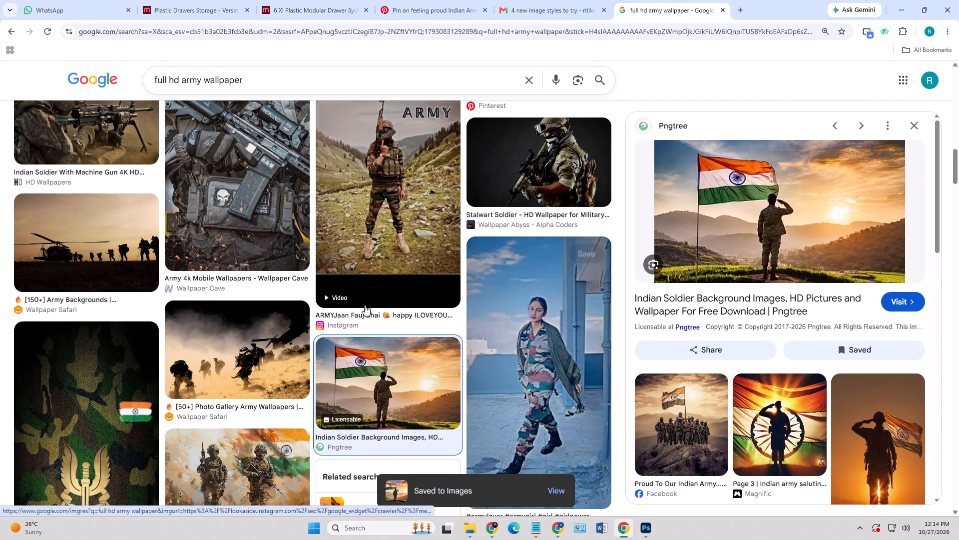
Copy the Magicdecor Braveheart Horizon Indian Army mural image from the results and paste it into the brown Photoshop document.
{"action": "scroll", "coordinate": [365, 305], "scroll_direction": "down", "scroll_amount": 2}
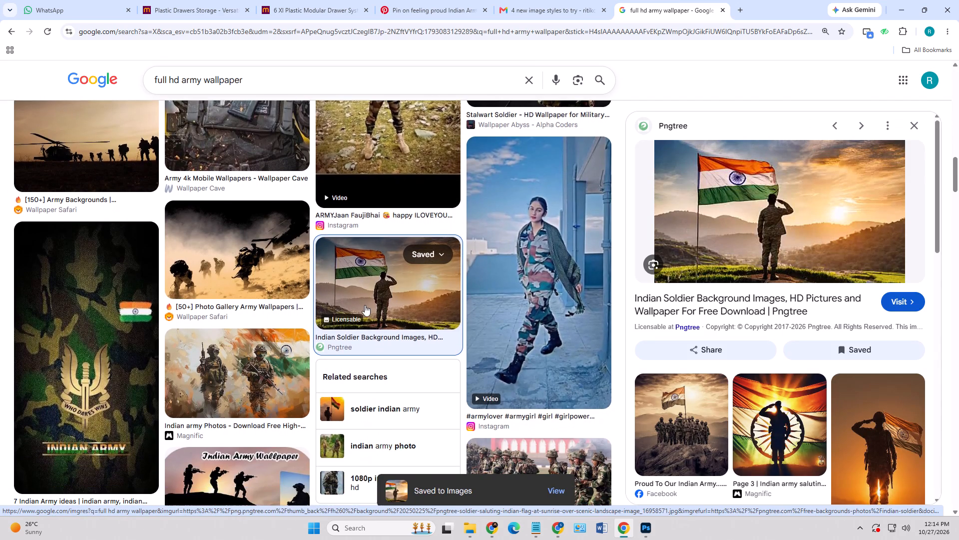
{"action": "scroll", "coordinate": [365, 305], "scroll_direction": "down", "scroll_amount": 3}
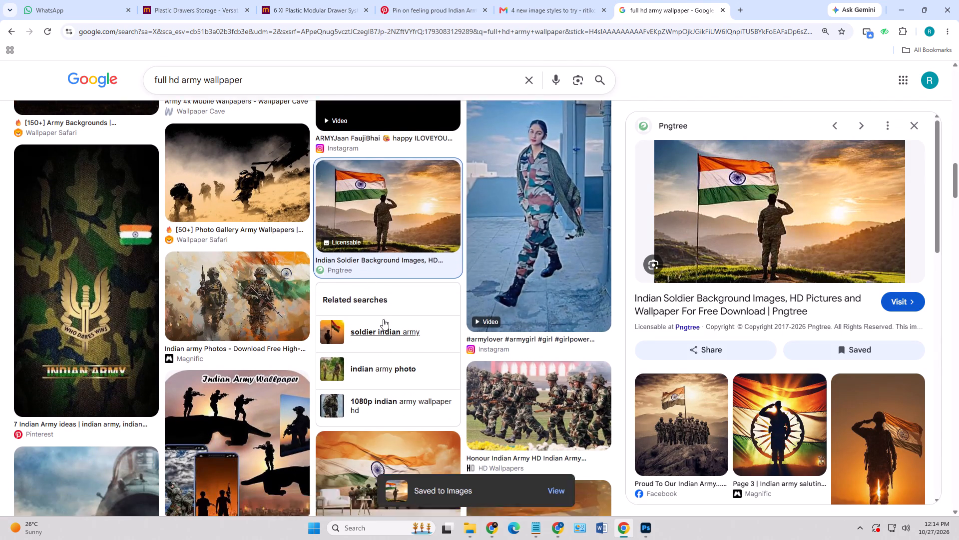
{"action": "scroll", "coordinate": [383, 319], "scroll_direction": "down", "scroll_amount": 6}
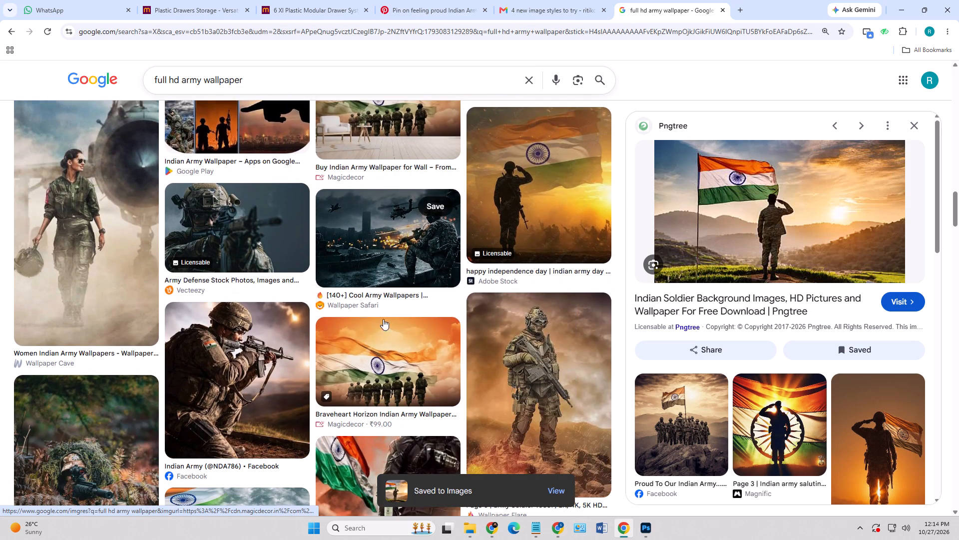
{"action": "scroll", "coordinate": [383, 319], "scroll_direction": "down", "scroll_amount": 1}
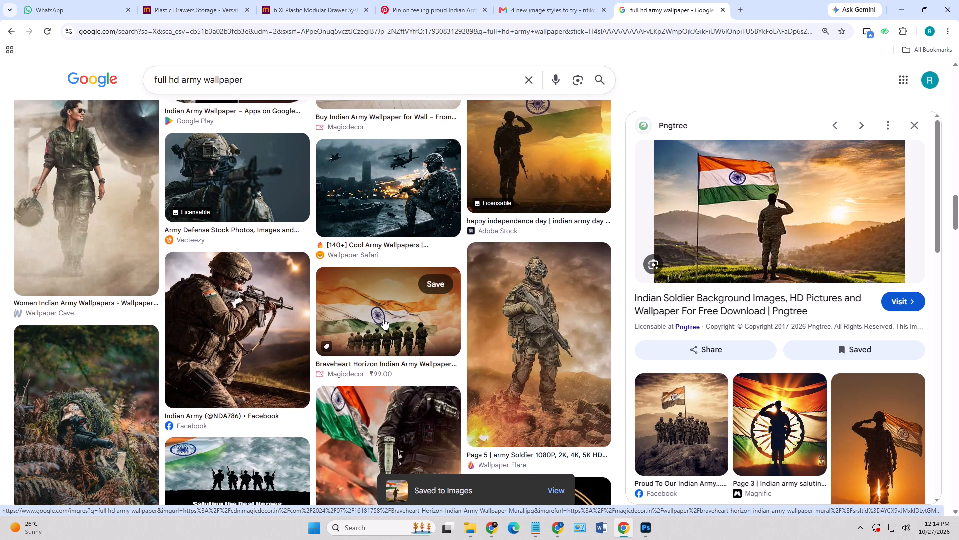
{"action": "left_click", "coordinate": [383, 319]}
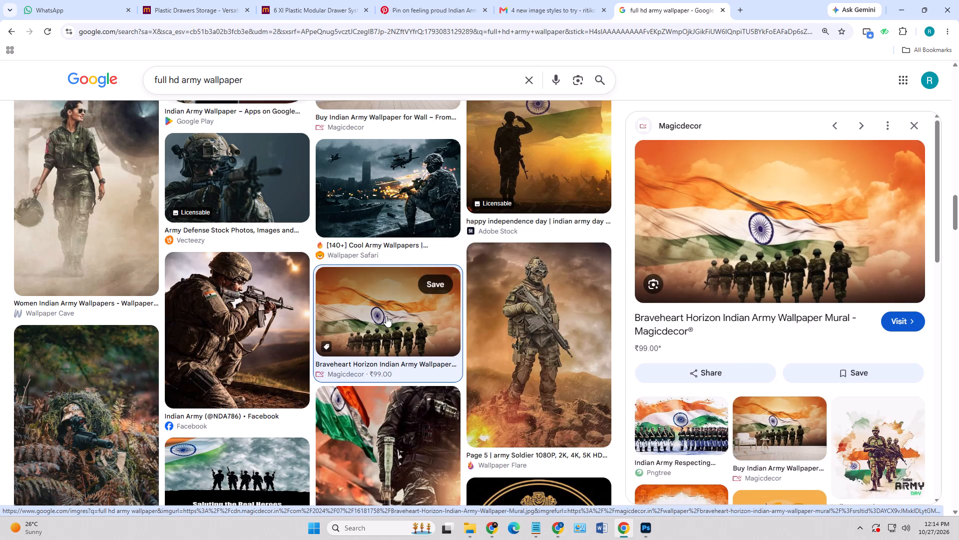
{"action": "right_click", "coordinate": [684, 220]}
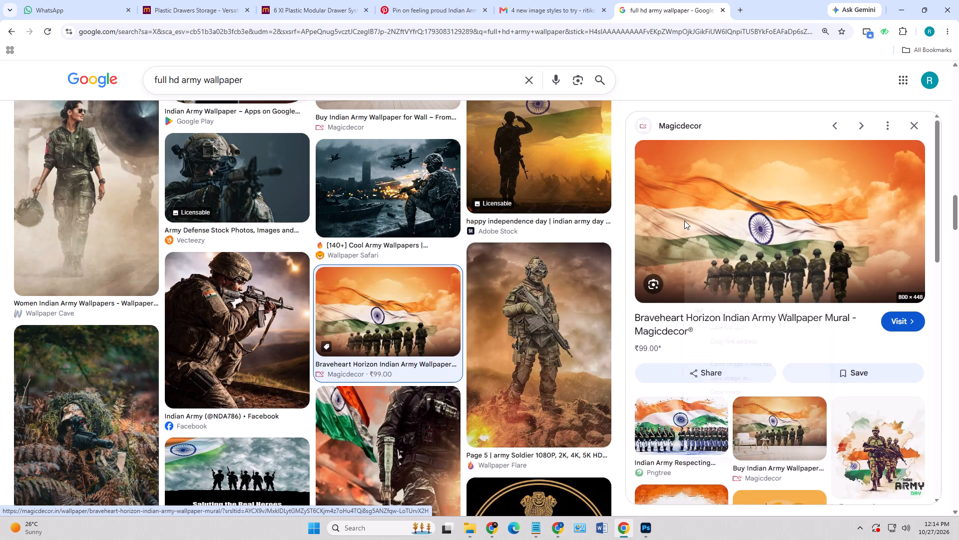
{"action": "left_click", "coordinate": [735, 393]}
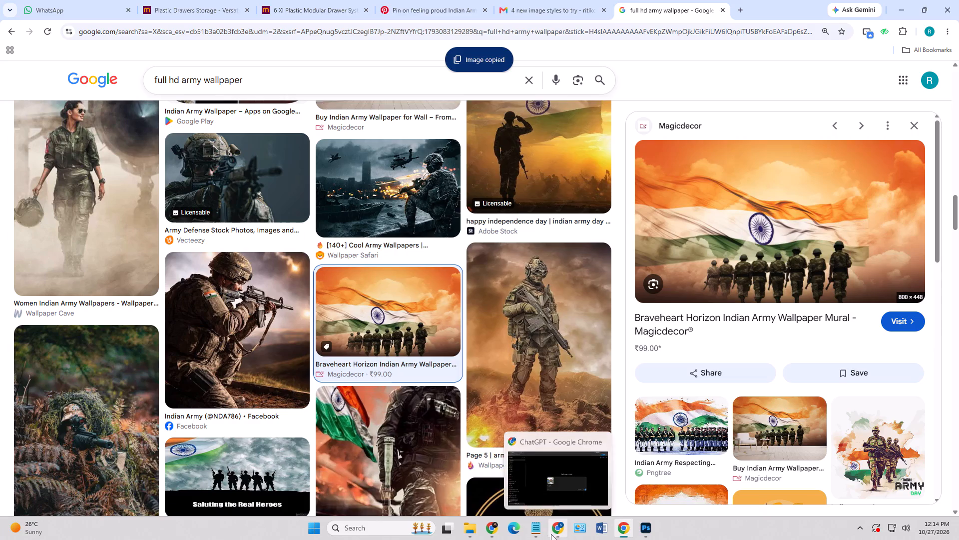
{"action": "left_click", "coordinate": [636, 530]}
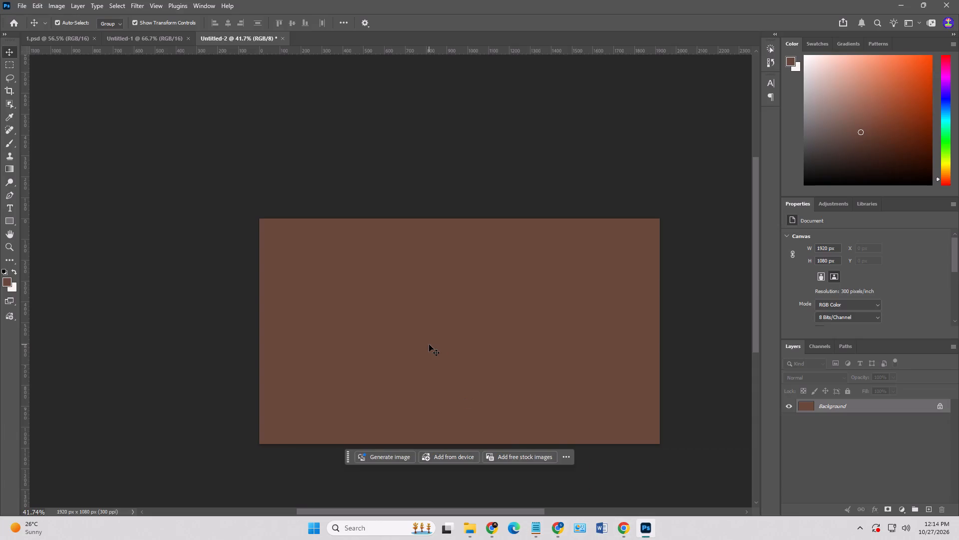
{"action": "key", "text": "ctrl+v"}
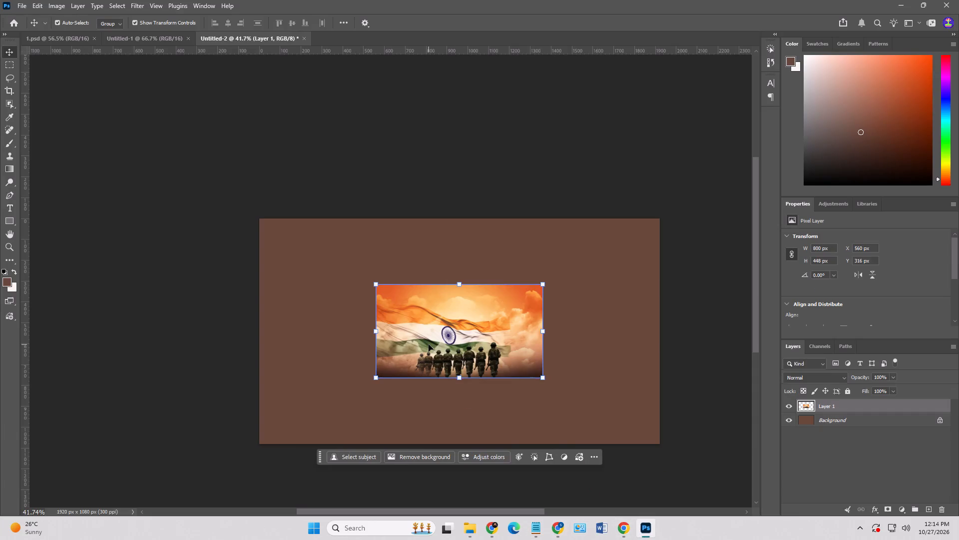
Enlarge the pasted flag and soldiers image to about 1931 x 1081 px so that it covers the whole canvas.
{"action": "left_click_drag", "start_coordinate": [379, 286], "coordinate": [291, 254]}
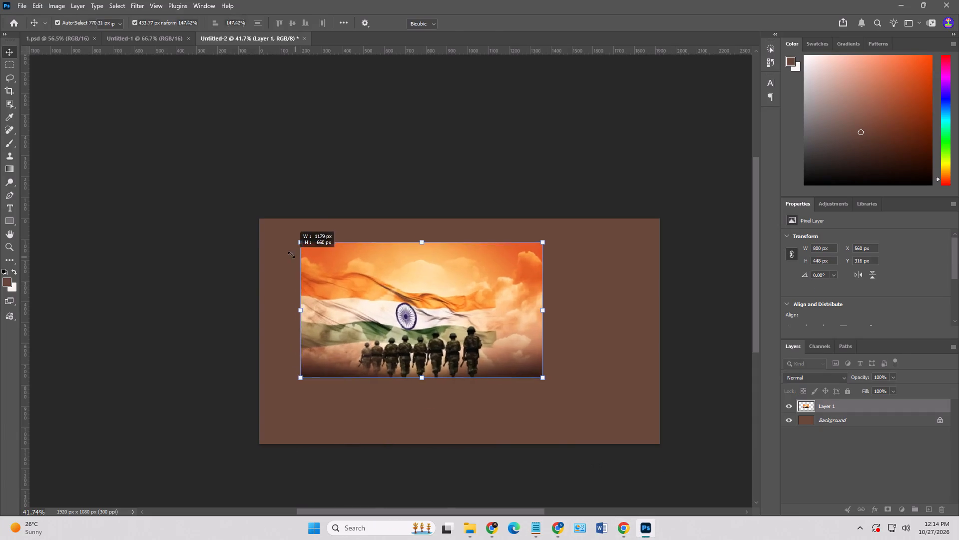
{"action": "left_click_drag", "start_coordinate": [291, 254], "coordinate": [254, 235]}
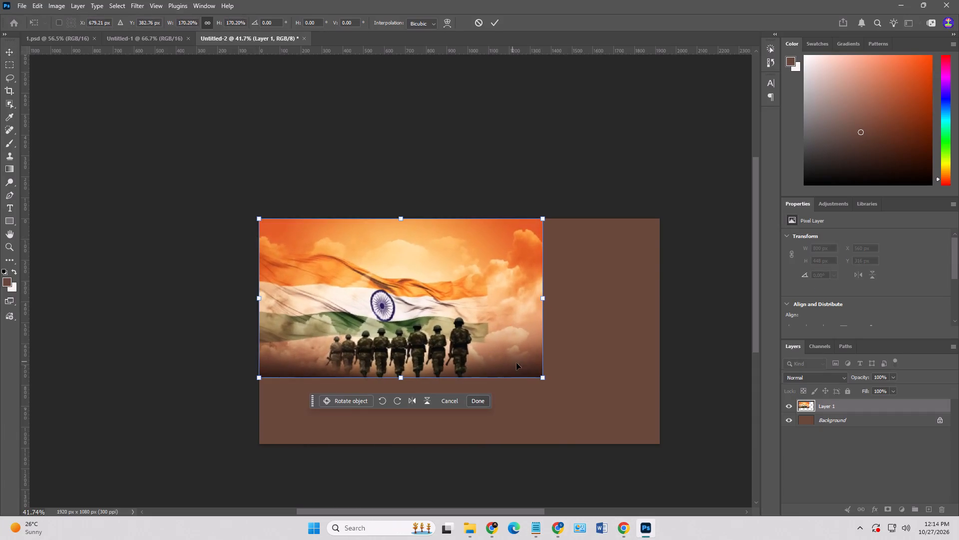
{"action": "left_click_drag", "start_coordinate": [541, 380], "coordinate": [663, 441]}
{"action": "key", "text": "Return"}
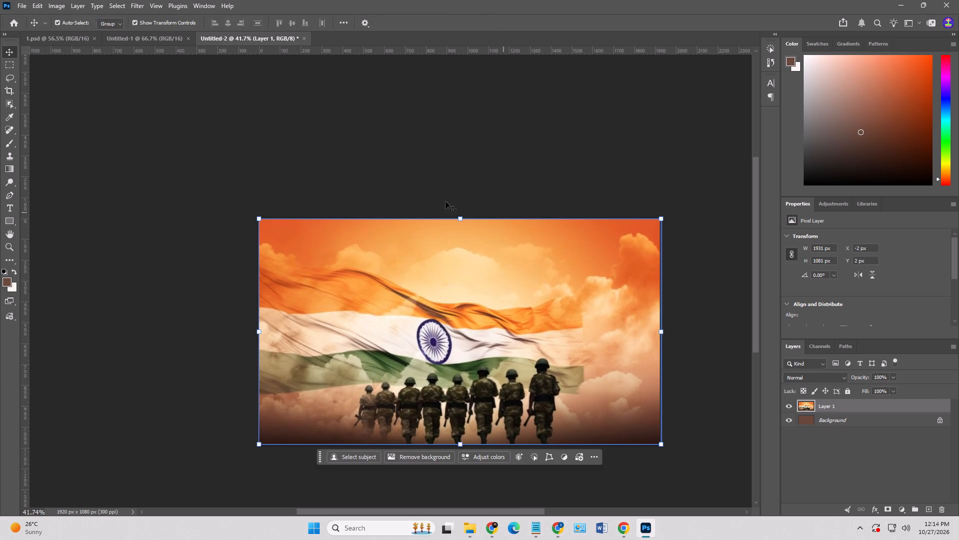
{"action": "left_click", "coordinate": [118, 151]}
{"action": "left_click", "coordinate": [118, 152]}
Reapply the last Gaussian Blur filter to the flag and soldiers image on Layer 1.
{"action": "left_click", "coordinate": [392, 328]}
{"action": "left_click", "coordinate": [141, 4]}
{"action": "left_click", "coordinate": [144, 17]}
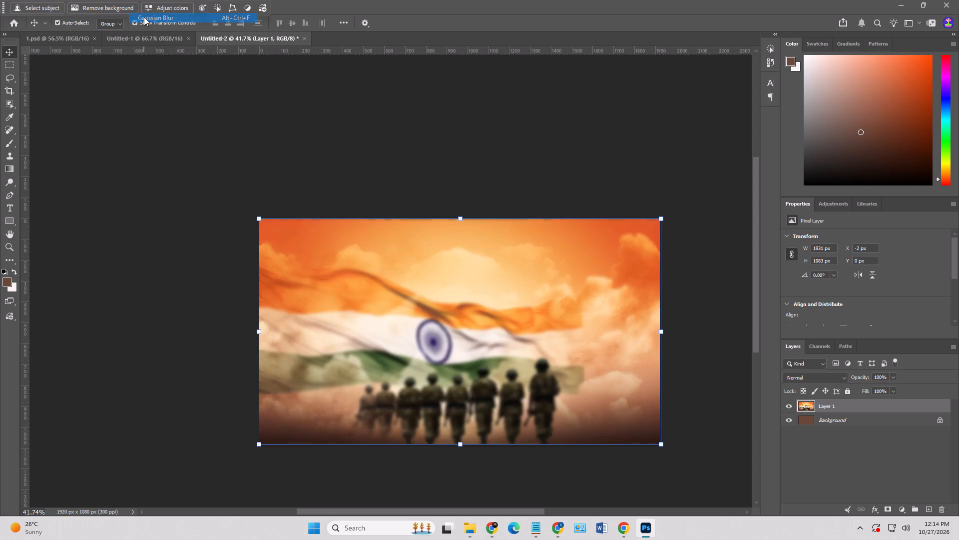
{"action": "left_click", "coordinate": [143, 101]}
{"action": "left_click", "coordinate": [133, 125]}
{"action": "left_click", "coordinate": [302, 285]}
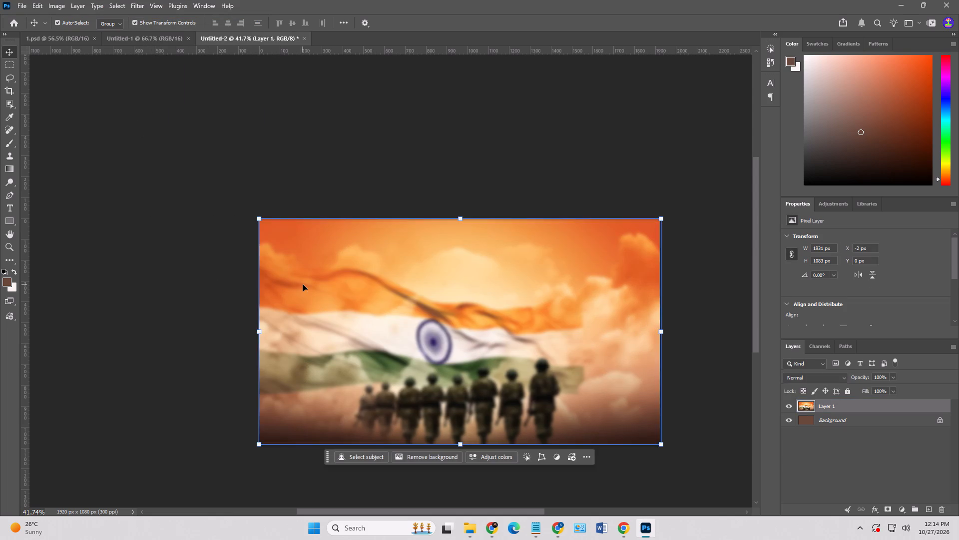
{"action": "left_click", "coordinate": [189, 268]}
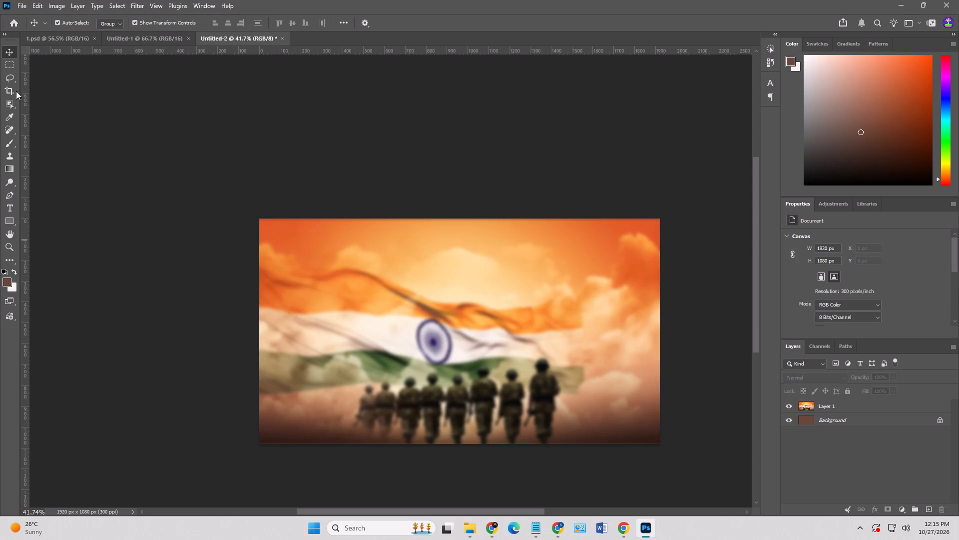
Copy the Black-Shadow-PNG-Photos (1) copy layer from 1.psd into Untitled-2 and place it along the canvas's bottom edge.
{"action": "left_click", "coordinate": [57, 41]}
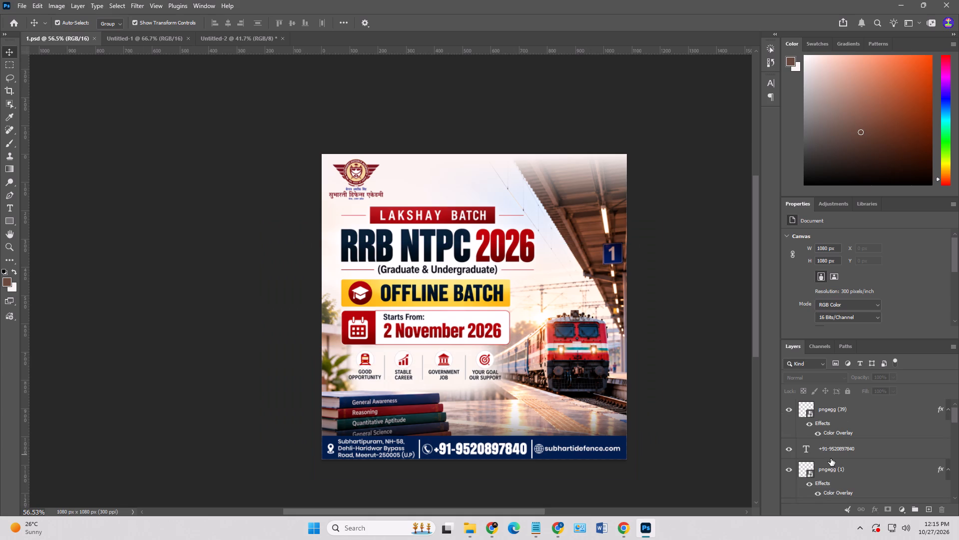
{"action": "scroll", "coordinate": [831, 458], "scroll_direction": "down", "scroll_amount": 6}
{"action": "left_click", "coordinate": [807, 415]}
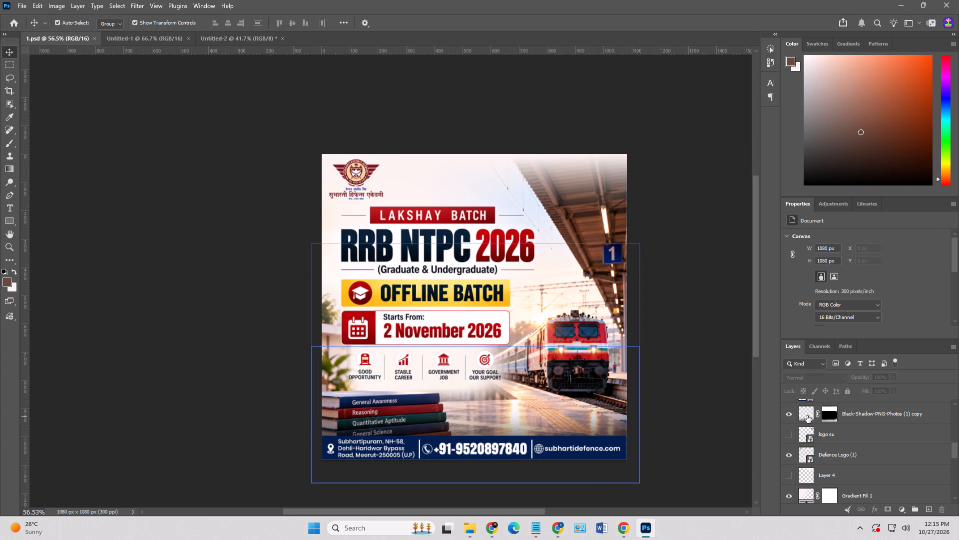
{"action": "left_click_drag", "start_coordinate": [808, 416], "coordinate": [323, 48]}
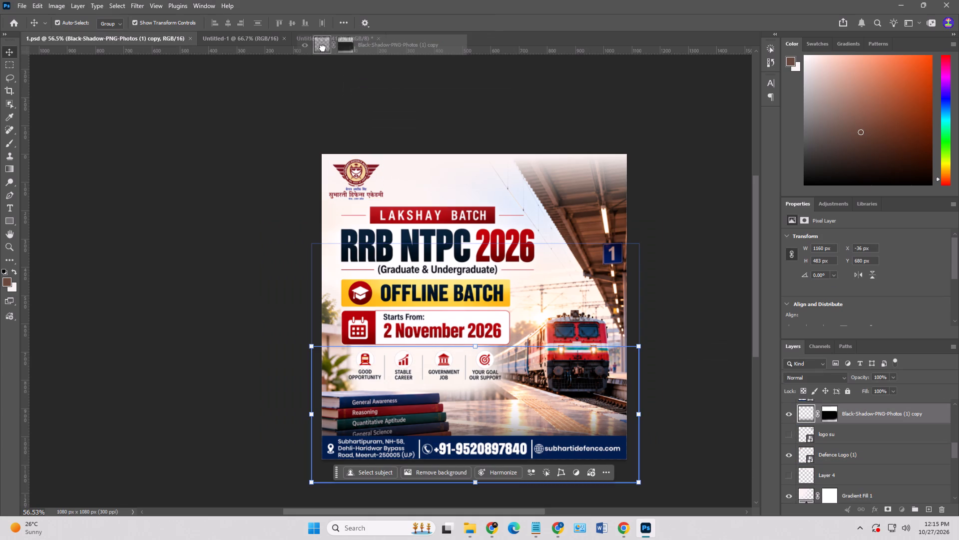
{"action": "left_click_drag", "start_coordinate": [323, 48], "coordinate": [376, 273]}
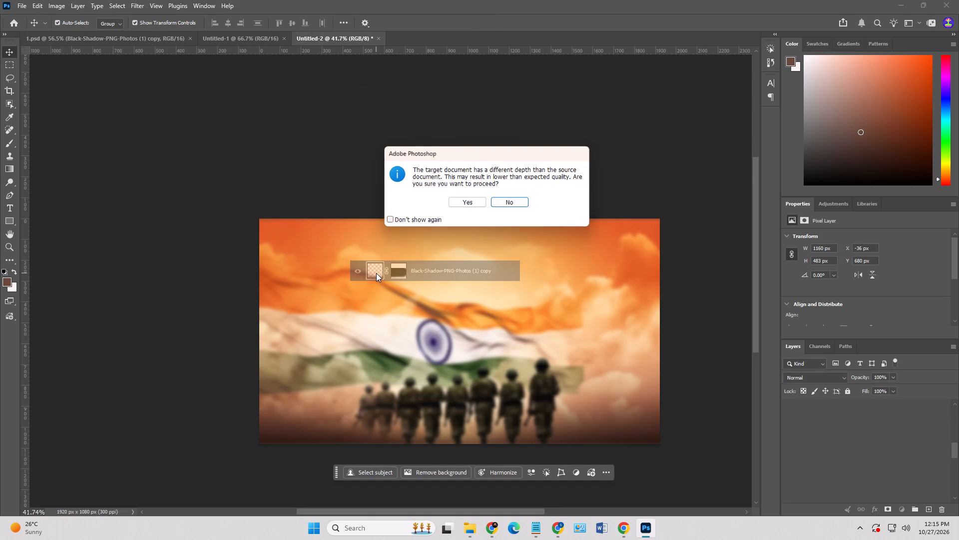
{"action": "left_click", "coordinate": [462, 198]}
{"action": "left_click_drag", "start_coordinate": [437, 276], "coordinate": [452, 422]}
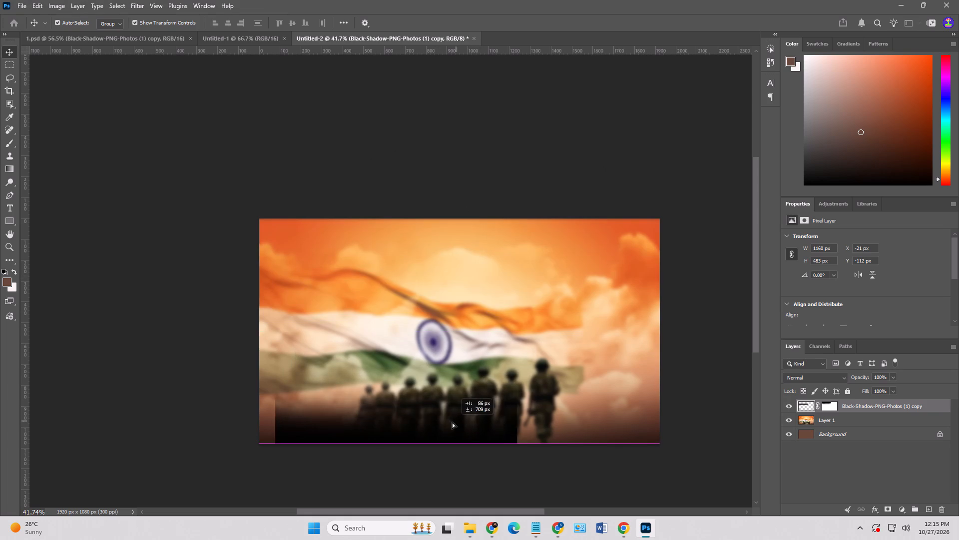
{"action": "left_click_drag", "start_coordinate": [452, 422], "coordinate": [435, 422]}
Stretch the black shadow to about 2017 x 684 px so that it spans the full canvas width.
{"action": "left_click_drag", "start_coordinate": [496, 396], "coordinate": [675, 402]}
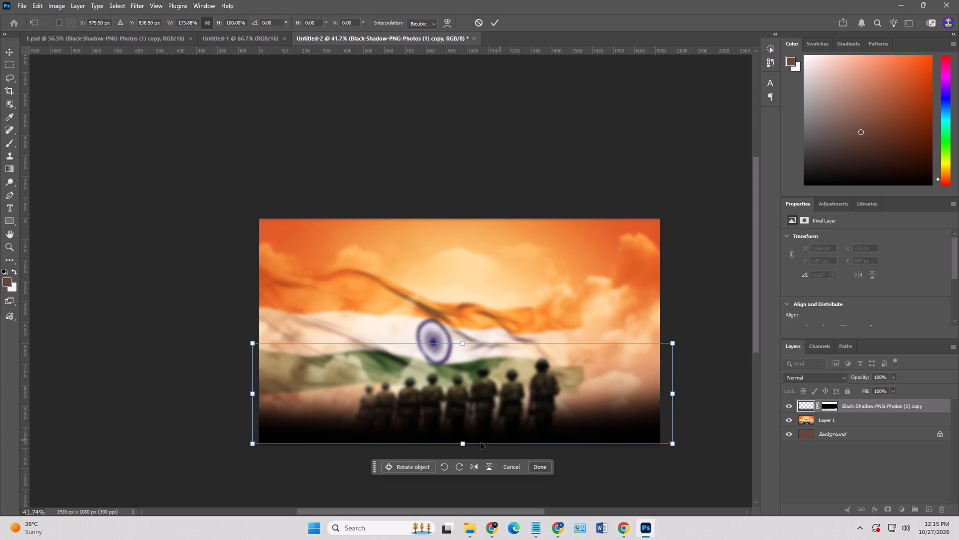
{"action": "left_click_drag", "start_coordinate": [466, 447], "coordinate": [465, 456], "text": "shift"}
{"action": "left_click_drag", "start_coordinate": [464, 344], "coordinate": [464, 331], "text": "shift"}
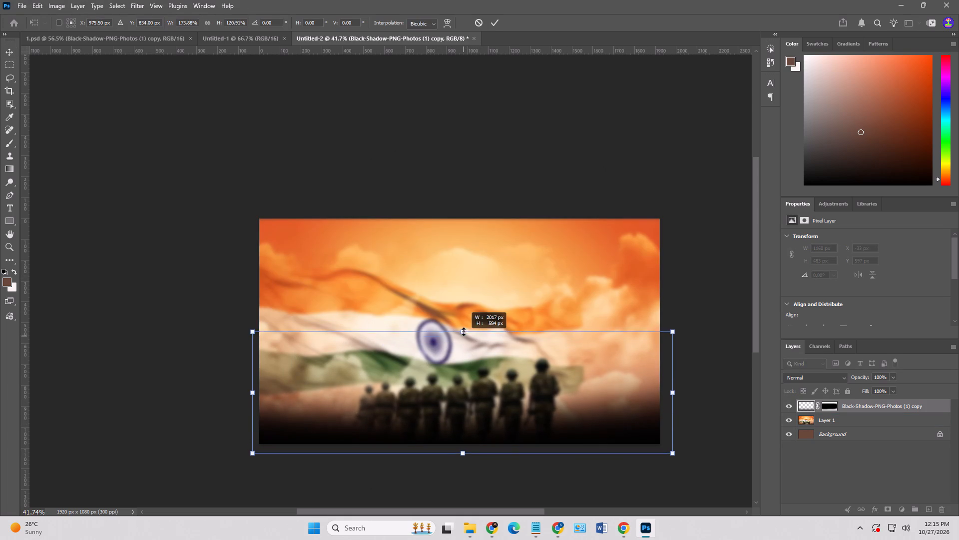
{"action": "left_click_drag", "start_coordinate": [464, 331], "coordinate": [464, 312], "text": "shift"}
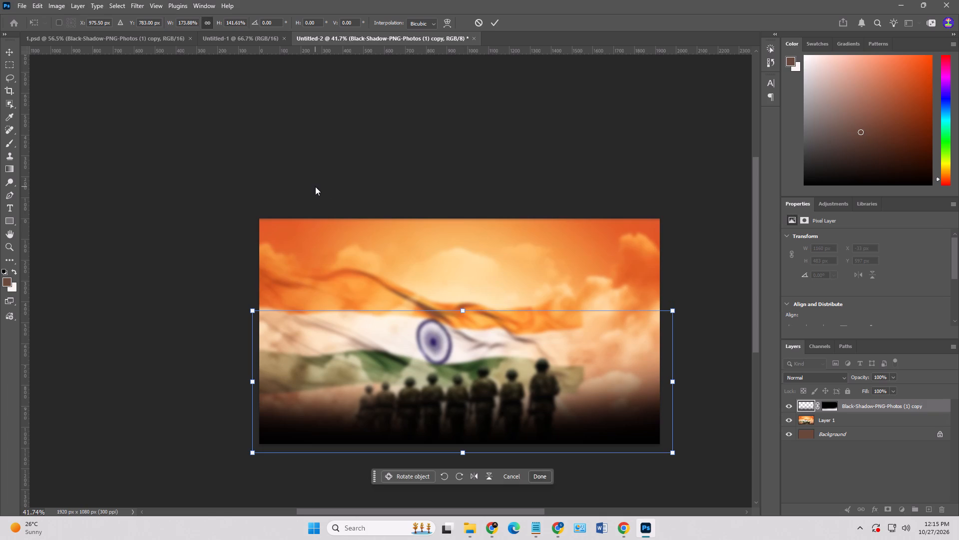
{"action": "key", "text": "Return"}
Delete the layer mask from the black shadow layer.
{"action": "left_click", "coordinate": [826, 406]}
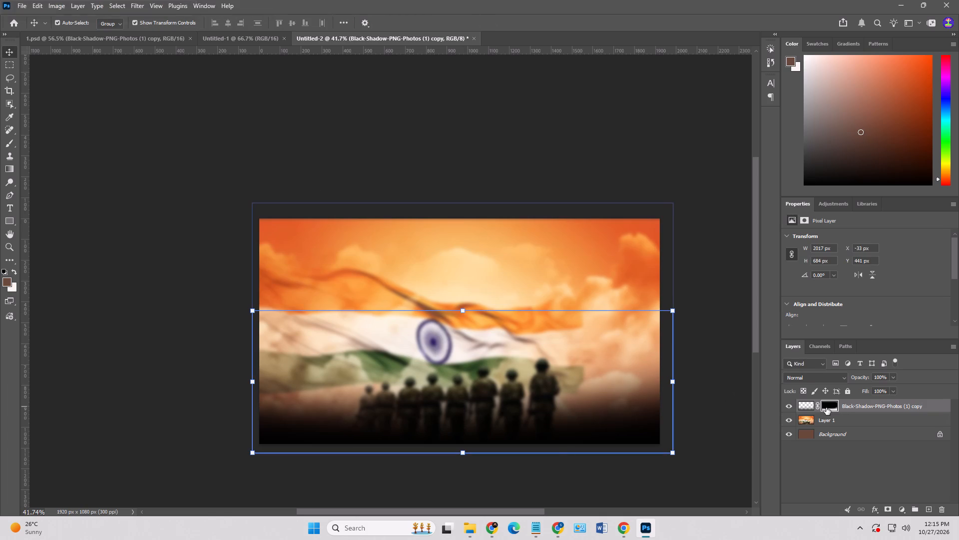
{"action": "key", "text": "Delete"}
{"action": "left_click", "coordinate": [747, 399]}
Move the black shadow slightly lower on the canvas, to about X -45 px, Y 482 px.
{"action": "left_click", "coordinate": [579, 413]}
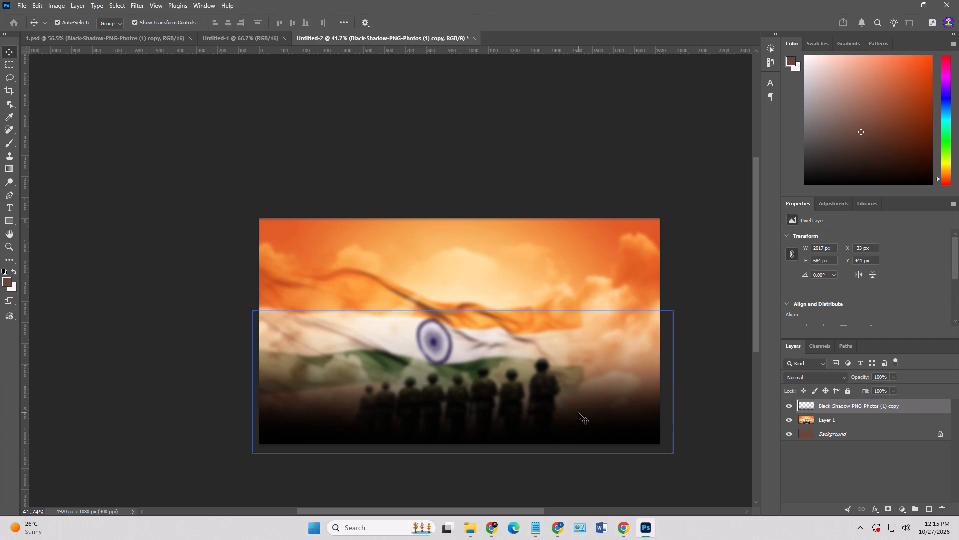
{"action": "left_click_drag", "start_coordinate": [559, 418], "coordinate": [560, 427]}
{"action": "left_click", "coordinate": [727, 386]}
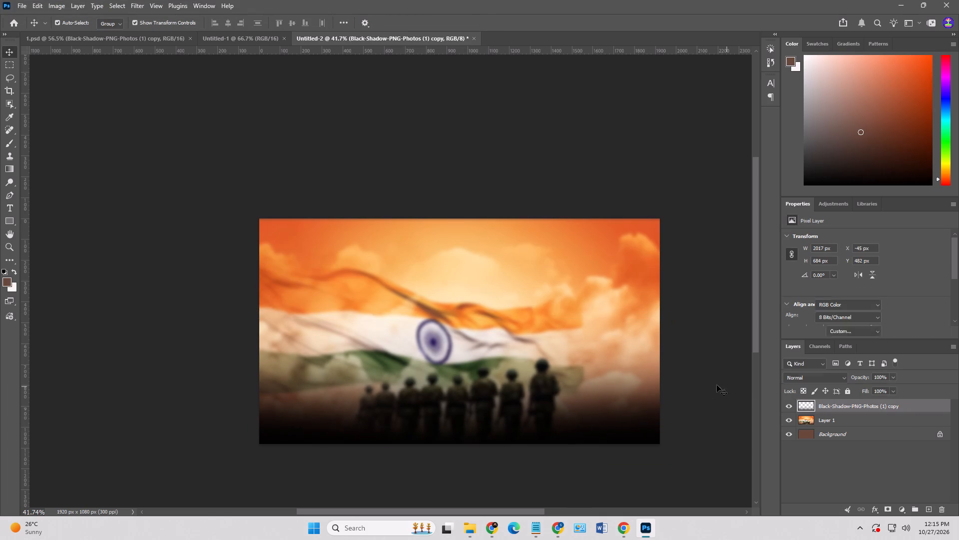
{"action": "left_click", "coordinate": [714, 382]}
{"action": "left_click", "coordinate": [609, 280]}
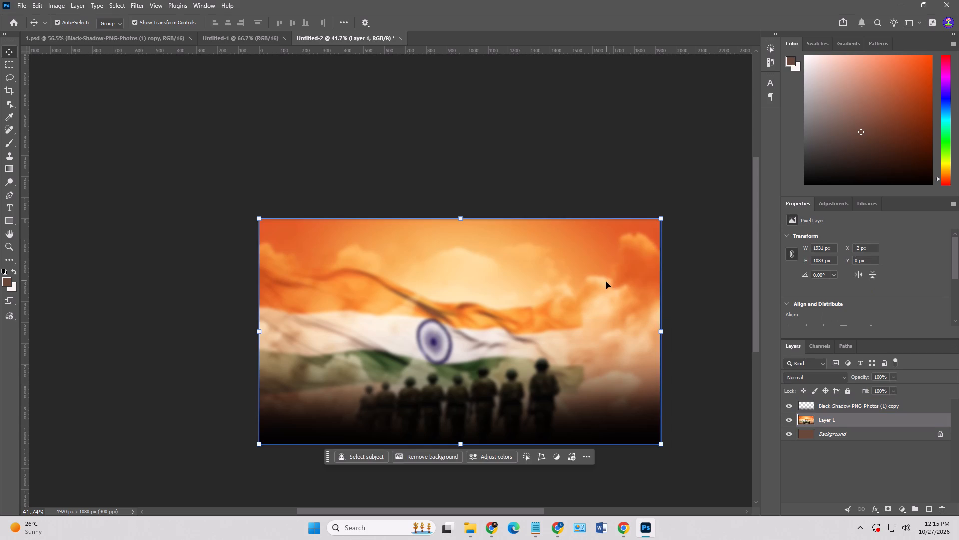
{"action": "left_click", "coordinate": [704, 292]}
Duplicate the black shadow layer, flip the copy vertically and move it over the canvas's top edge, centred horizontally.
{"action": "left_click", "coordinate": [577, 428]}
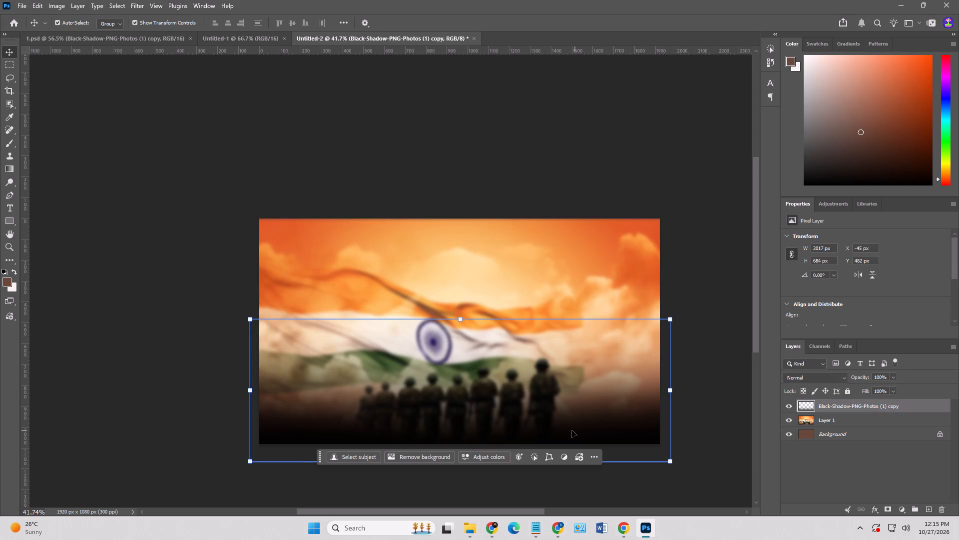
{"action": "left_click_drag", "start_coordinate": [564, 430], "coordinate": [565, 387], "text": "alt"}
{"action": "right_click", "coordinate": [565, 387], "text": "alt"}
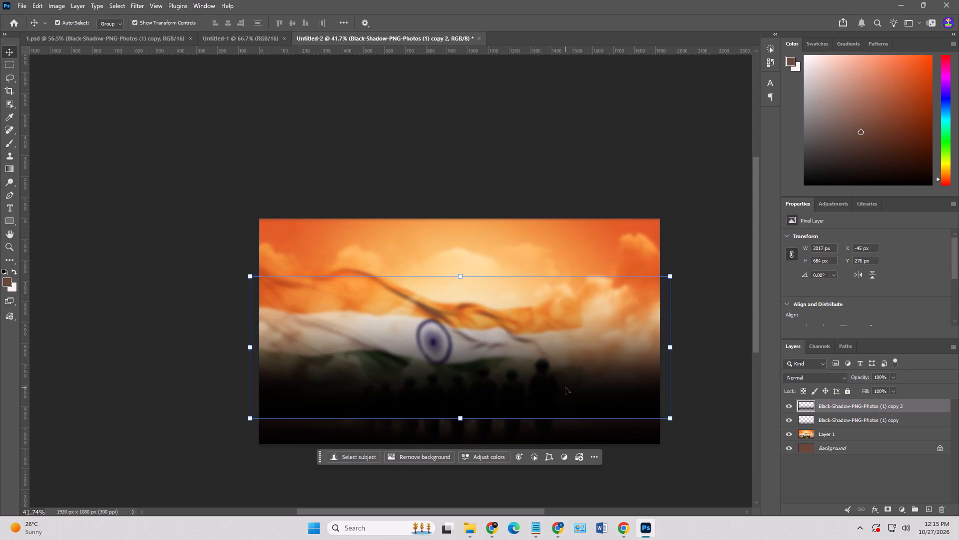
{"action": "key", "text": "ctrl+t"}
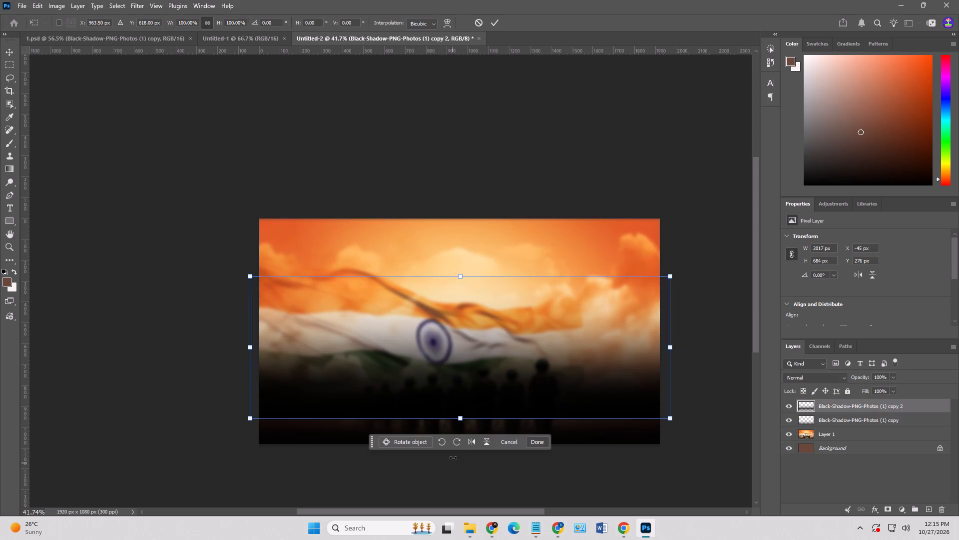
{"action": "left_click", "coordinate": [487, 442]}
{"action": "left_click_drag", "start_coordinate": [495, 370], "coordinate": [491, 276]}
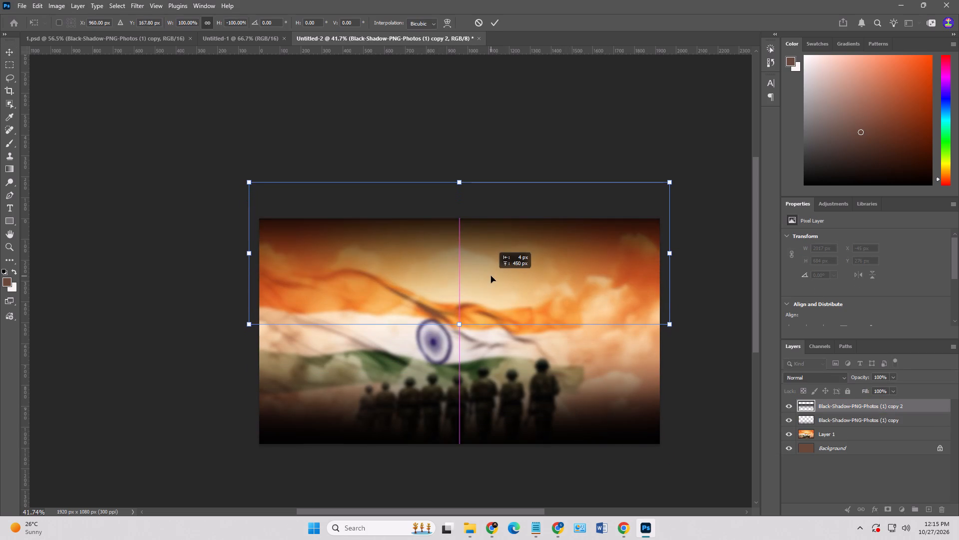
{"action": "left_click_drag", "start_coordinate": [491, 276], "coordinate": [490, 272]}
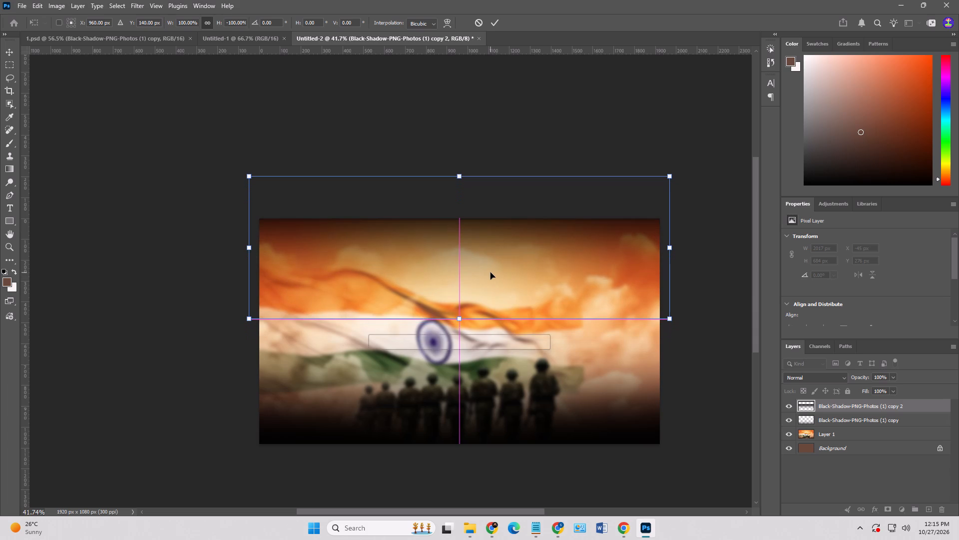
Hide the flipped shadow layer, Black-Shadow-PNG-Photos (1) copy 2.
{"action": "left_click", "coordinate": [790, 406]}
{"action": "double_click", "coordinate": [712, 385]}
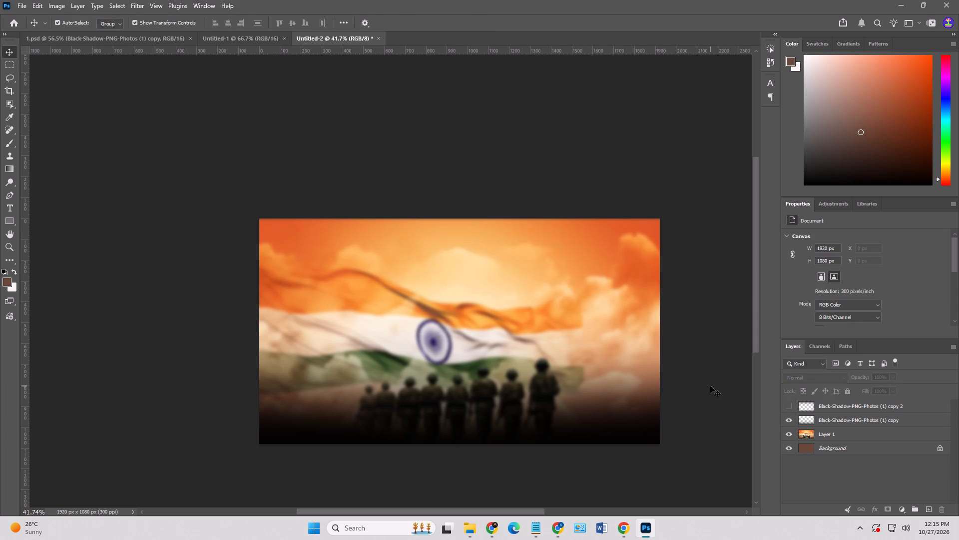
{"action": "left_click", "coordinate": [149, 206]}
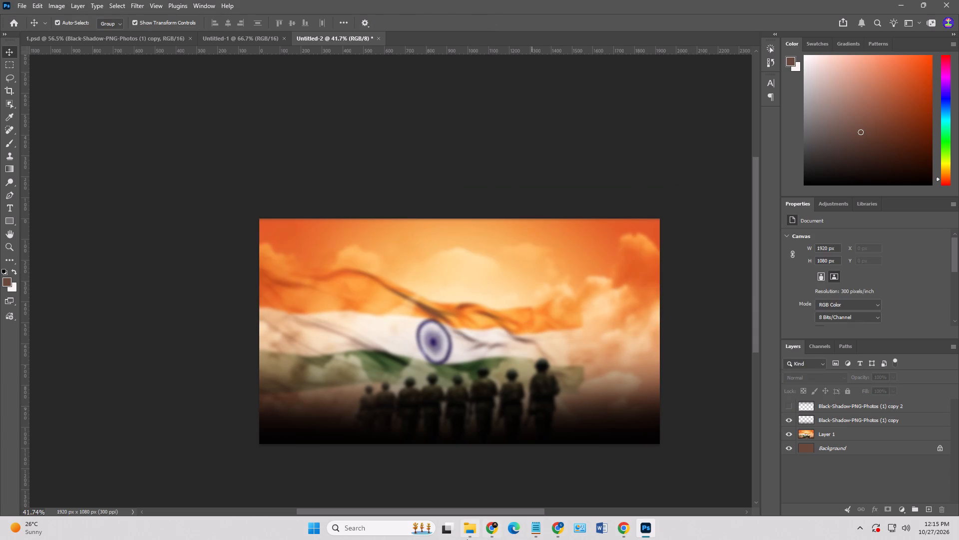
Switch to File Explorer, open Logo > Logos on the Doctor Strange (Z:) drive and place Defence Logo (1) into the Untitled-2 document.
{"action": "left_click", "coordinate": [467, 538]}
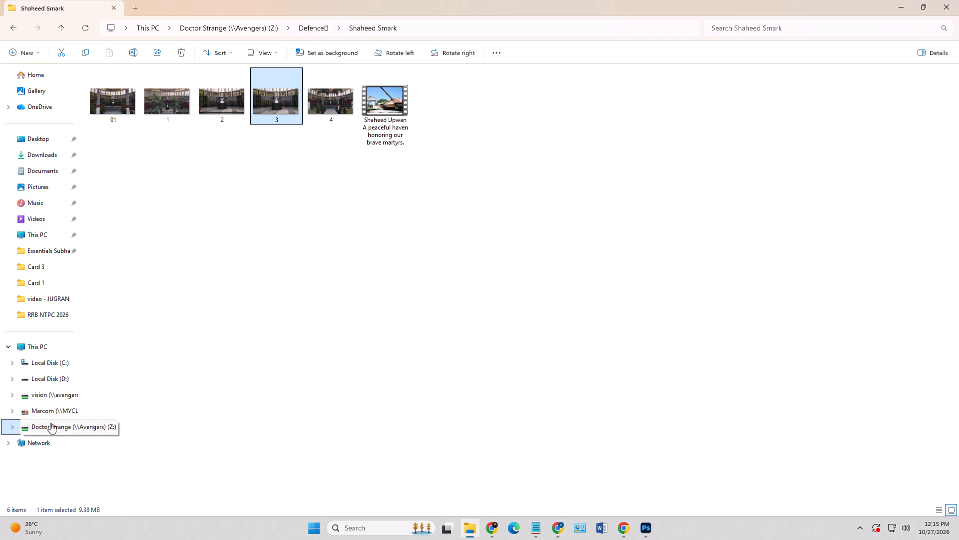
{"action": "left_click", "coordinate": [57, 378]}
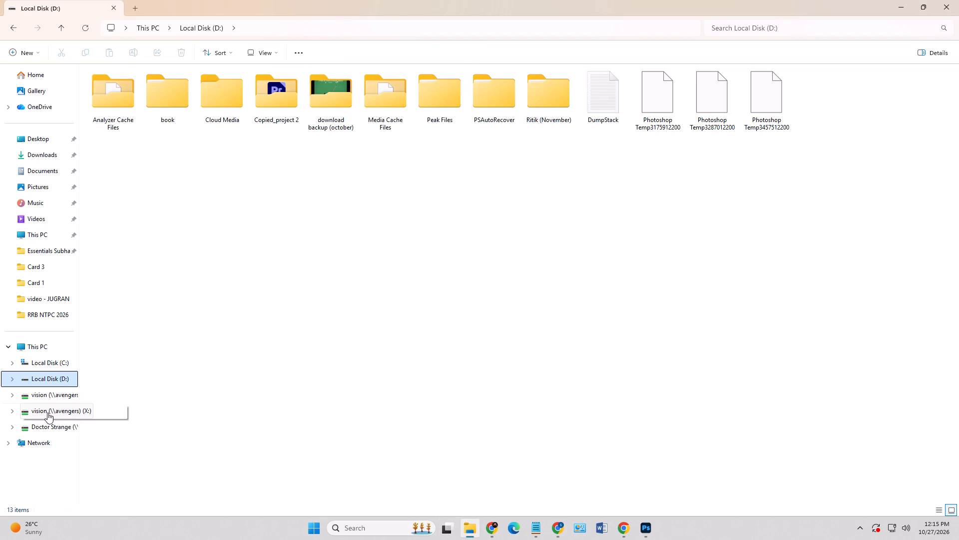
{"action": "left_click", "coordinate": [46, 429]}
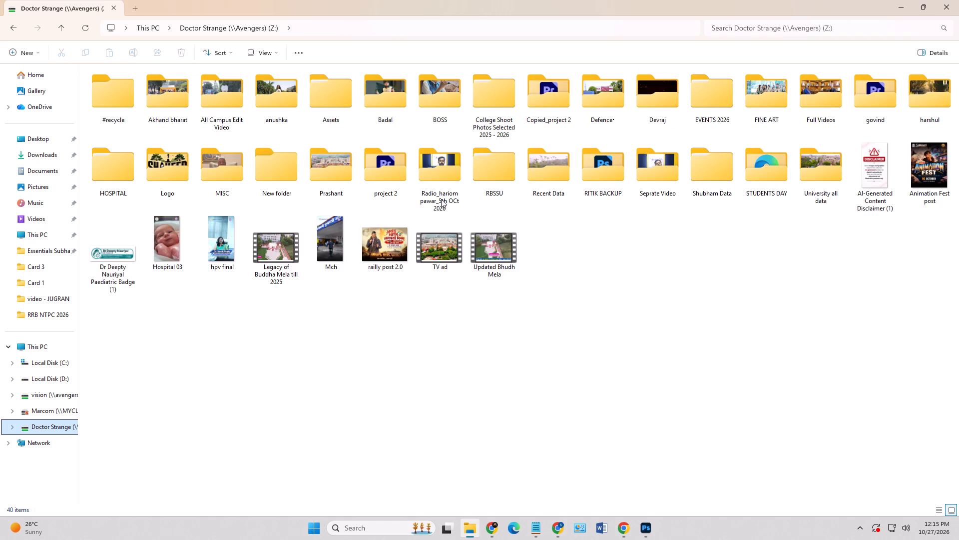
{"action": "double_click", "coordinate": [167, 163]}
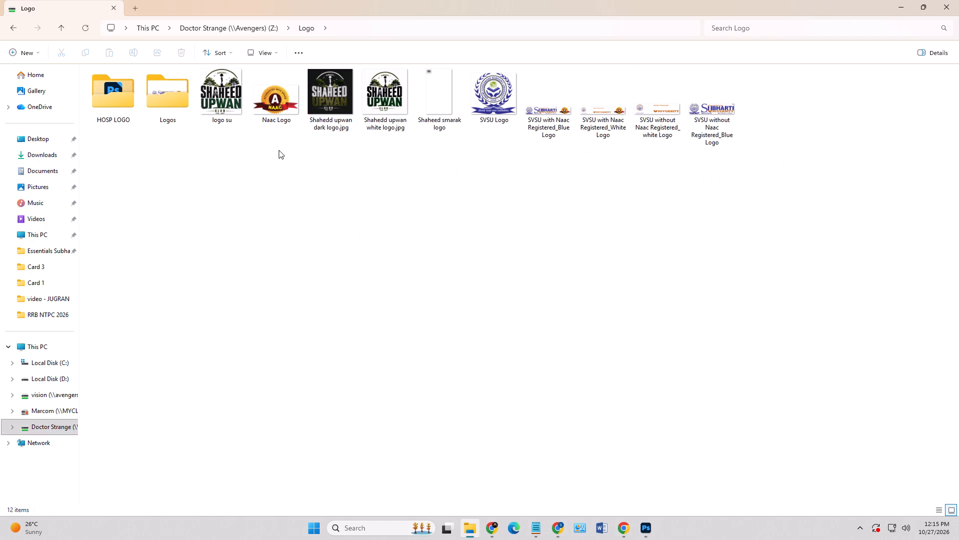
{"action": "double_click", "coordinate": [158, 101]}
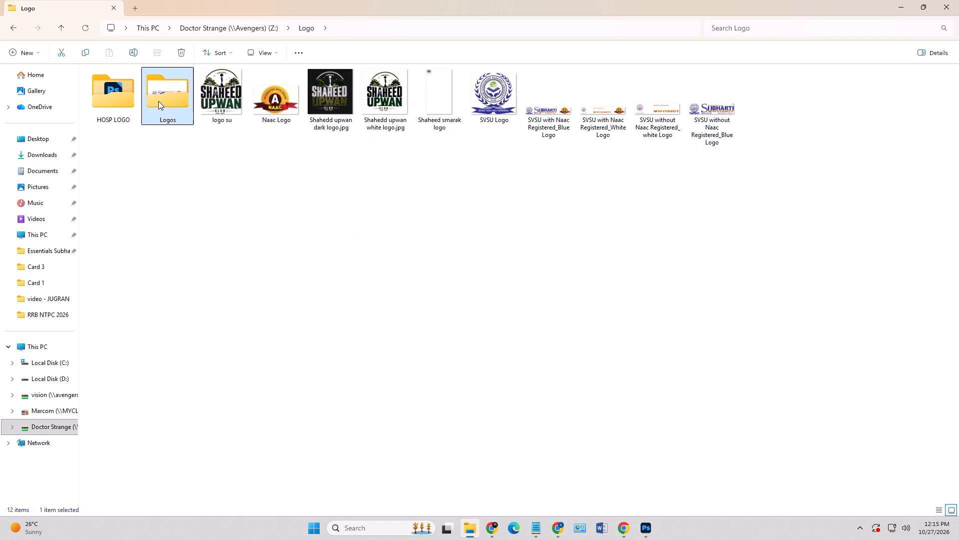
{"action": "left_click", "coordinate": [948, 510]}
{"action": "left_click_drag", "start_coordinate": [173, 100], "coordinate": [393, 351]}
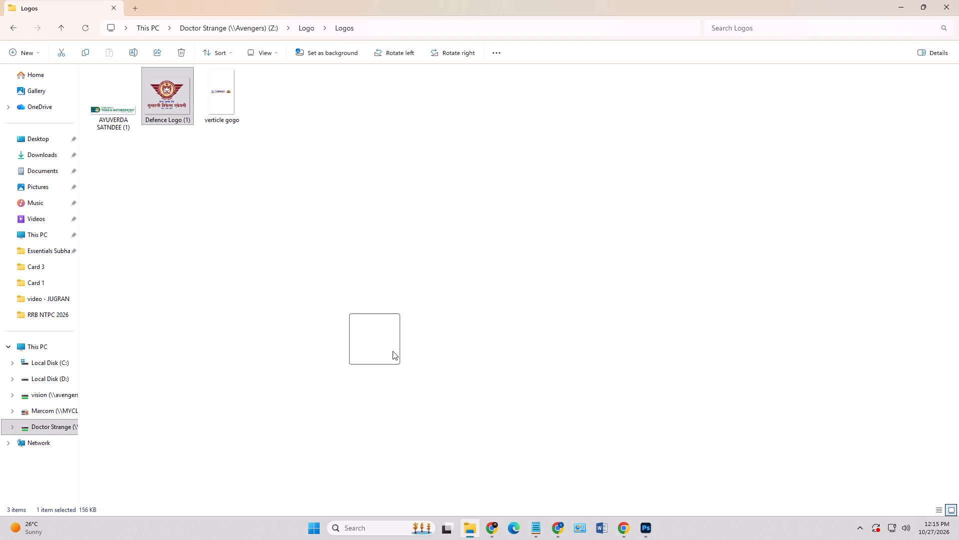
{"action": "left_click_drag", "start_coordinate": [393, 351], "coordinate": [507, 384]}
Scale the Defence Logo (1) down to about 766 x 576 px and position it near the canvas centre.
{"action": "left_click_drag", "start_coordinate": [474, 327], "coordinate": [474, 336]}
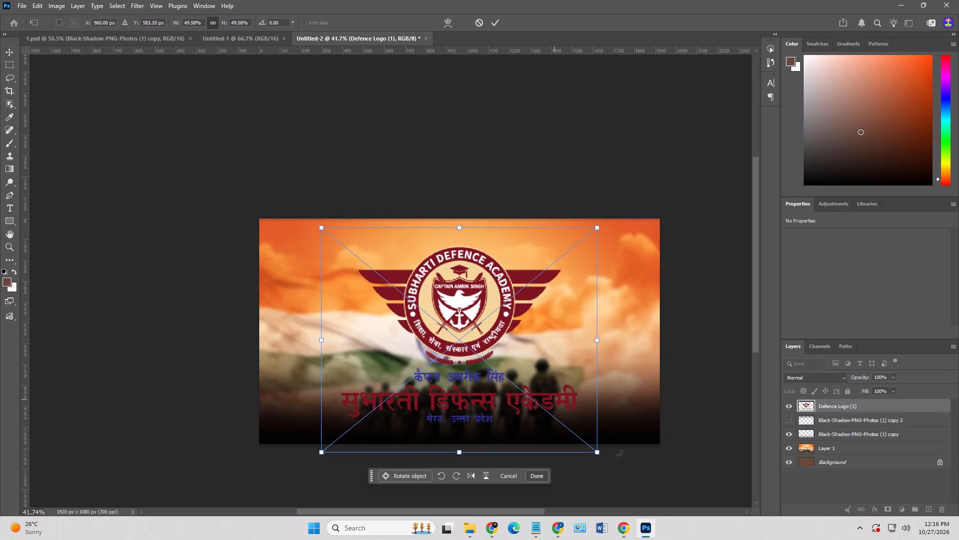
{"action": "left_click_drag", "start_coordinate": [600, 455], "coordinate": [478, 422]}
{"action": "left_click_drag", "start_coordinate": [427, 342], "coordinate": [450, 360]}
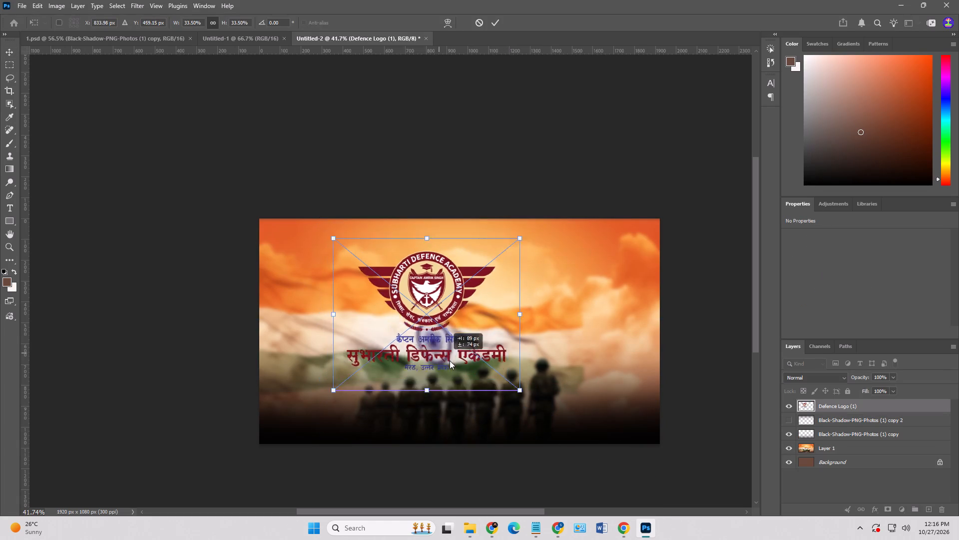
{"action": "left_click_drag", "start_coordinate": [450, 360], "coordinate": [466, 370]}
{"action": "key", "text": "Return"}
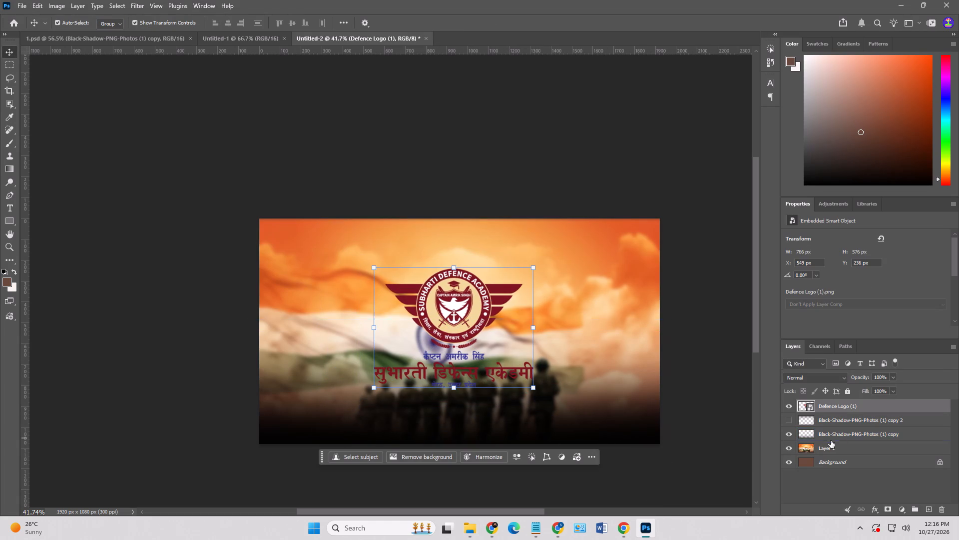
Keep the Defence Logo (1) layer in Normal blend mode and lower its opacity to 17%.
{"action": "left_click", "coordinate": [845, 377]}
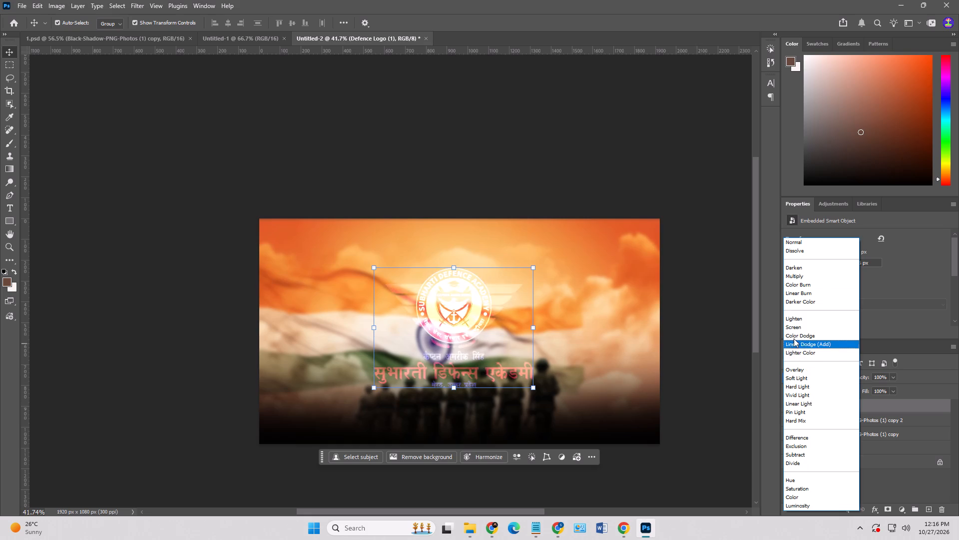
{"action": "left_click", "coordinate": [791, 243]}
{"action": "left_click", "coordinate": [894, 378]}
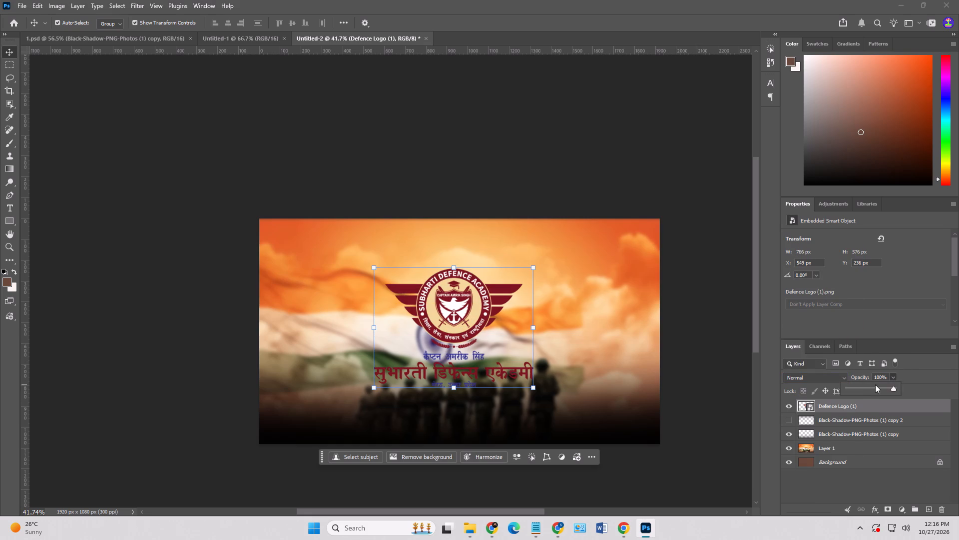
{"action": "left_click", "coordinate": [860, 387]}
{"action": "left_click", "coordinate": [856, 388]}
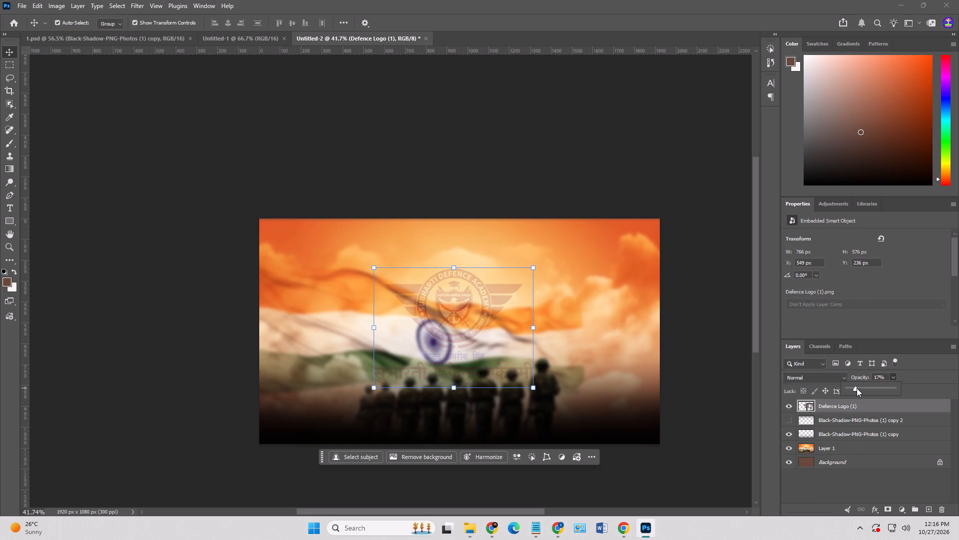
{"action": "double_click", "coordinate": [731, 383]}
Scale the Defence Logo (1) down to about 554 x 416 px and move it near the canvas's upper-left corner.
{"action": "left_click", "coordinate": [454, 298]}
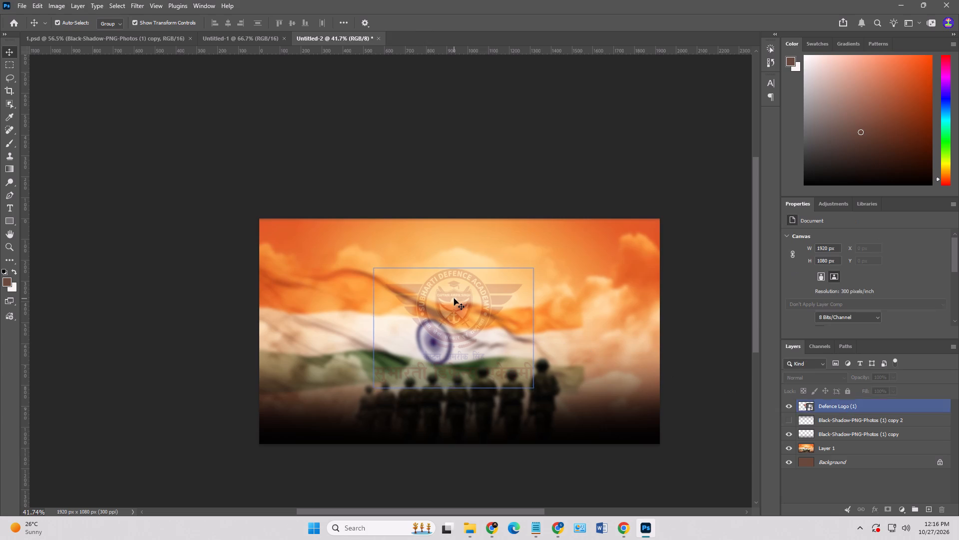
{"action": "left_click_drag", "start_coordinate": [454, 301], "coordinate": [360, 269]}
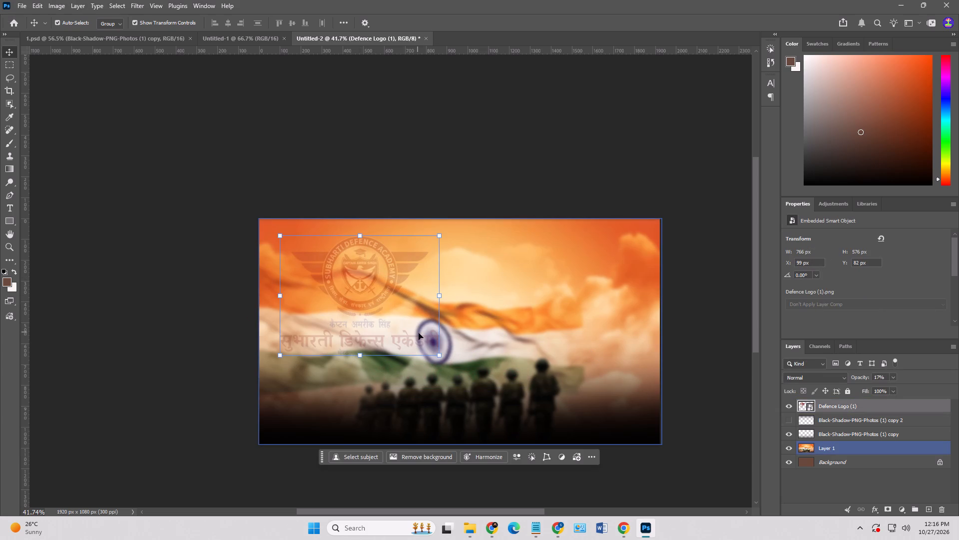
{"action": "left_click_drag", "start_coordinate": [443, 354], "coordinate": [439, 348]}
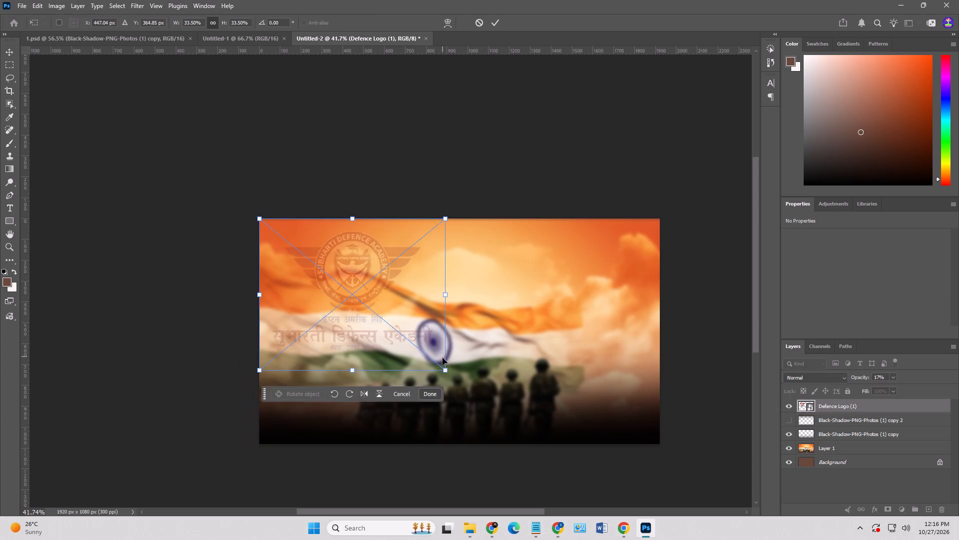
{"action": "left_click_drag", "start_coordinate": [445, 369], "coordinate": [384, 338]}
{"action": "left_click_drag", "start_coordinate": [360, 302], "coordinate": [369, 313]}
{"action": "key", "text": "Return"}
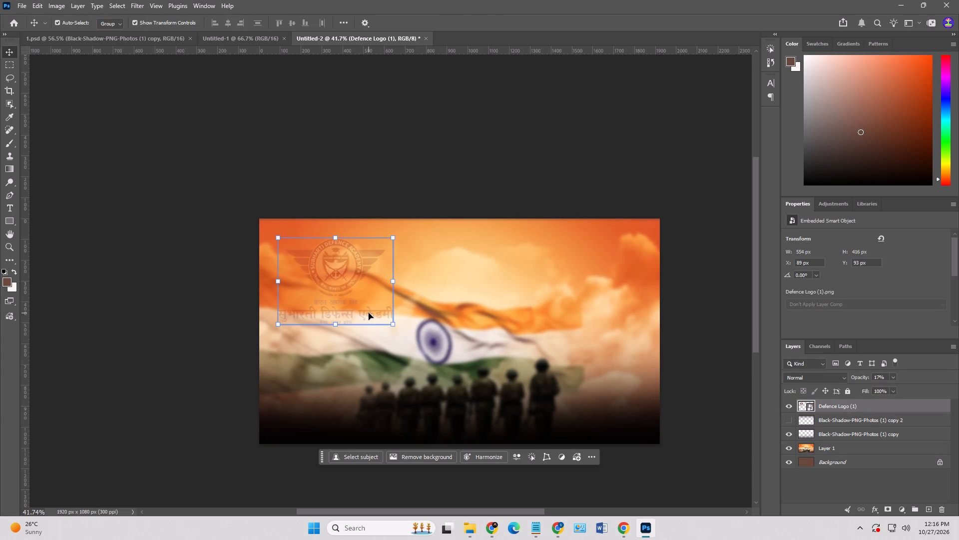
{"action": "left_click", "coordinate": [202, 292]}
{"action": "left_click", "coordinate": [333, 272]}
{"action": "left_click_drag", "start_coordinate": [334, 270], "coordinate": [326, 265]}
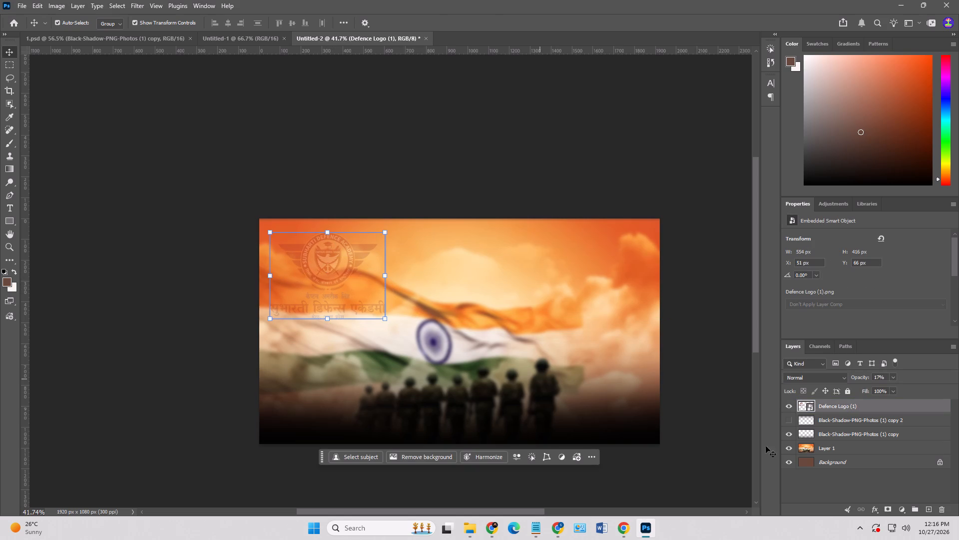
Hide the Defence Logo (1) layer.
{"action": "left_click", "coordinate": [786, 406]}
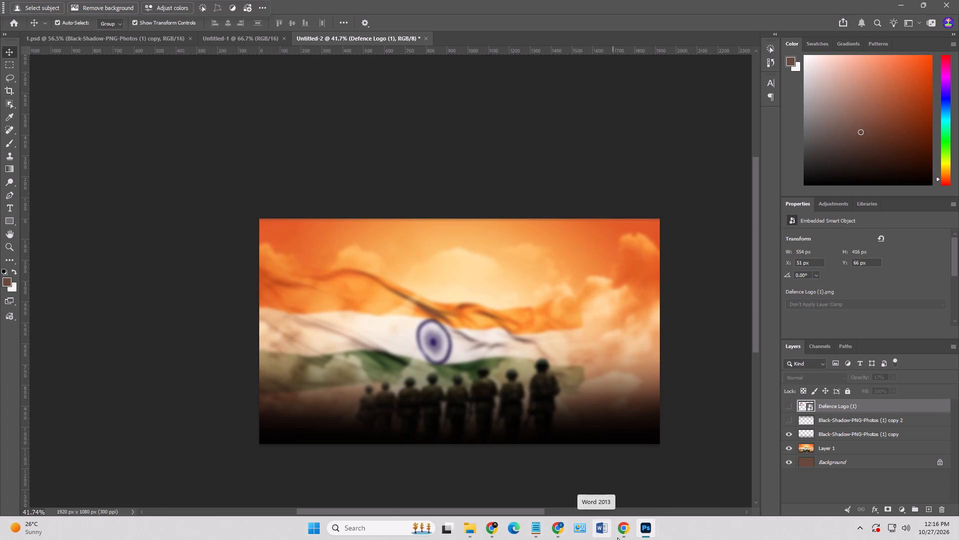
Switch to Chrome and search Google for "indian army logo" in a new tab.
{"action": "left_click", "coordinate": [631, 531]}
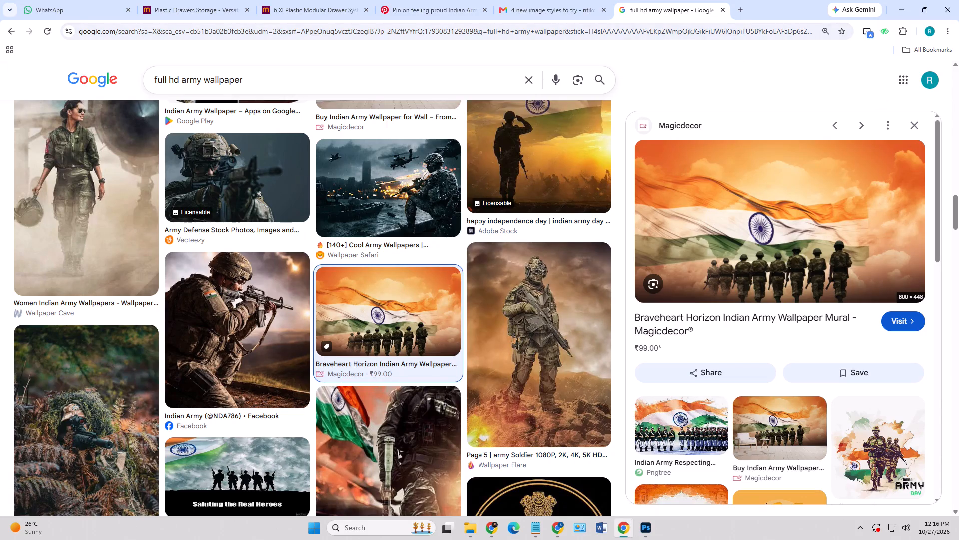
{"action": "left_click", "coordinate": [741, 9]}
{"action": "left_click", "coordinate": [604, 34]}
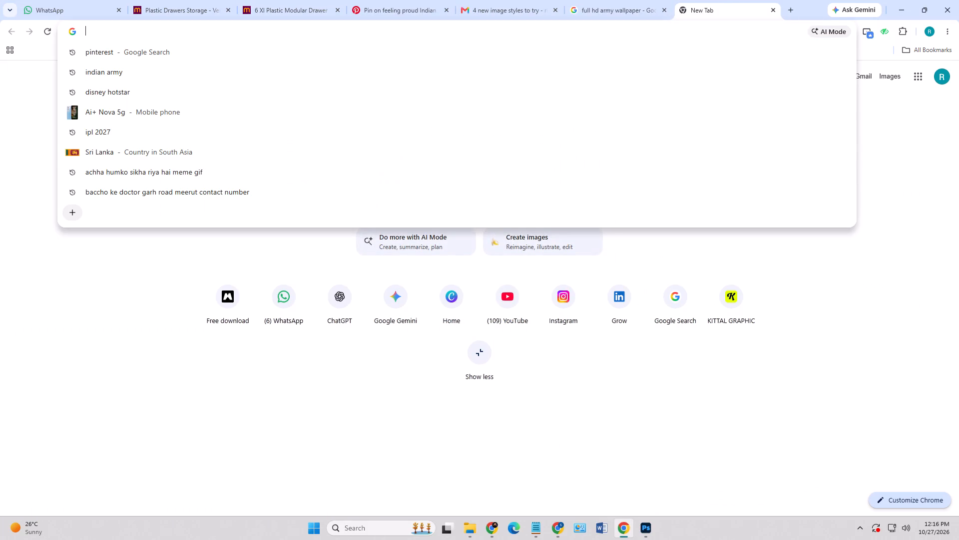
{"action": "type", "text": "ini"}
{"action": "key", "text": "BackSpace"}
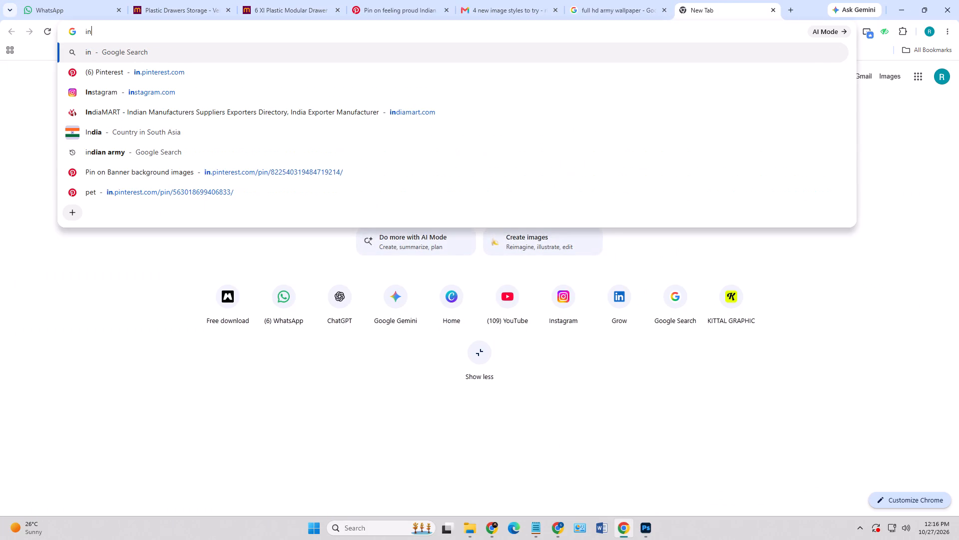
{"action": "type", "text": "dian army logp0"}
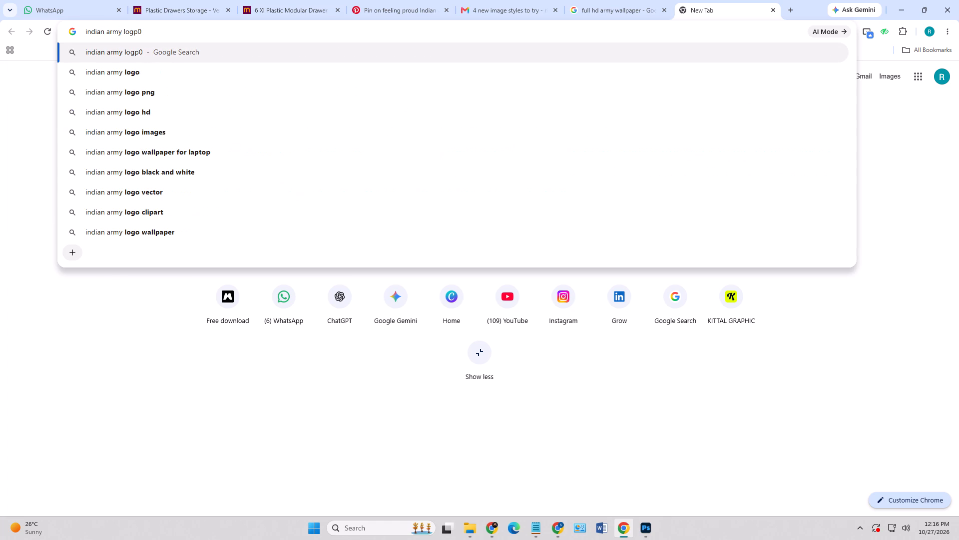
{"action": "key", "text": "BackSpace"}
{"action": "key", "text": "BackSpace"}
{"action": "key", "text": "o"}
{"action": "key", "text": "Return"}
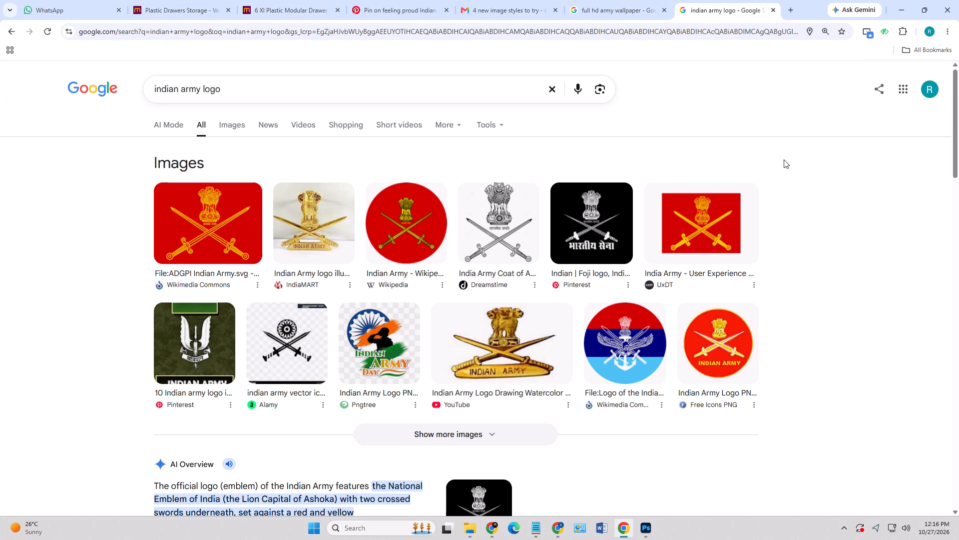
Preview the Dreamstime India Army coat of arms result, and refine the search to "indian army logo png".
{"action": "left_click", "coordinate": [502, 223]}
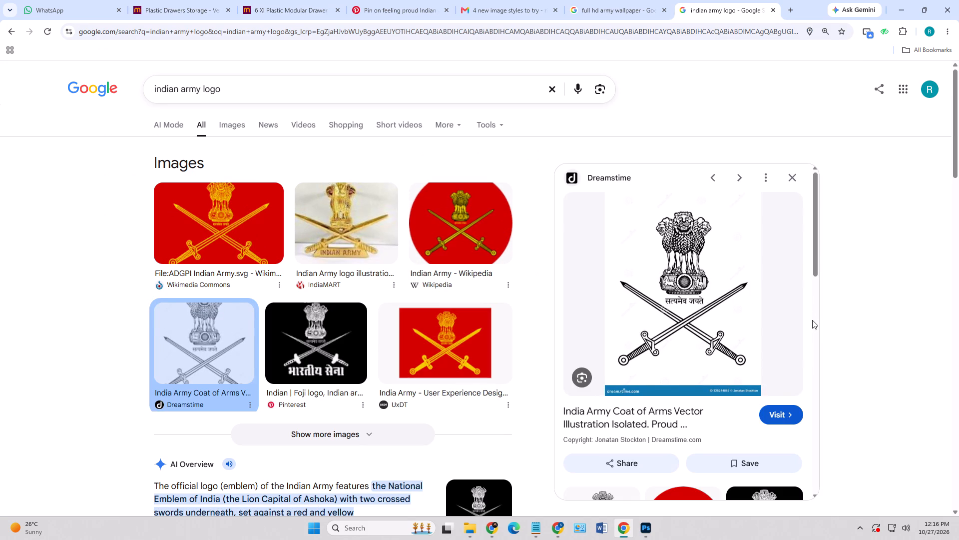
{"action": "left_click", "coordinate": [791, 10]}
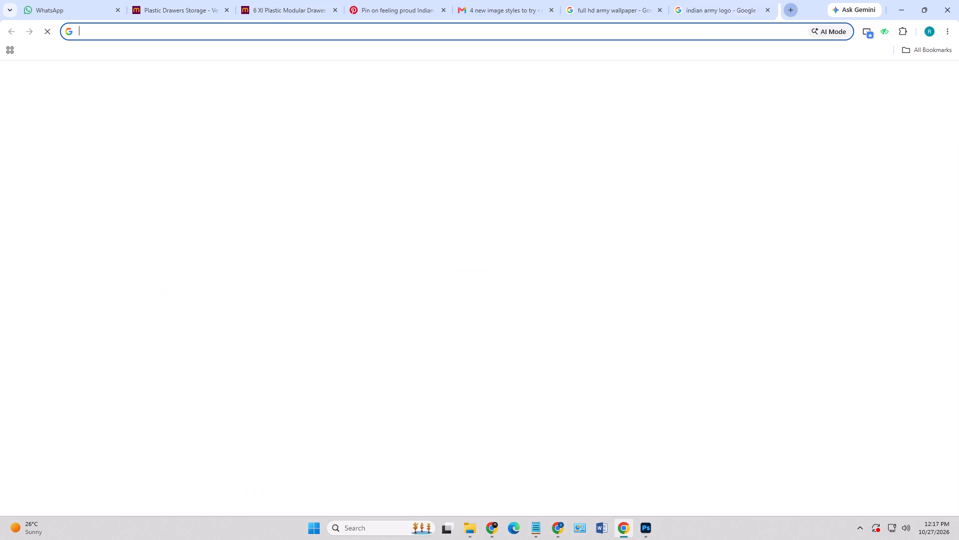
{"action": "left_click", "coordinate": [617, 0]}
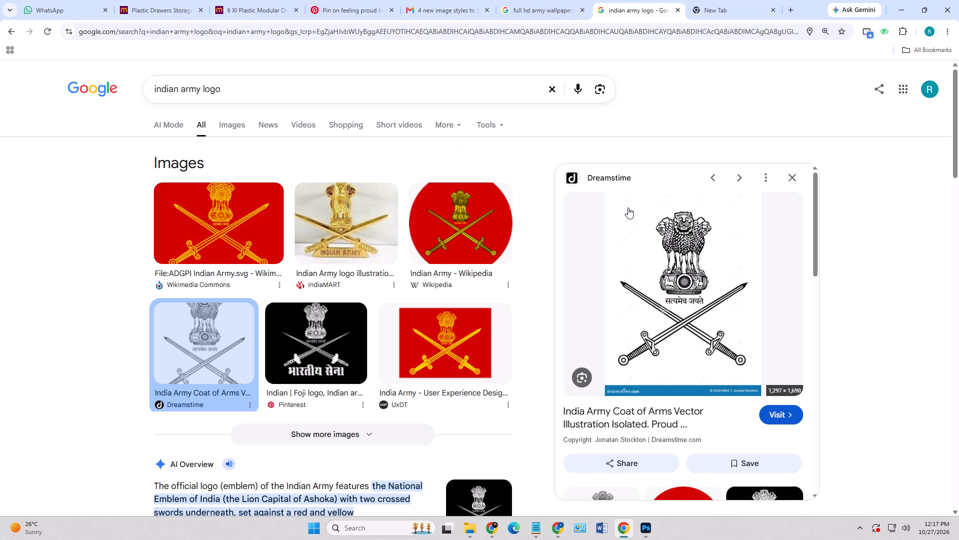
{"action": "scroll", "coordinate": [628, 207], "scroll_direction": "down", "scroll_amount": 3}
{"action": "left_click", "coordinate": [253, 87]}
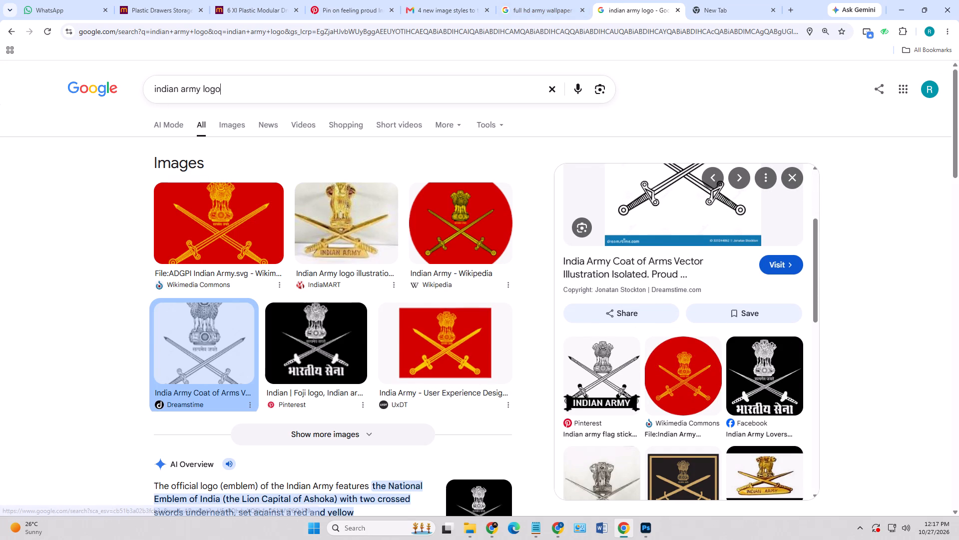
{"action": "left_click", "coordinate": [235, 185]}
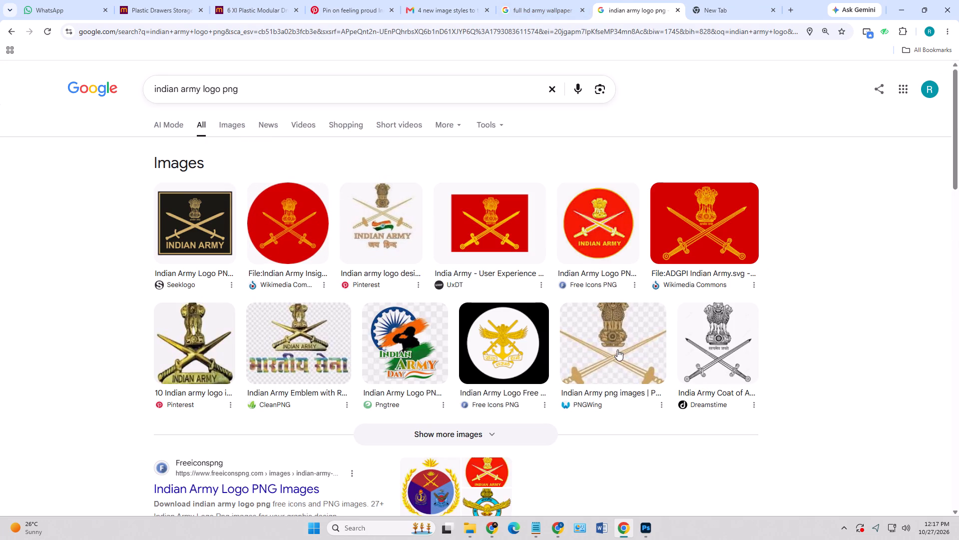
Preview the PNGWing result with the lion capital and crossed swords, visit the site and open that image's page.
{"action": "left_click", "coordinate": [620, 352]}
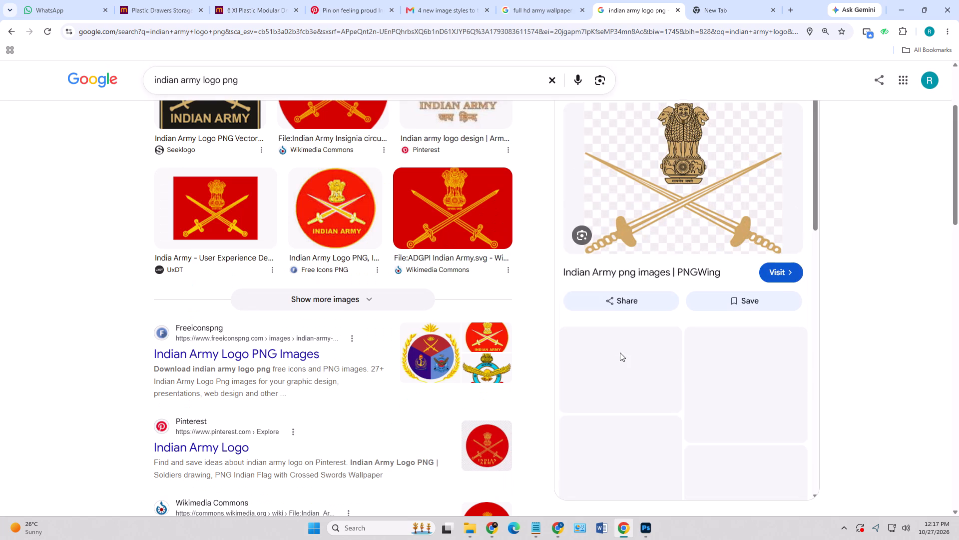
{"action": "right_click", "coordinate": [685, 193]}
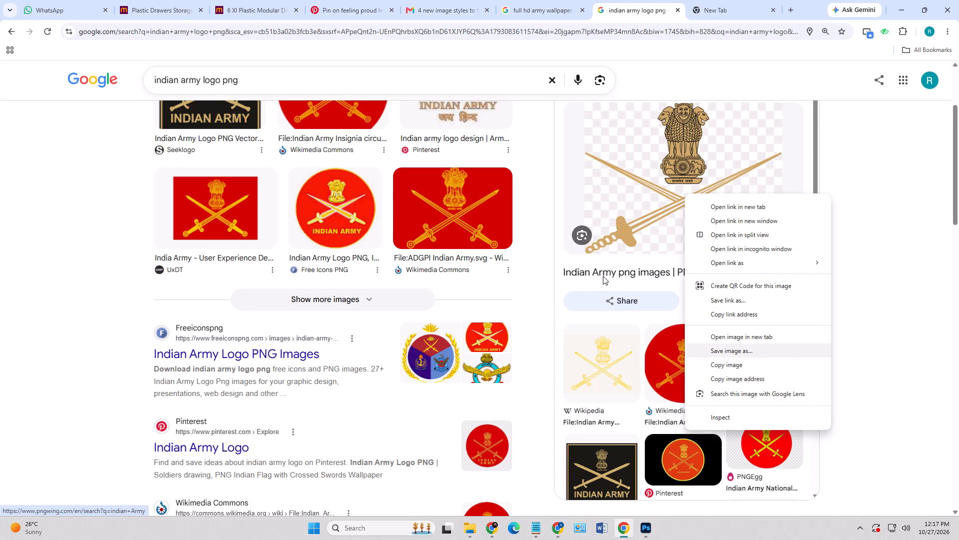
{"action": "left_click_drag", "start_coordinate": [615, 243], "coordinate": [661, 243]}
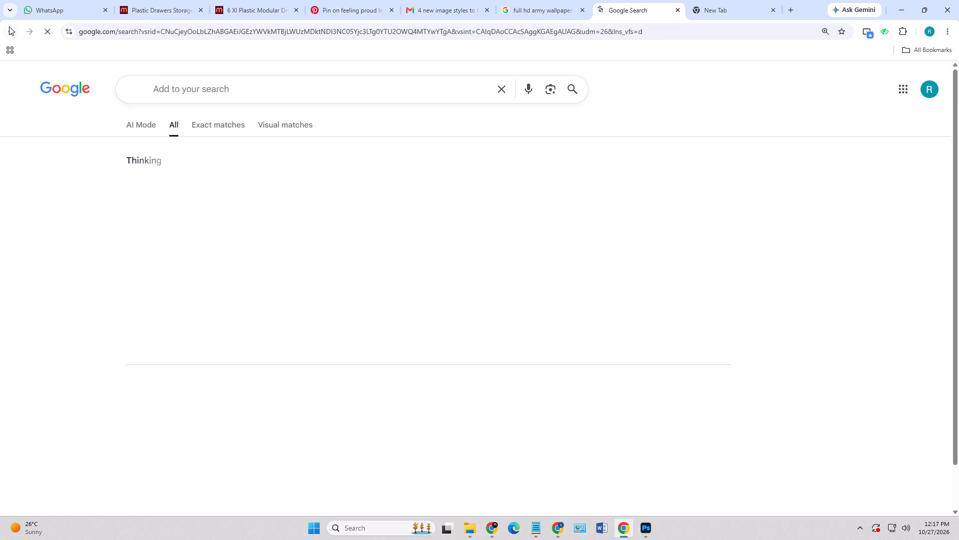
{"action": "left_click", "coordinate": [7, 27]}
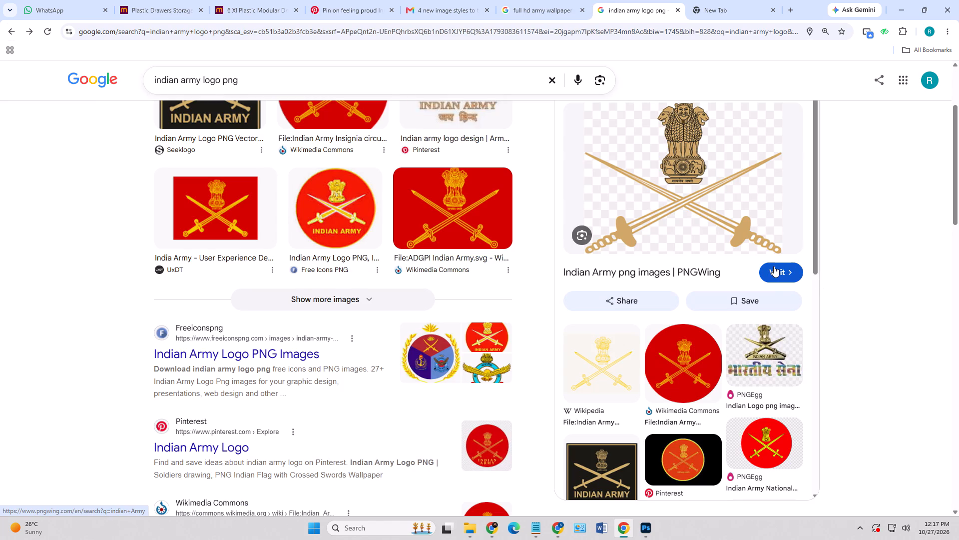
{"action": "left_click", "coordinate": [774, 274]}
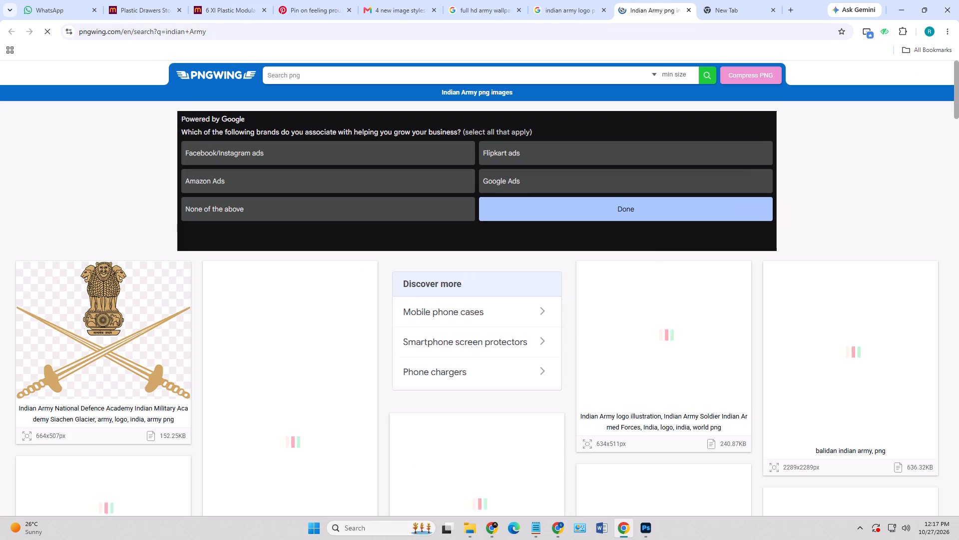
{"action": "left_click", "coordinate": [131, 339]}
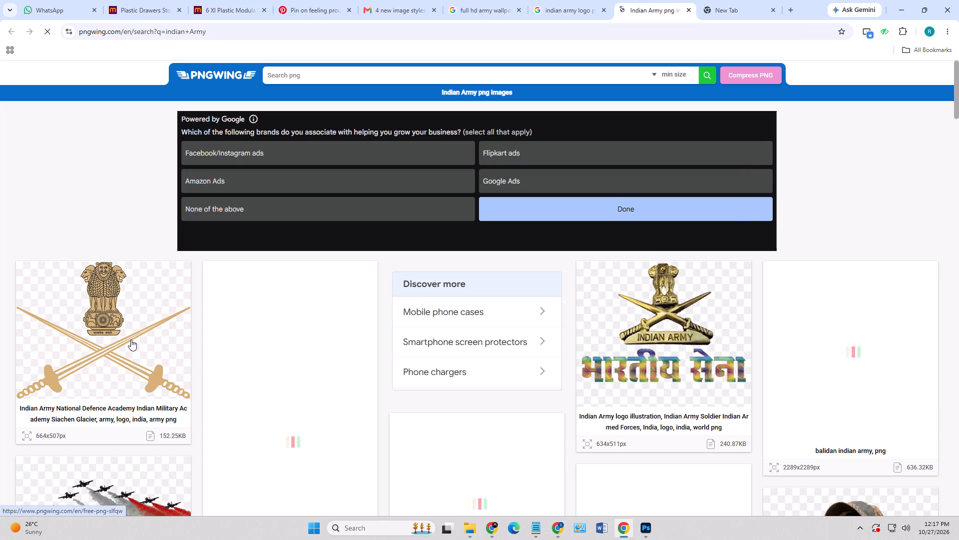
Go to the download page of the 664x507px Indian Army emblem PNG and close the advertisement.
{"action": "scroll", "coordinate": [551, 397], "scroll_direction": "down", "scroll_amount": 3}
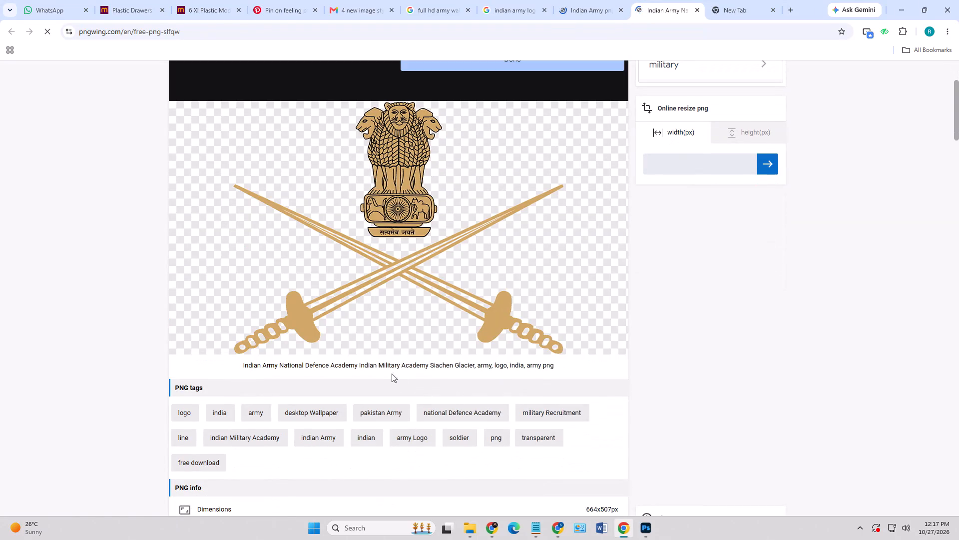
{"action": "scroll", "coordinate": [381, 366], "scroll_direction": "down", "scroll_amount": 8}
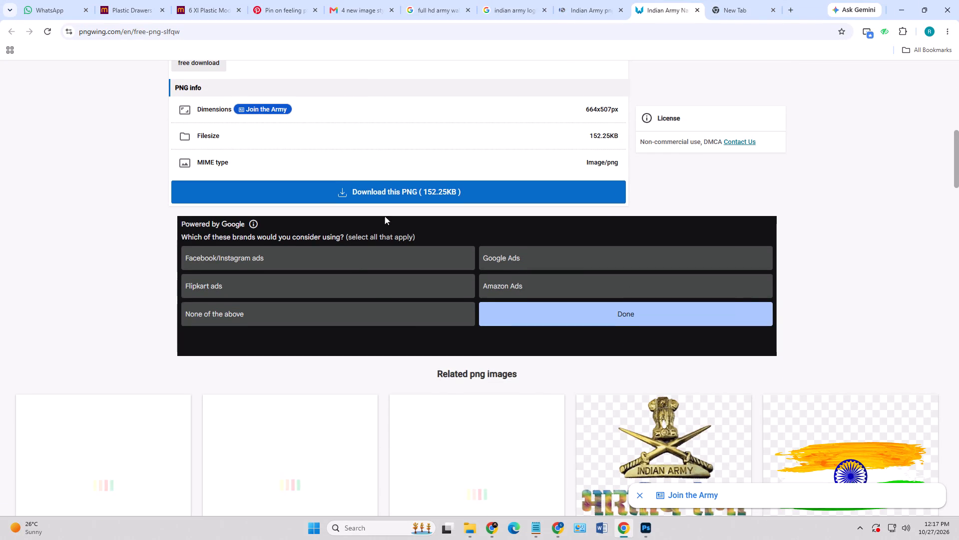
{"action": "left_click", "coordinate": [387, 194]}
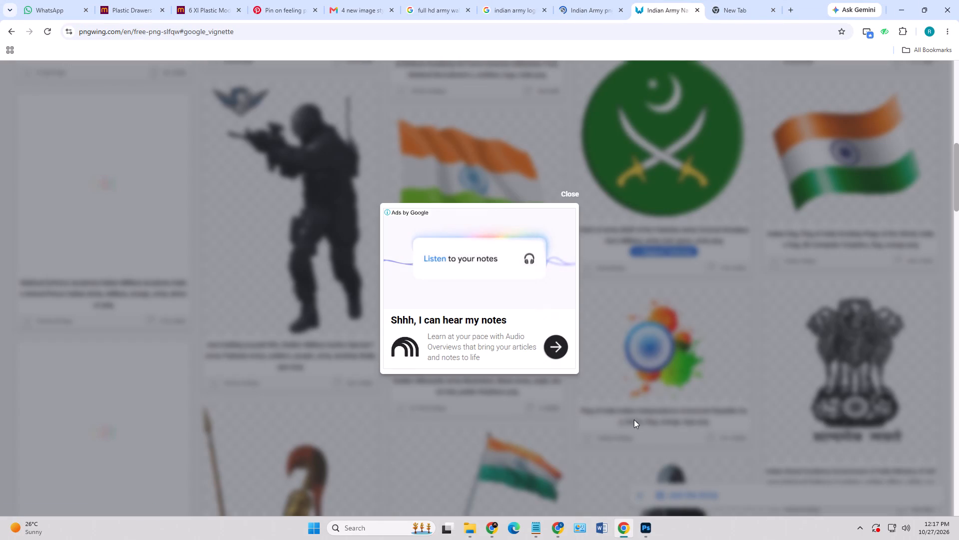
{"action": "left_click", "coordinate": [563, 191]}
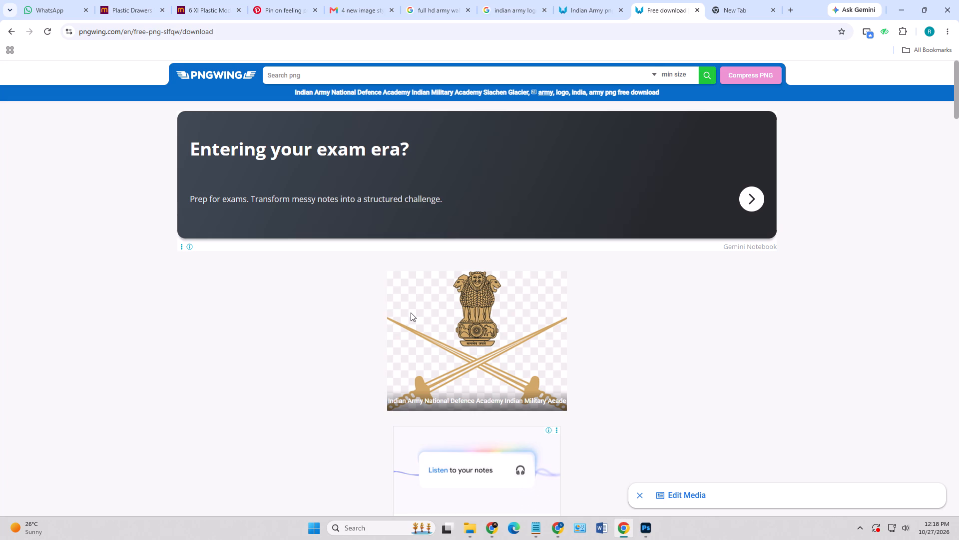
Complete the character-order verification on the PNGWing page and download the Indian Army emblem PNG.
{"action": "scroll", "coordinate": [598, 277], "scroll_direction": "down", "scroll_amount": 3}
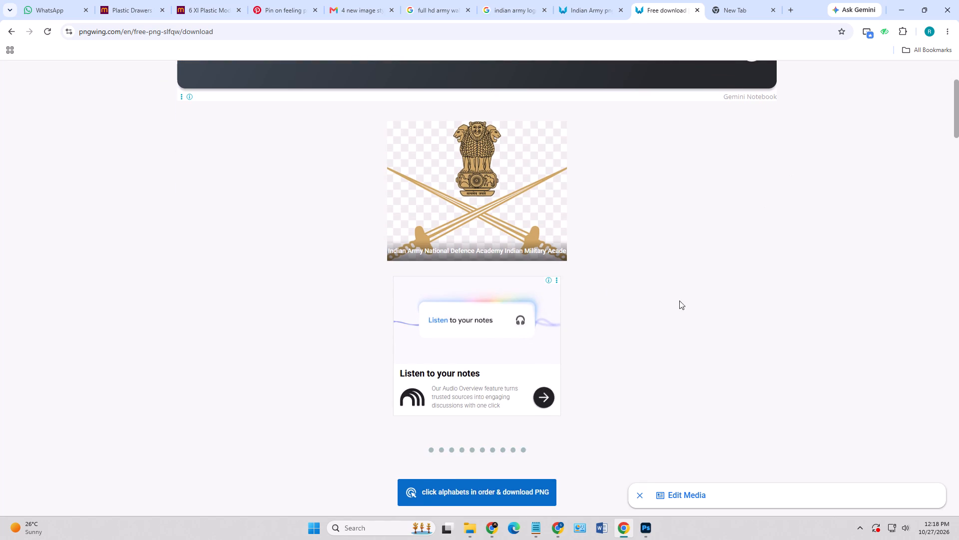
{"action": "left_click", "coordinate": [475, 492]}
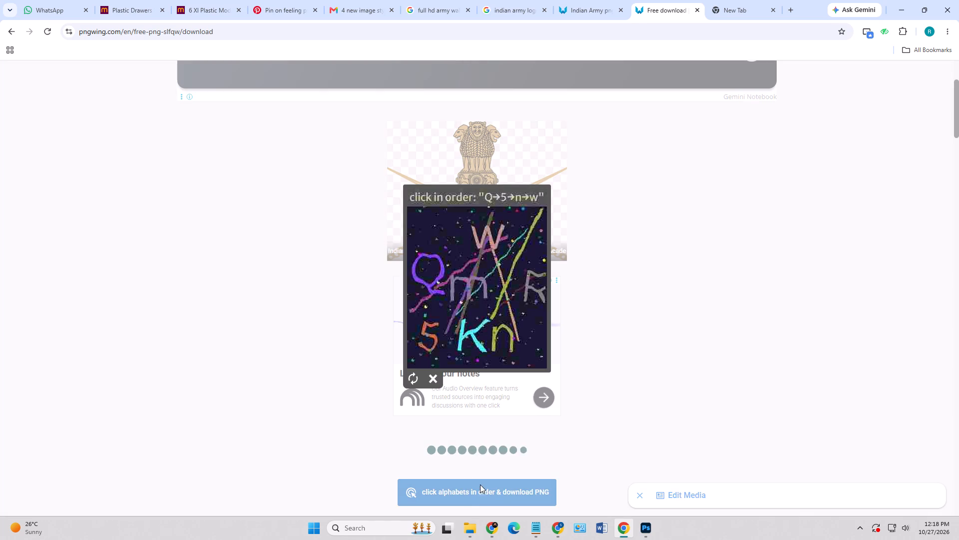
{"action": "left_click", "coordinate": [428, 286]}
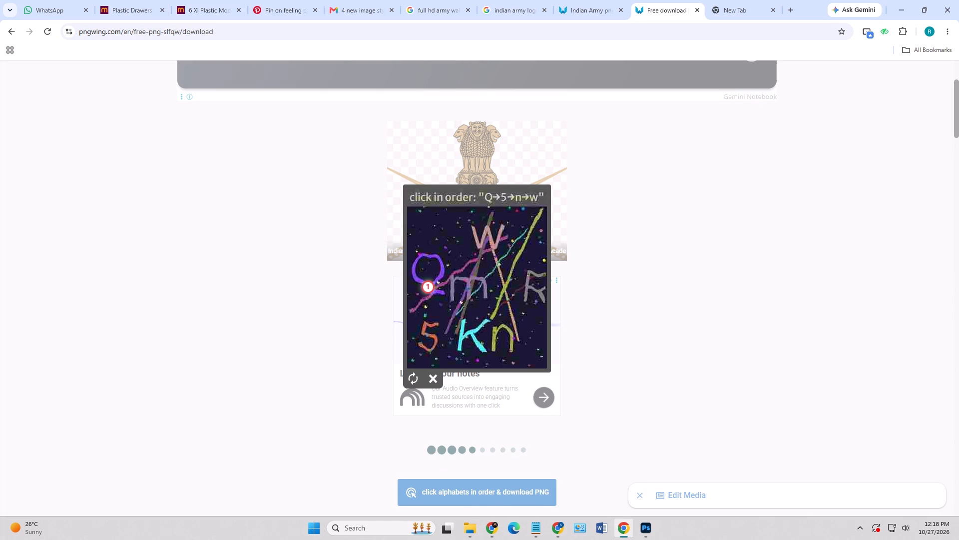
{"action": "left_click", "coordinate": [436, 337]}
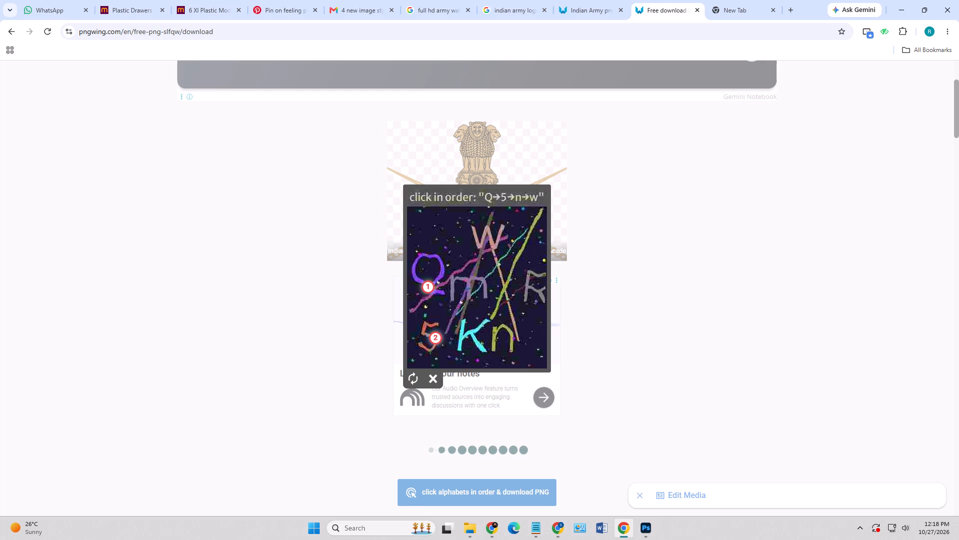
{"action": "left_click", "coordinate": [495, 333]}
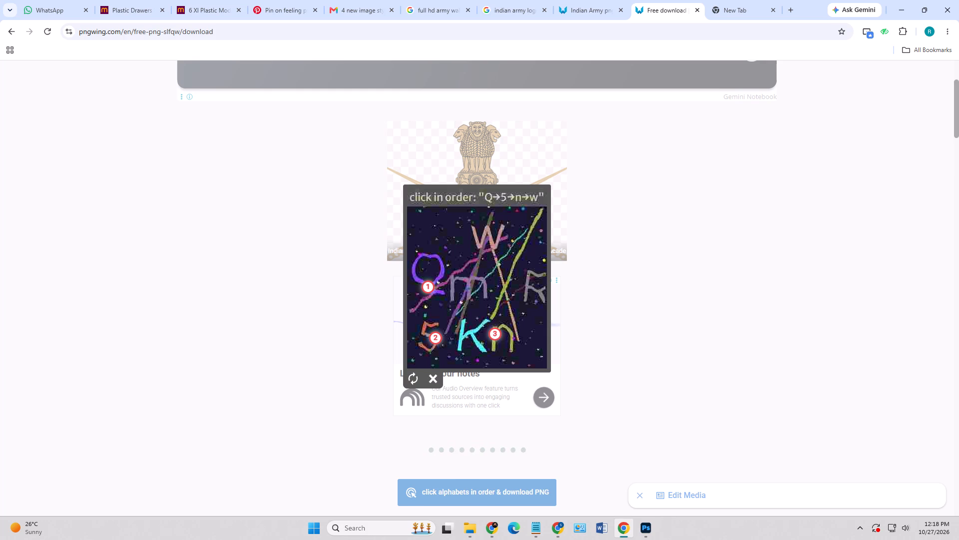
{"action": "left_click", "coordinate": [479, 245]}
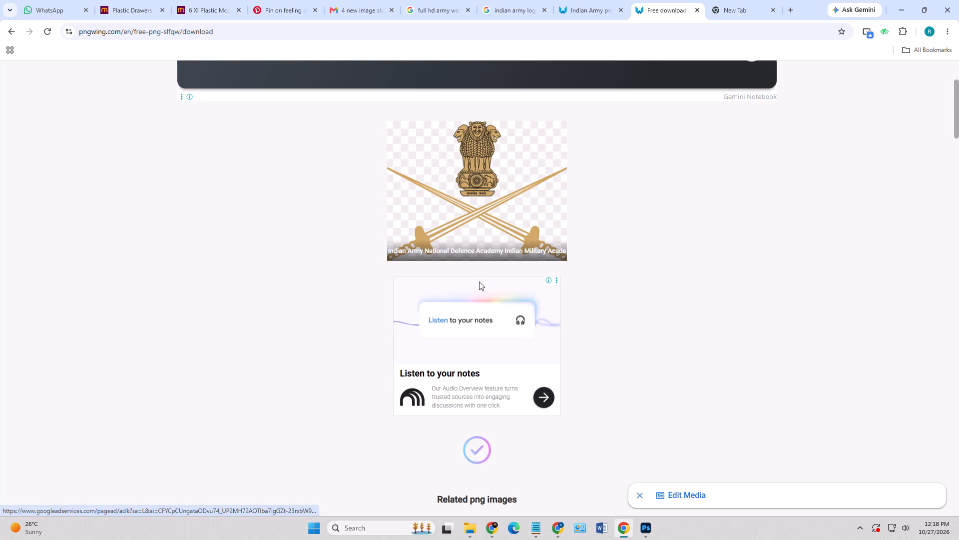
{"action": "left_click", "coordinate": [877, 493]}
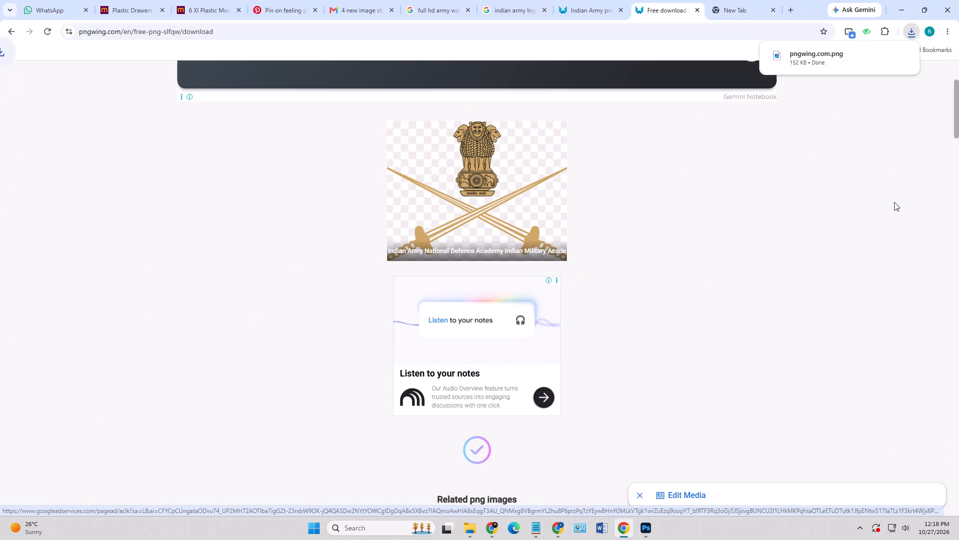
Place the downloaded pngwing.com.png into the Photoshop document Untitled-2, scaled to about 648 x 494 px over the left part of the flag.
{"action": "left_click_drag", "start_coordinate": [827, 60], "coordinate": [633, 520]}
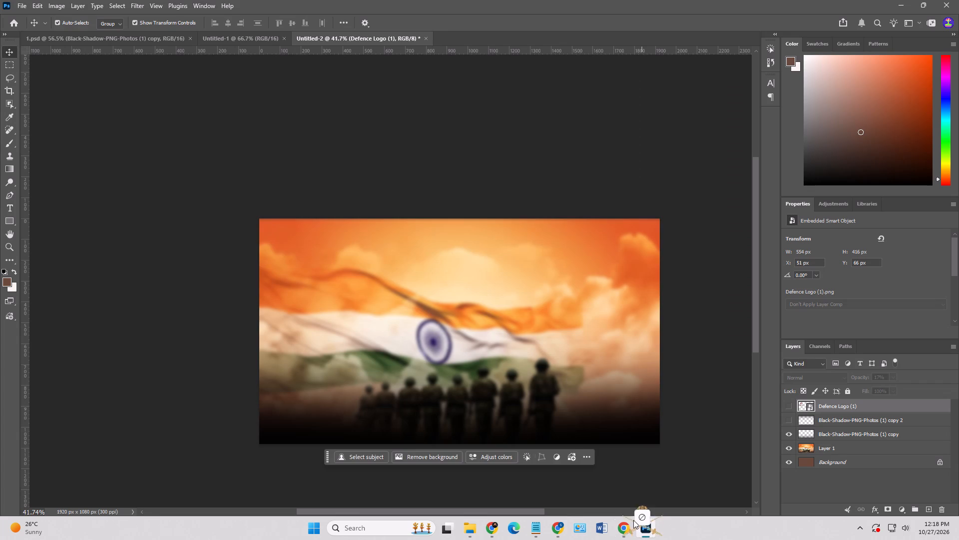
{"action": "left_click_drag", "start_coordinate": [633, 520], "coordinate": [378, 339]}
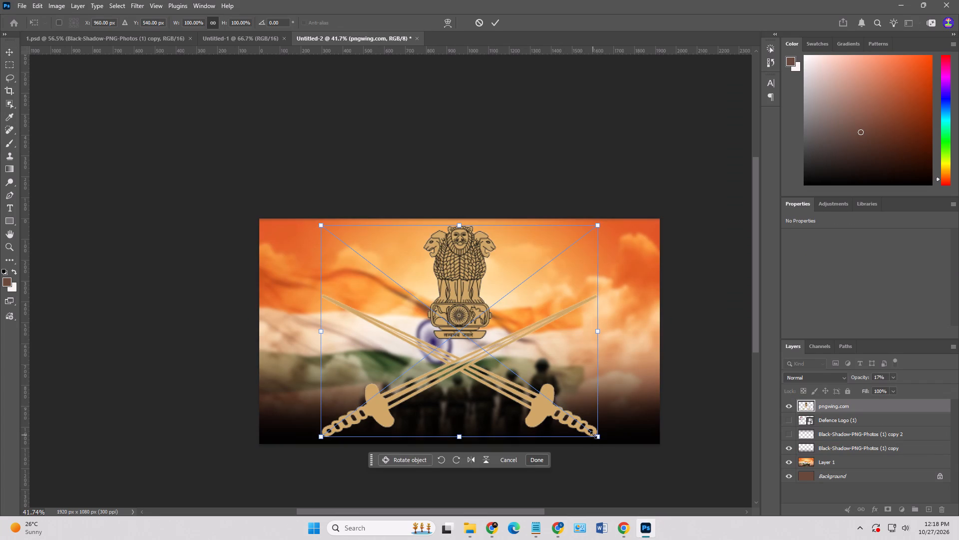
{"action": "left_click_drag", "start_coordinate": [597, 437], "coordinate": [397, 346]}
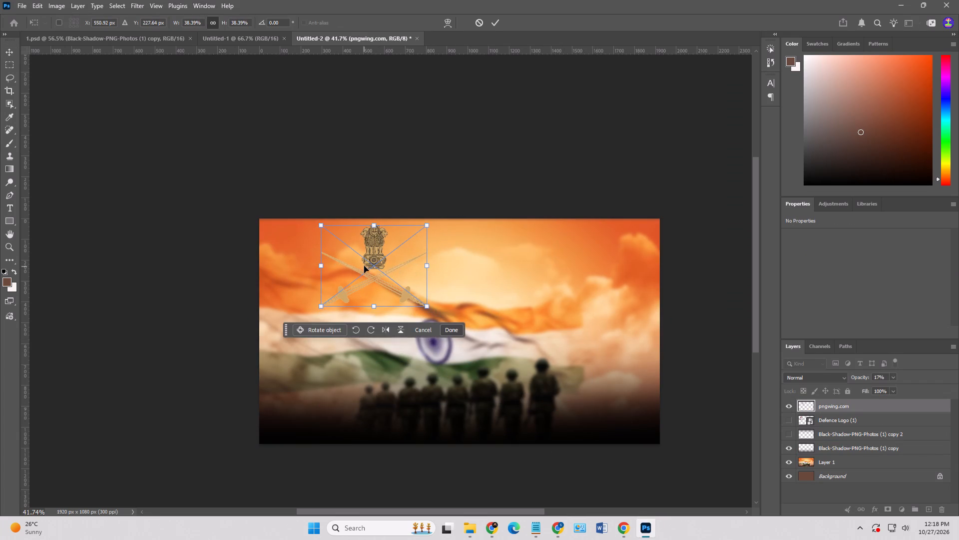
{"action": "left_click_drag", "start_coordinate": [364, 266], "coordinate": [322, 298]}
{"action": "left_click_drag", "start_coordinate": [384, 341], "coordinate": [407, 370]}
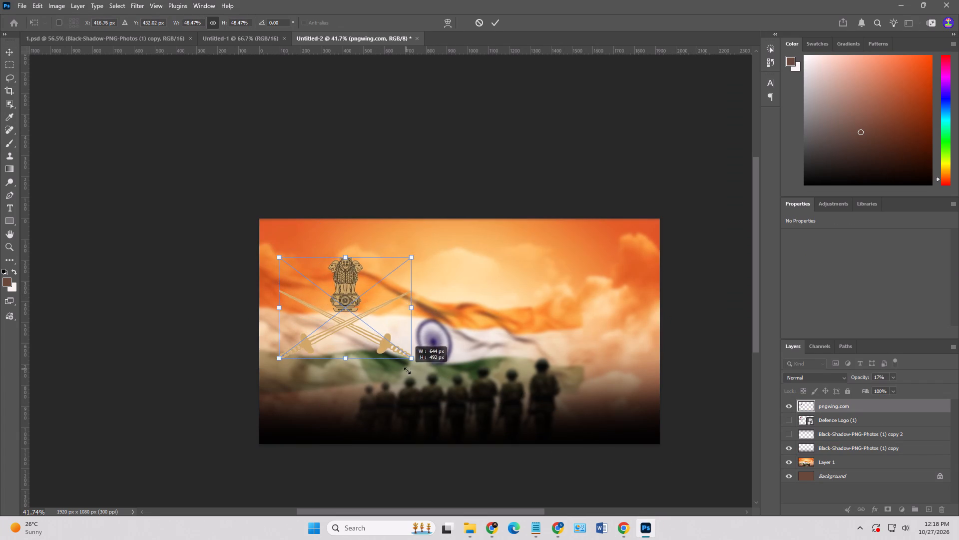
{"action": "left_click_drag", "start_coordinate": [407, 370], "coordinate": [408, 371]}
{"action": "left_click_drag", "start_coordinate": [376, 330], "coordinate": [376, 322]}
{"action": "key", "text": "Return"}
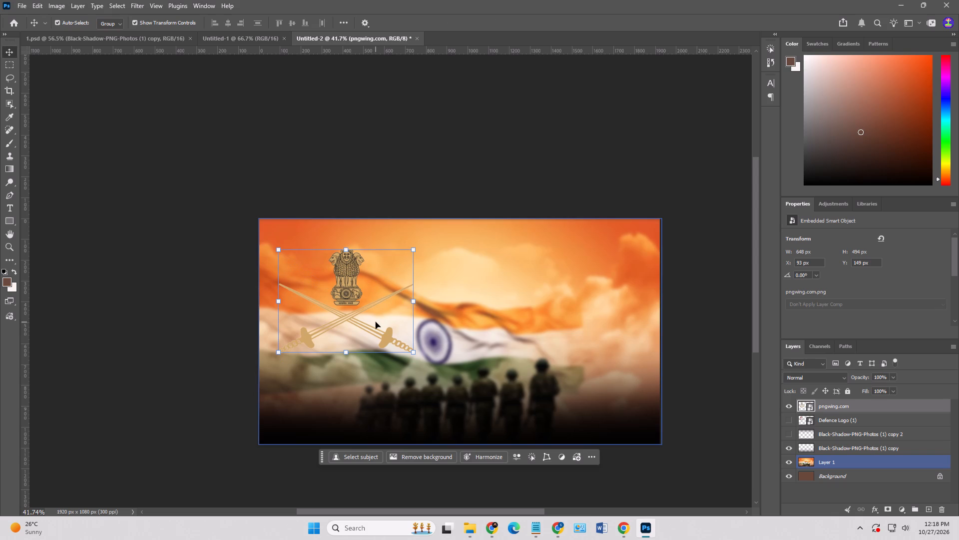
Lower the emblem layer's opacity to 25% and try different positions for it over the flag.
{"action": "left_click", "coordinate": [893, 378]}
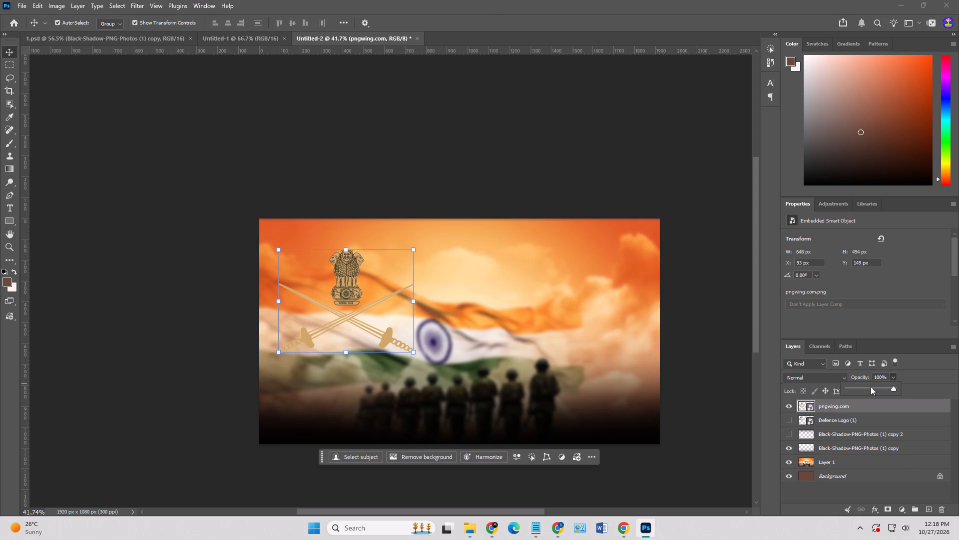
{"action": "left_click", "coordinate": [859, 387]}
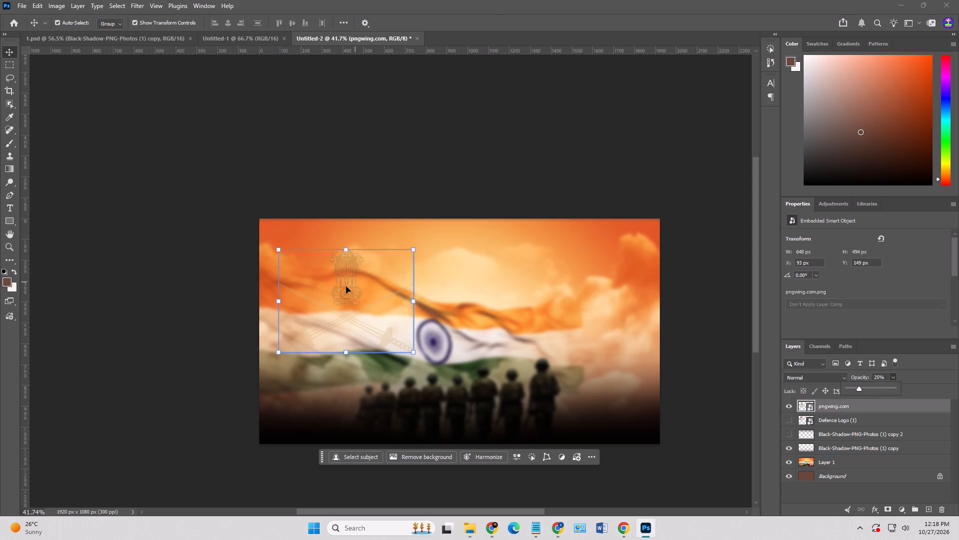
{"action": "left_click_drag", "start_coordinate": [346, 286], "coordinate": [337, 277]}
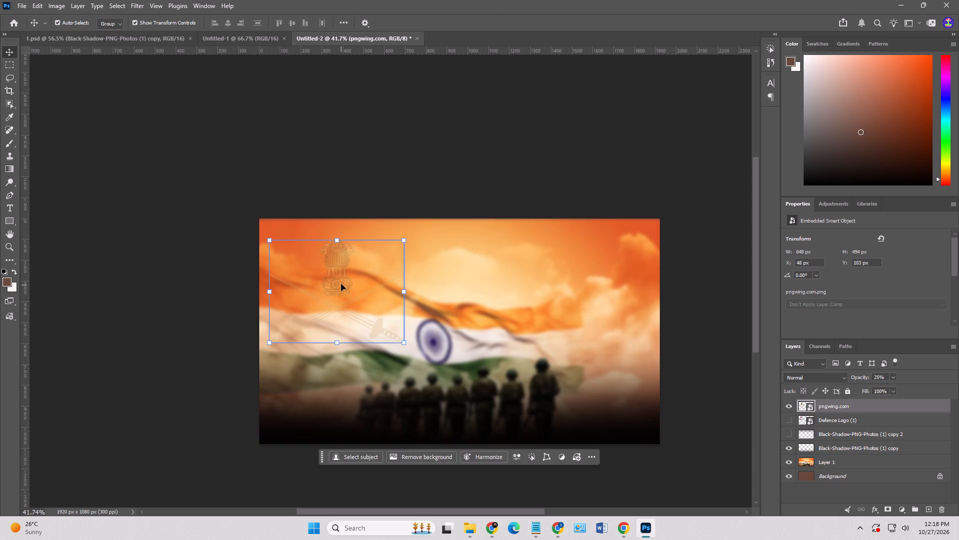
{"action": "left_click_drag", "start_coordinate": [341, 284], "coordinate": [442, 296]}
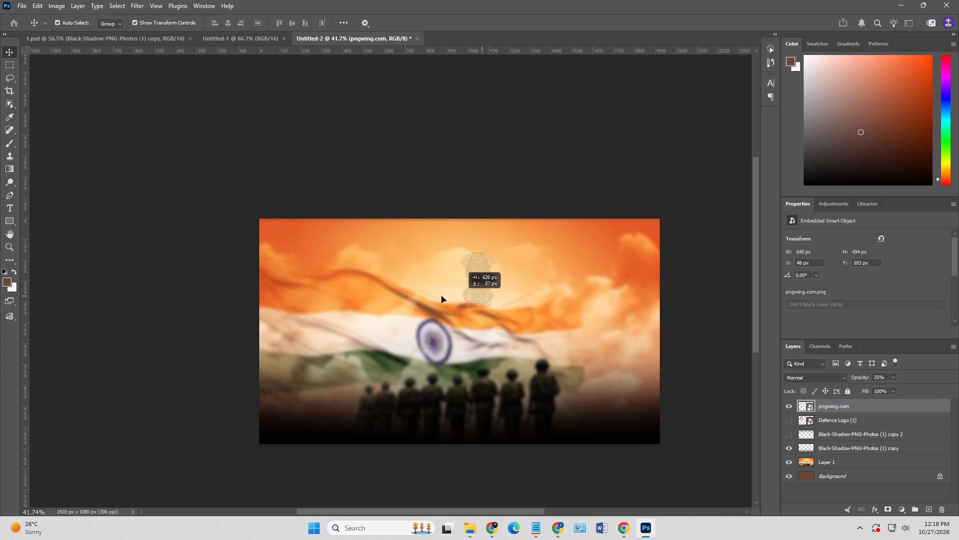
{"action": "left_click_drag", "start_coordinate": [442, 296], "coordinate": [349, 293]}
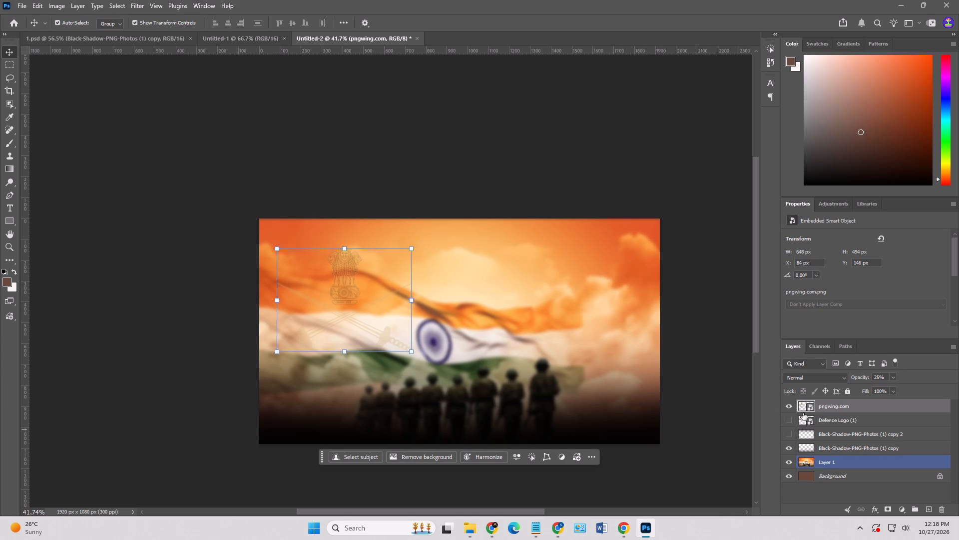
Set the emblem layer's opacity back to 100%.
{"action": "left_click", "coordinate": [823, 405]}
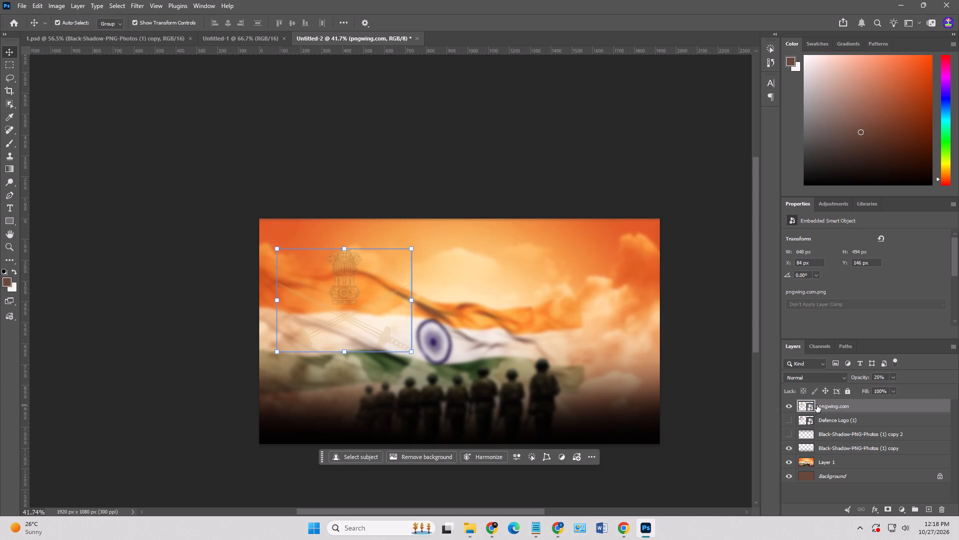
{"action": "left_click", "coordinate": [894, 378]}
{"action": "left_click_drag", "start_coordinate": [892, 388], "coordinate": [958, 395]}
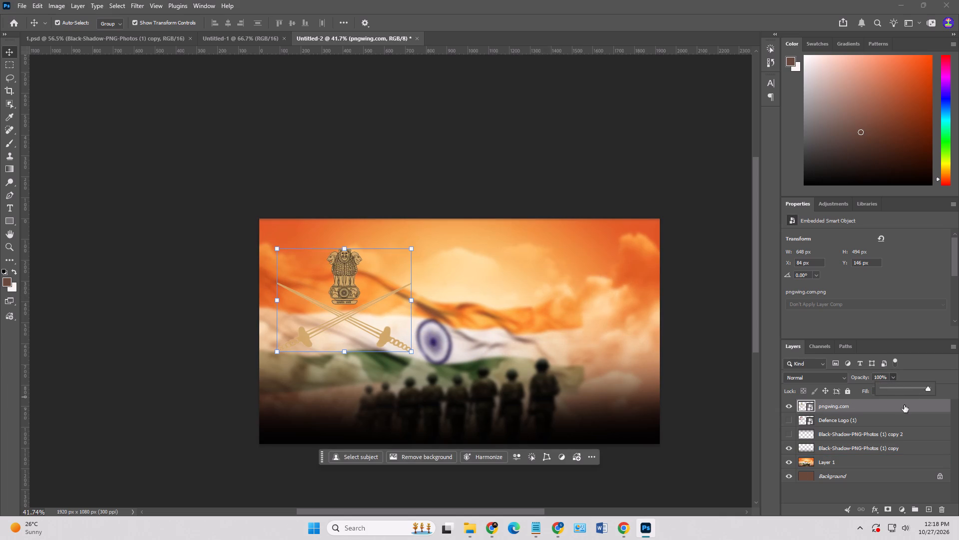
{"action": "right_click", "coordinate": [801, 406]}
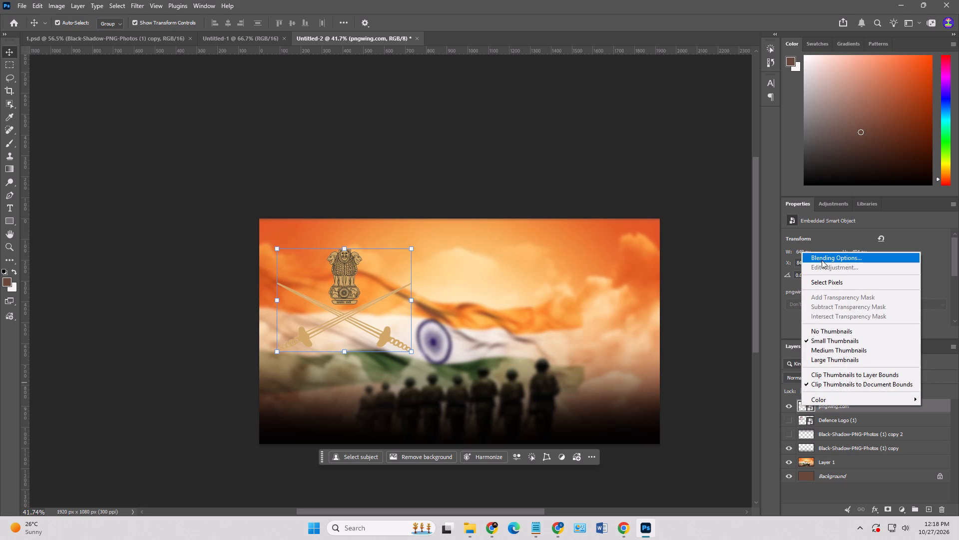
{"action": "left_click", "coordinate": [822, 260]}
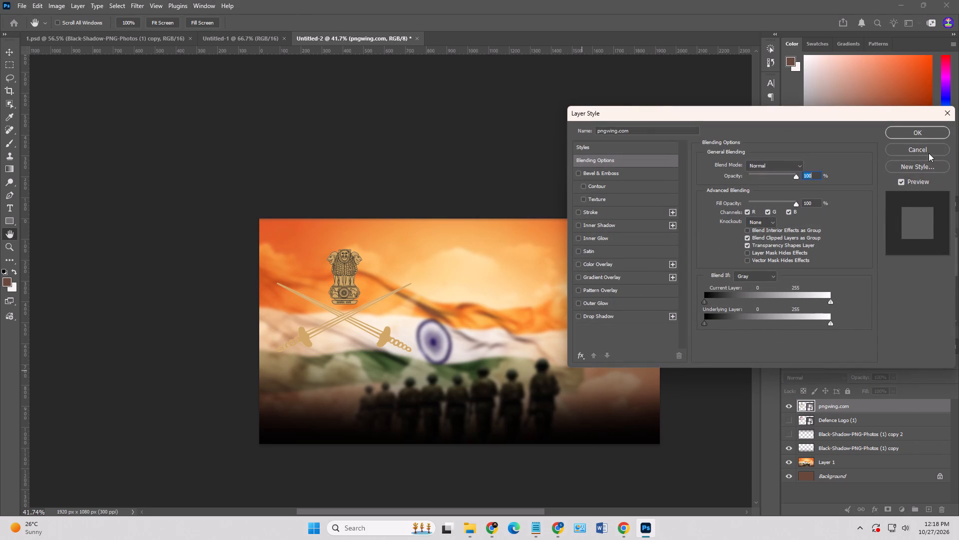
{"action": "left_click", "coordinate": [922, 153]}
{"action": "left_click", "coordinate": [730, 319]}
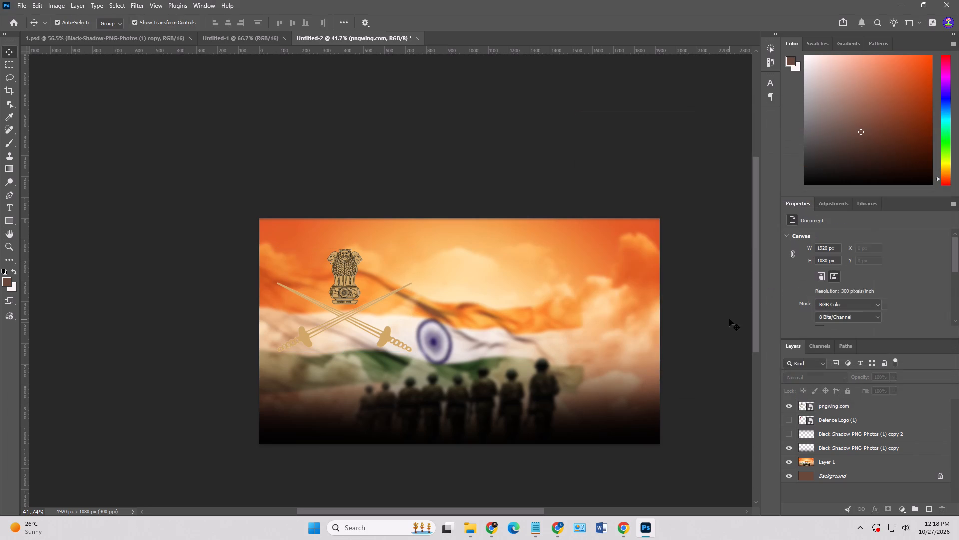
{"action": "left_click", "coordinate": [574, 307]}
Set the pngwing.com emblem layer's blend mode to Screen and its opacity to 46%.
{"action": "left_click", "coordinate": [834, 409]}
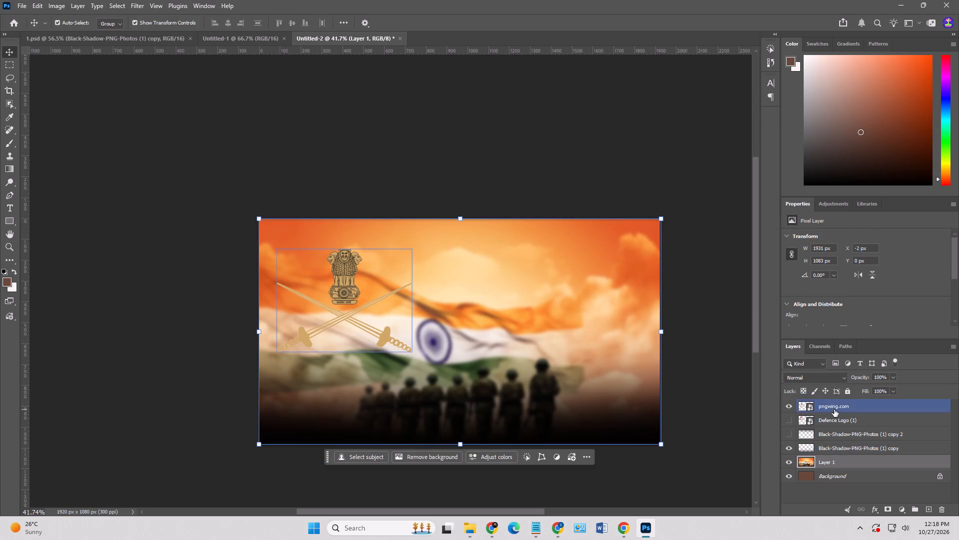
{"action": "left_click", "coordinate": [832, 379]}
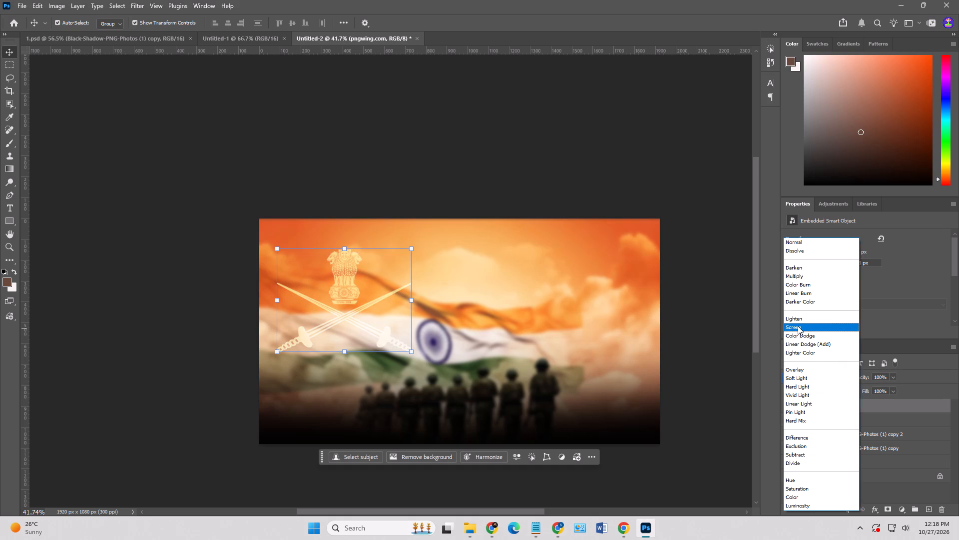
{"action": "left_click", "coordinate": [798, 326]}
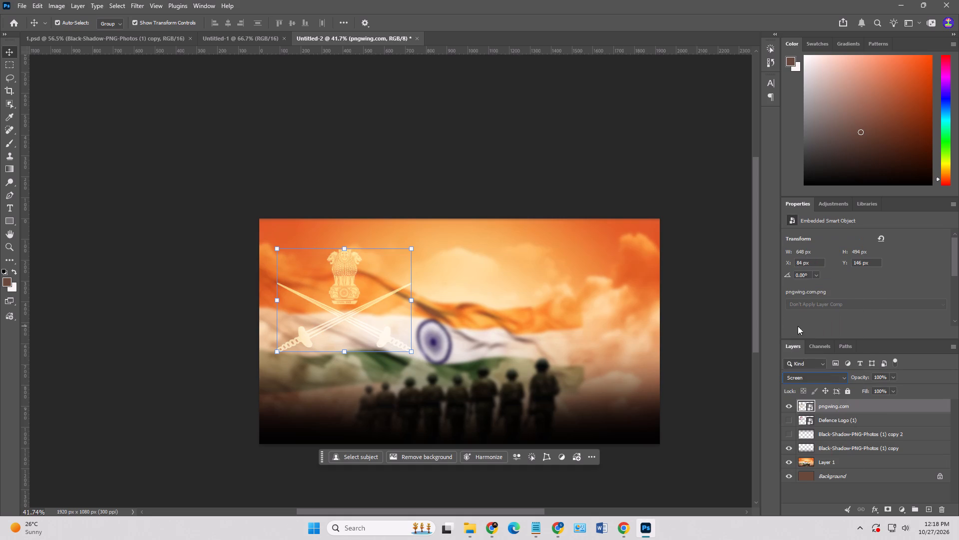
{"action": "left_click", "coordinate": [891, 378]}
{"action": "left_click", "coordinate": [877, 386]}
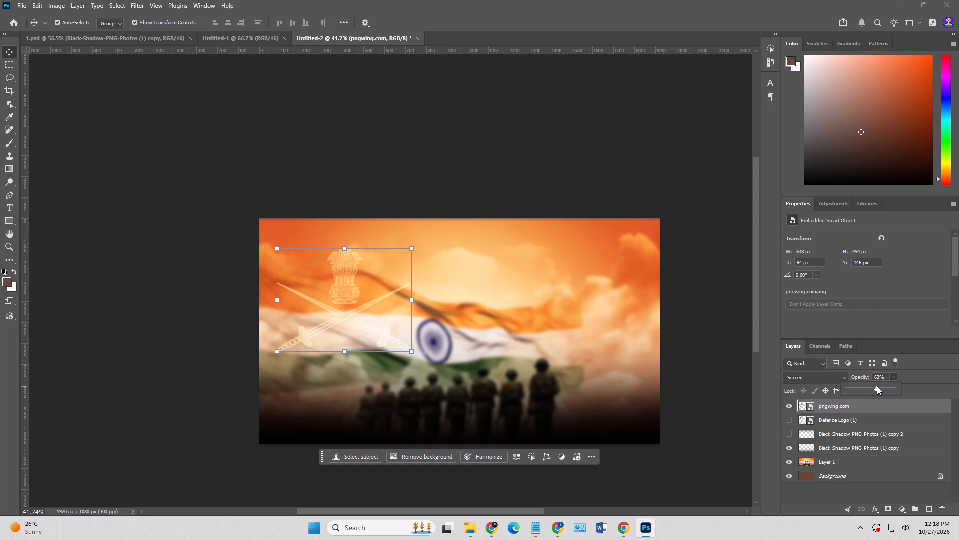
{"action": "left_click", "coordinate": [863, 388]}
{"action": "left_click", "coordinate": [869, 386]}
Move the emblem slightly up and left to about X 60 px, Y 124 px, and deselect it.
{"action": "left_click_drag", "start_coordinate": [343, 314], "coordinate": [338, 310]}
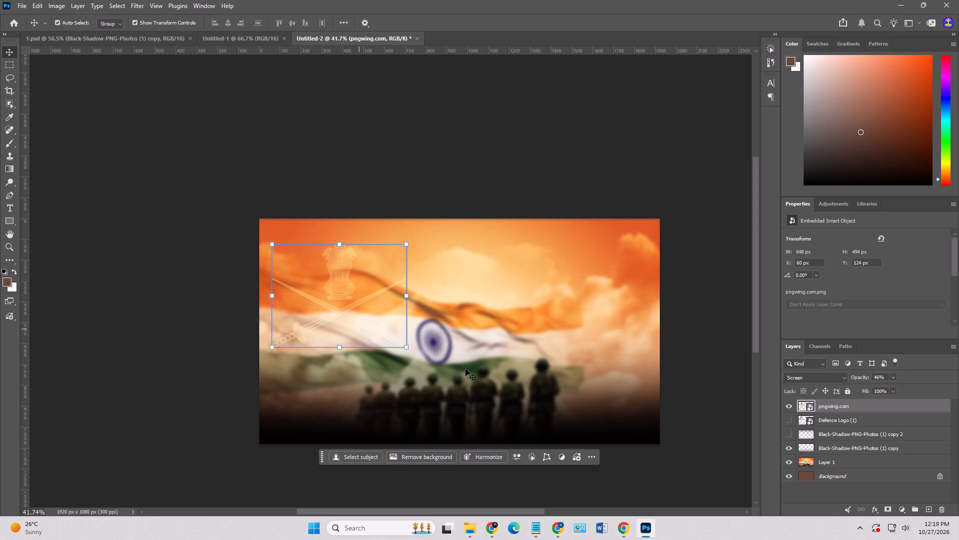
{"action": "left_click", "coordinate": [695, 413]}
Add a layer mask to Layer 1, the flag and soldiers background image.
{"action": "left_click", "coordinate": [839, 463]}
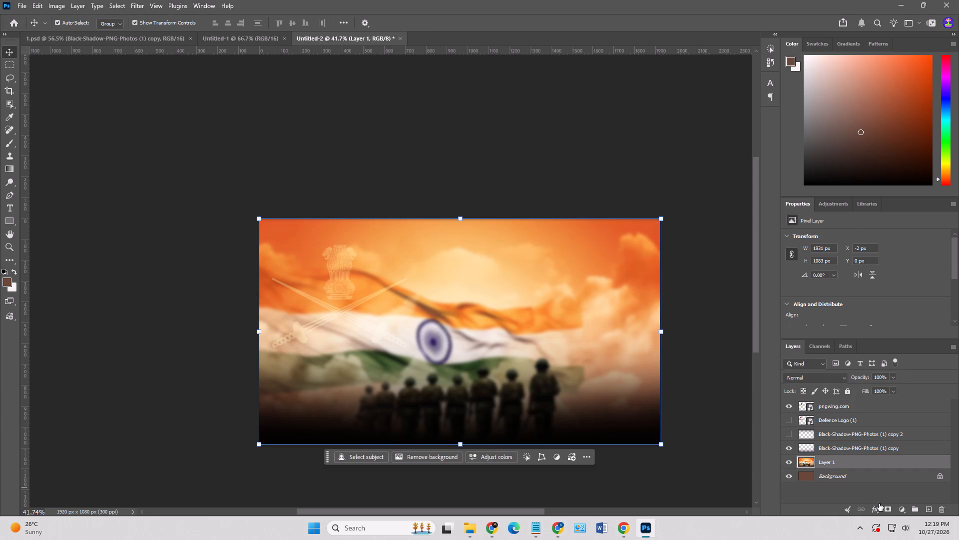
{"action": "left_click", "coordinate": [885, 509]}
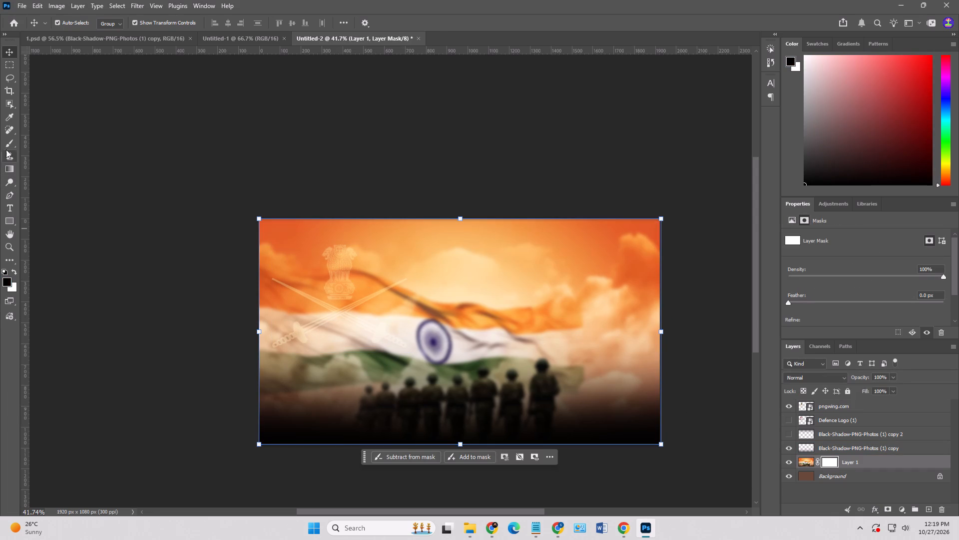
Set up a soft round Brush at 800 px size and 23% opacity for painting on the Layer 1 mask.
{"action": "left_click", "coordinate": [6, 146]}
{"action": "left_click", "coordinate": [59, 23]}
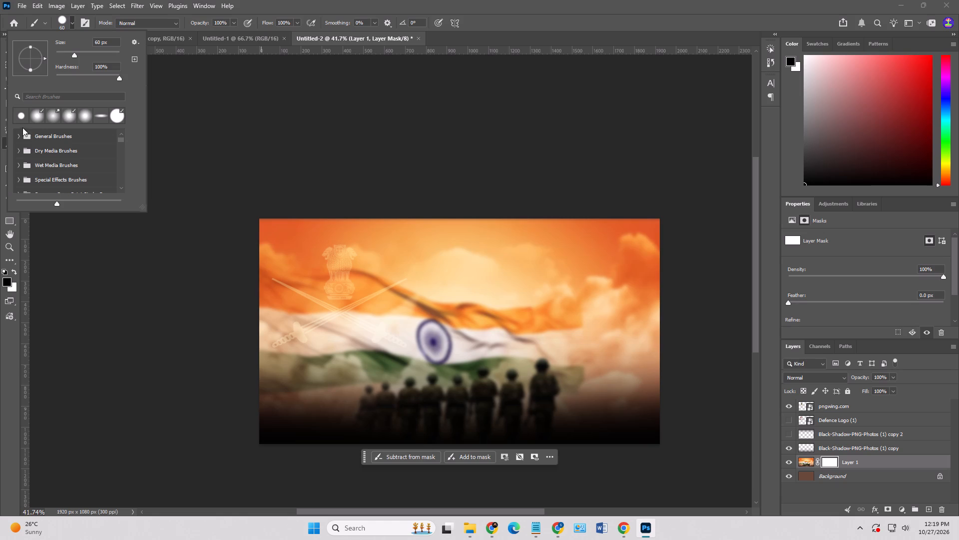
{"action": "left_click", "coordinate": [41, 116]}
{"action": "double_click", "coordinate": [23, 116]}
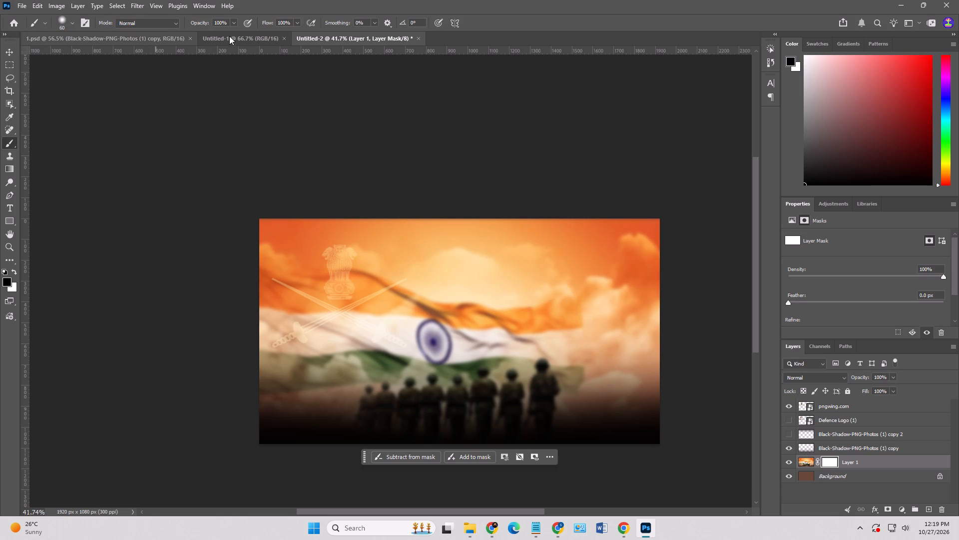
{"action": "left_click", "coordinate": [230, 24]}
{"action": "left_click", "coordinate": [198, 32]}
{"action": "key", "text": "bracketright"}
{"action": "key", "text": "bracketright"}
{"action": "key", "text": "bracketright"}
{"action": "key", "text": "bracketright"}
{"action": "key", "text": "bracketright"}
{"action": "key", "text": "bracketright"}
{"action": "key", "text": "bracketright"}
{"action": "key", "text": "bracketright"}
{"action": "key", "text": "bracketright"}
{"action": "key", "text": "bracketright"}
{"action": "key", "text": "bracketright"}
{"action": "key", "text": "bracketright"}
{"action": "key", "text": "bracketright"}
{"action": "key", "text": "bracketright"}
{"action": "key", "text": "bracketright"}
{"action": "key", "text": "bracketright"}
{"action": "key", "text": "bracketright"}
{"action": "key", "text": "bracketright"}
{"action": "key", "text": "bracketright"}
{"action": "key", "text": "bracketright"}
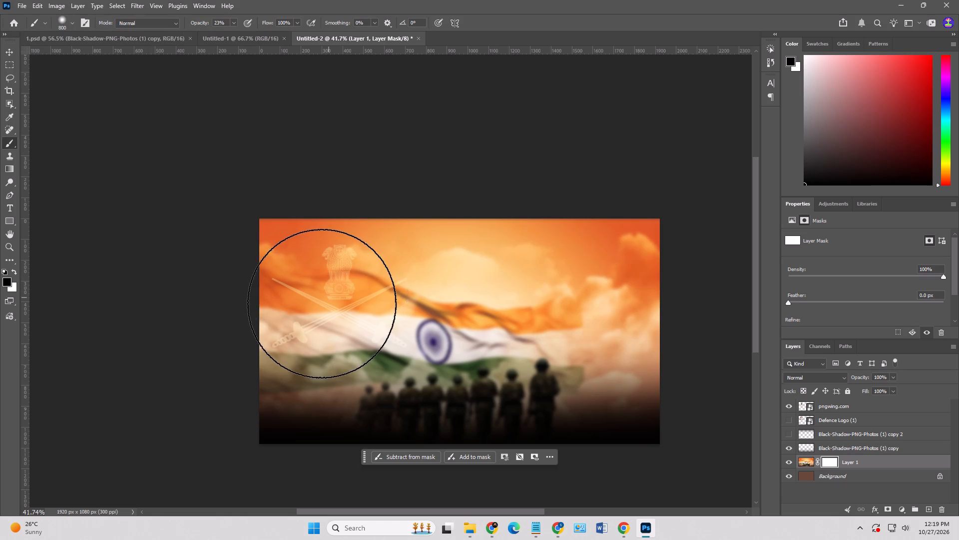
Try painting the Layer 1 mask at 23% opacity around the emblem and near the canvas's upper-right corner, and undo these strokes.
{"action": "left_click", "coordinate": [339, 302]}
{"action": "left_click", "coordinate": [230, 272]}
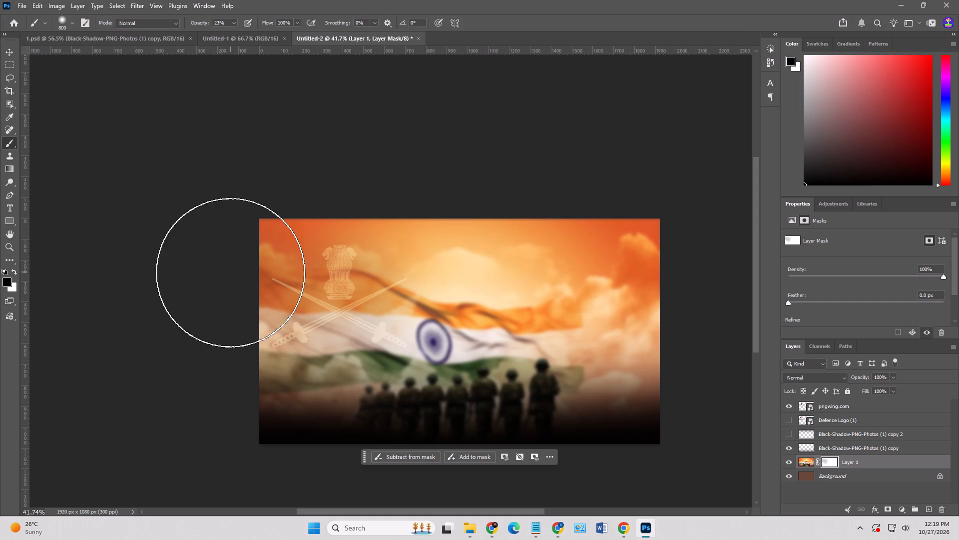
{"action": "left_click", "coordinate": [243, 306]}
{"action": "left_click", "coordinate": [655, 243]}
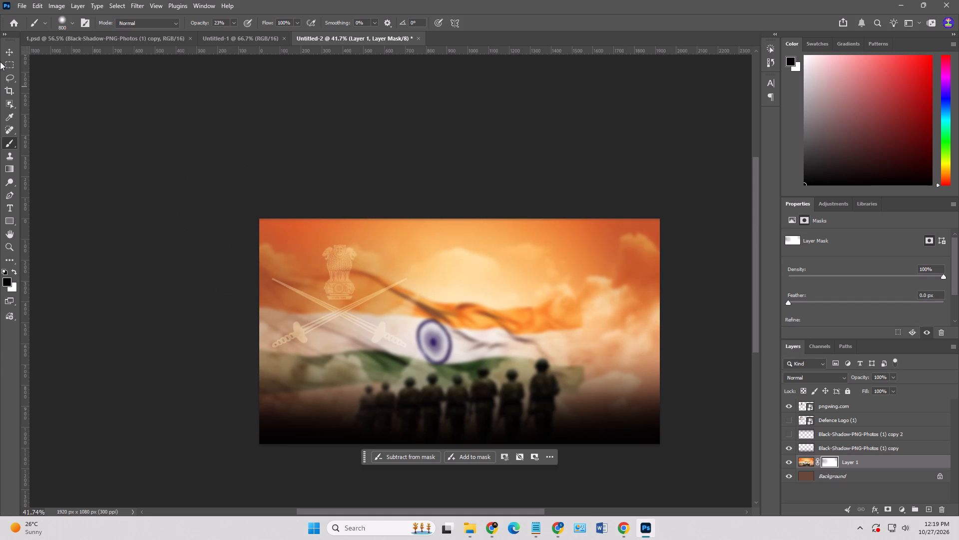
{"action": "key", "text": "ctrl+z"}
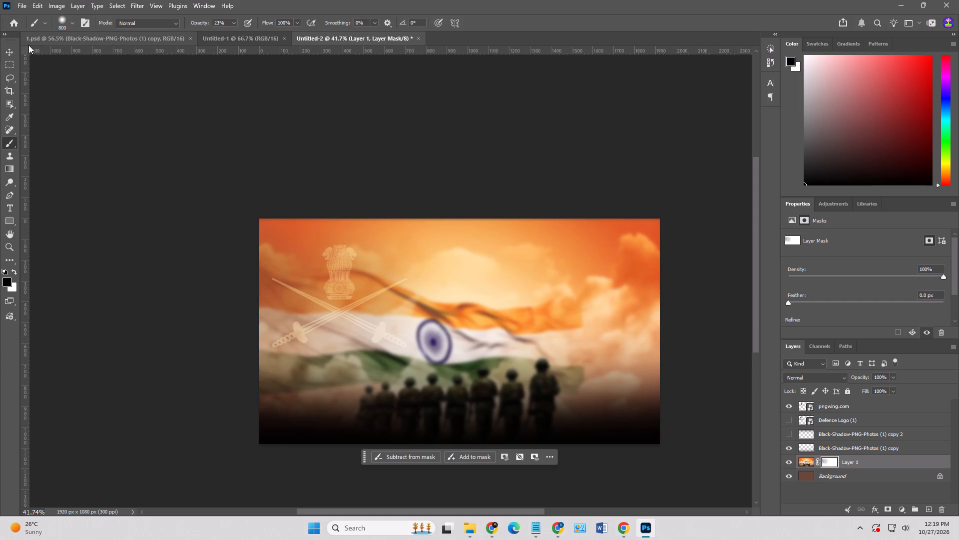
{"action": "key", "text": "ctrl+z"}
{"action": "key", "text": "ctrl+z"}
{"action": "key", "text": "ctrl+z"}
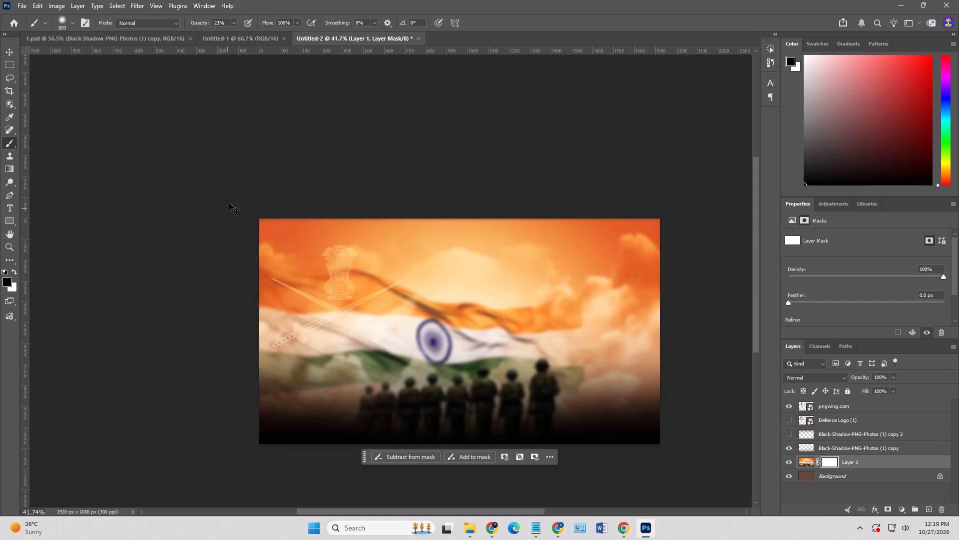
Paint the Layer 1 mask behind the Army emblem with the brush at 11% opacity, undo the second dab, and deselect the layer.
{"action": "left_click", "coordinate": [232, 22]}
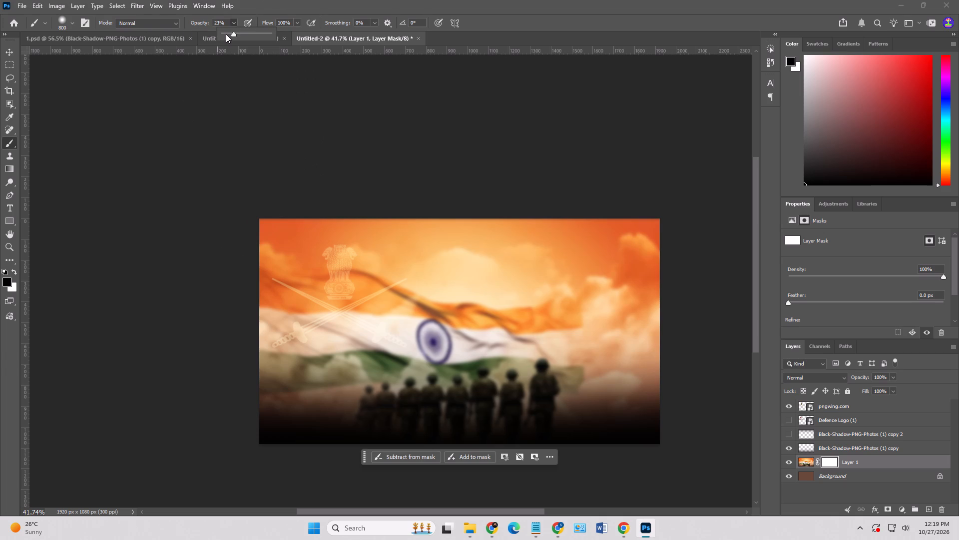
{"action": "left_click", "coordinate": [226, 33]}
{"action": "left_click", "coordinate": [226, 33]}
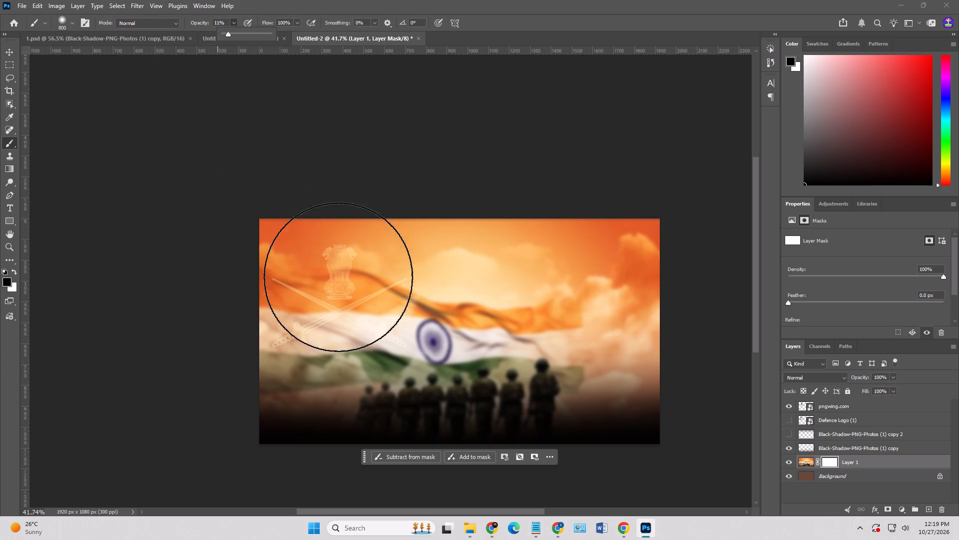
{"action": "left_click", "coordinate": [335, 296]}
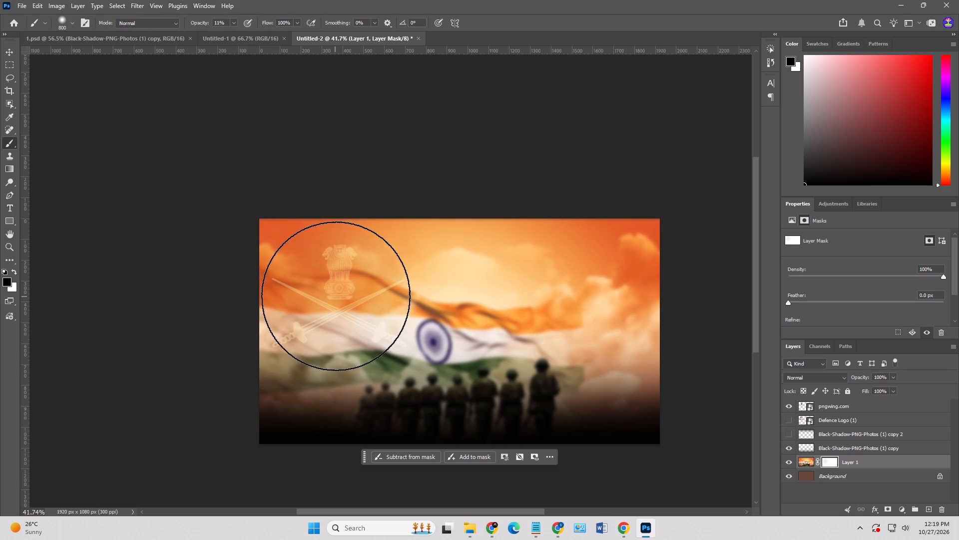
{"action": "left_click", "coordinate": [363, 290]}
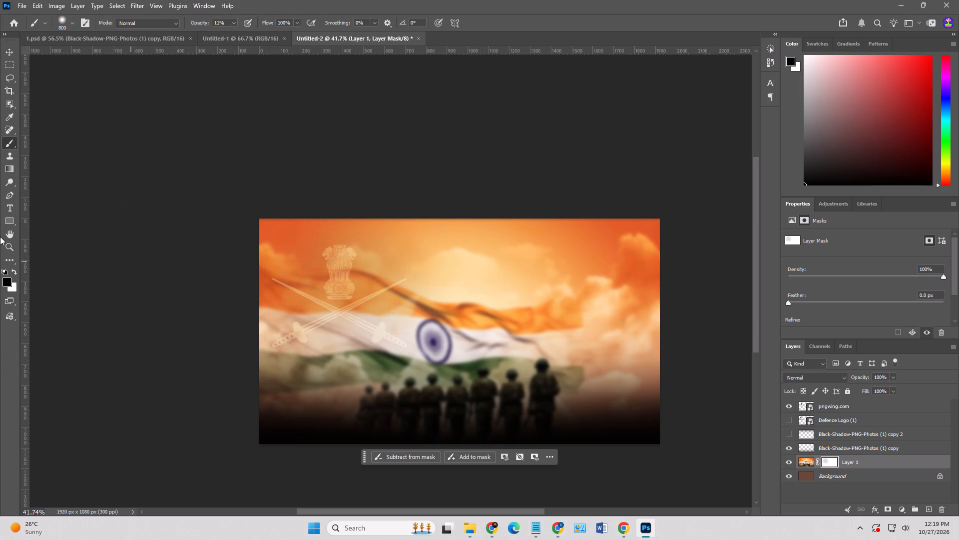
{"action": "key", "text": "ctrl+z"}
{"action": "left_click", "coordinate": [9, 55]}
{"action": "left_click", "coordinate": [134, 168]}
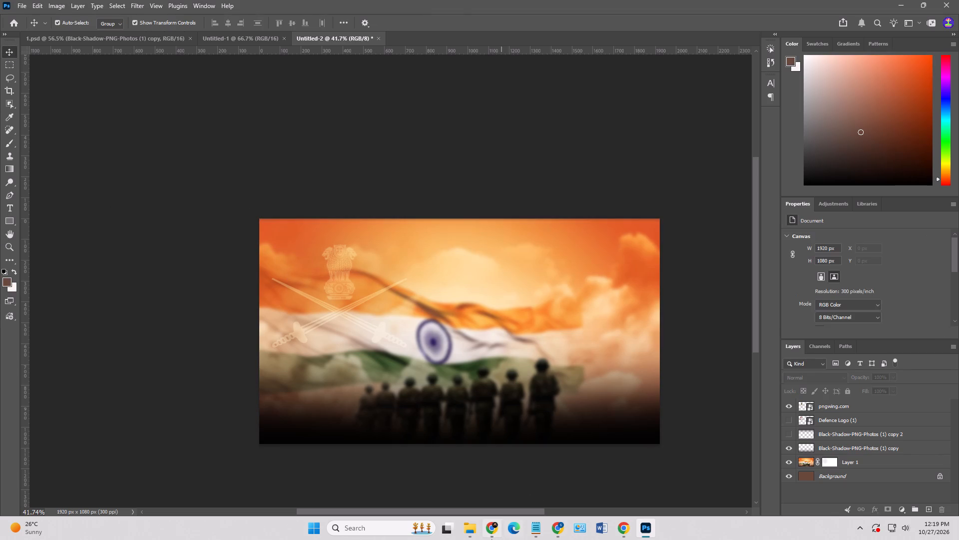
Place the SVSU Logo file from the Logo folder on the Doctor Strange (Z:) drive into the Untitled-2 document.
{"action": "left_click", "coordinate": [471, 535]}
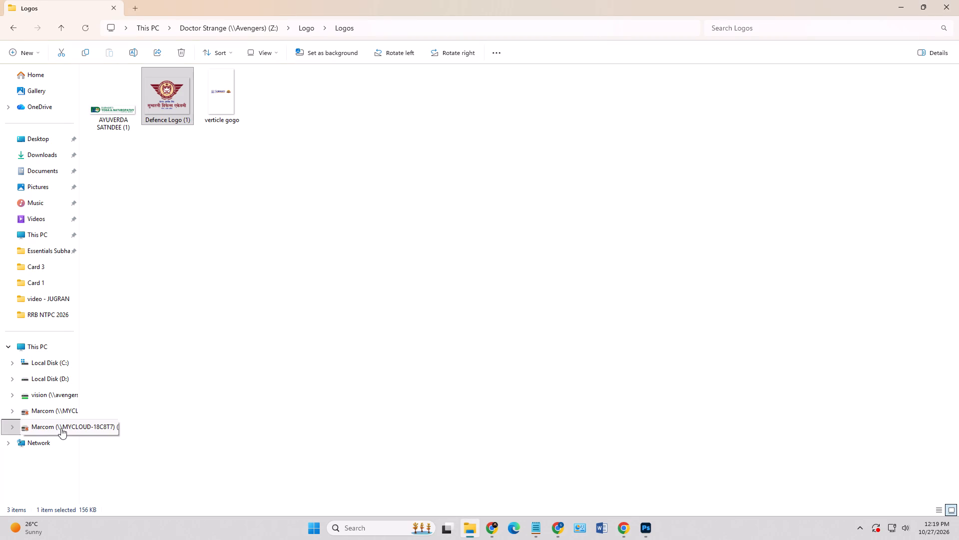
{"action": "left_click", "coordinate": [60, 428]}
{"action": "double_click", "coordinate": [172, 188]}
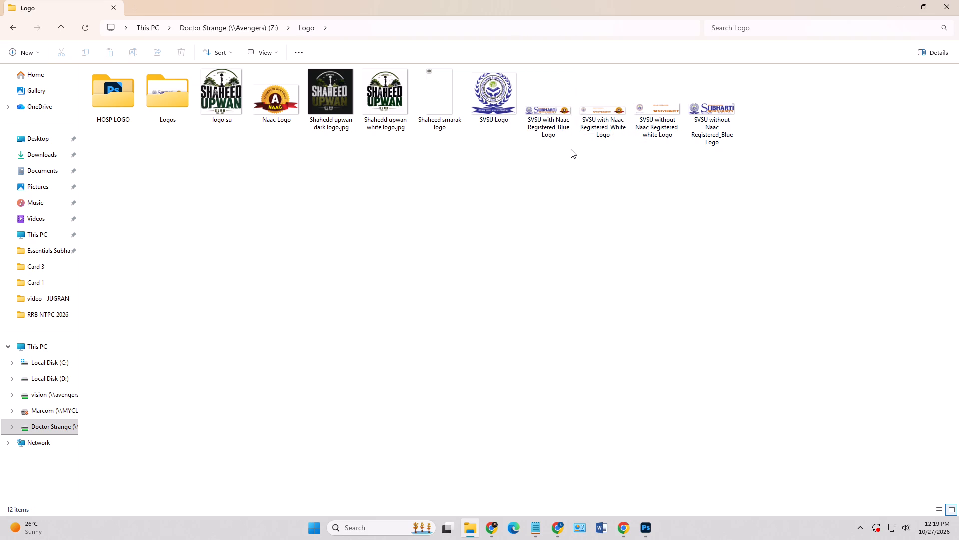
{"action": "left_click_drag", "start_coordinate": [491, 91], "coordinate": [630, 446]}
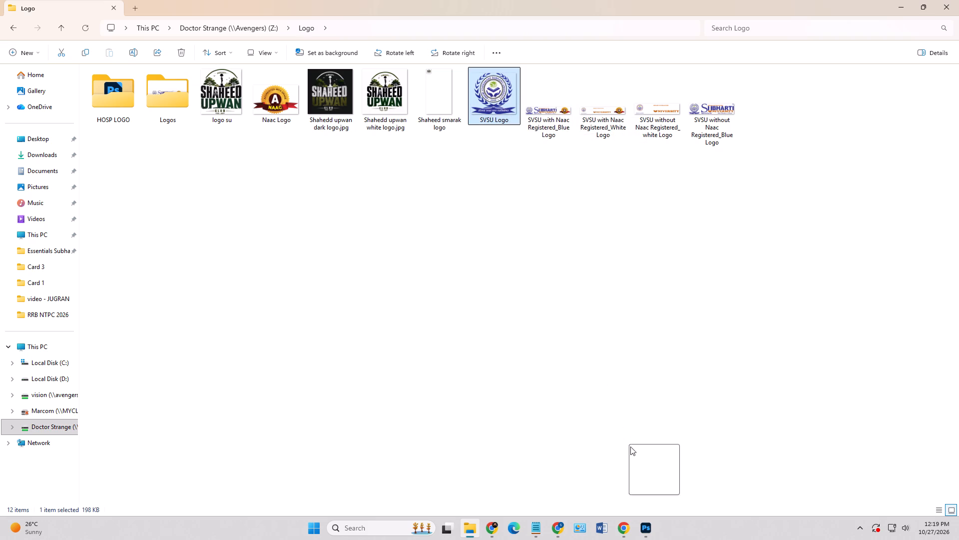
{"action": "left_click_drag", "start_coordinate": [630, 446], "coordinate": [555, 351]}
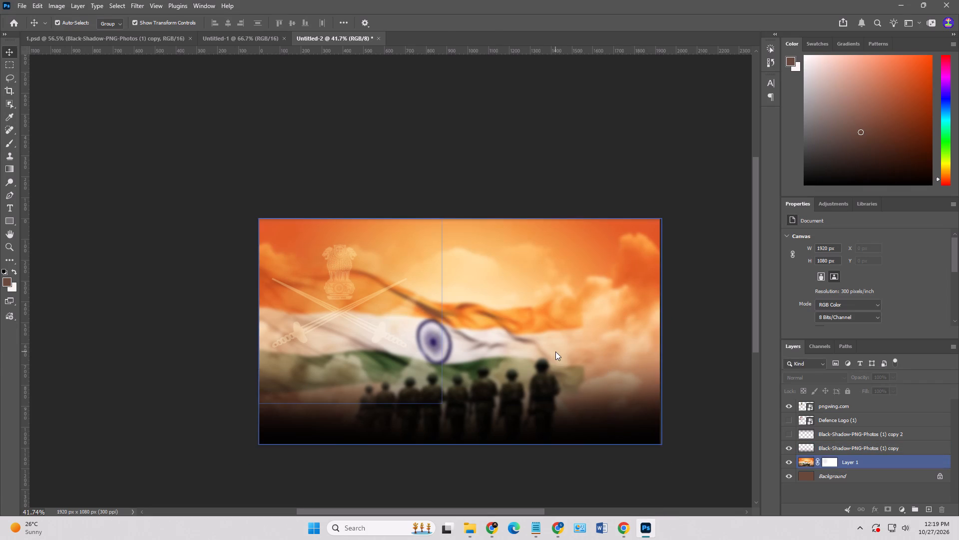
Scale the SVSU logo to about 528 x 478 px and place it over the flag image at about X 1193 px, Y 140 px.
{"action": "left_click_drag", "start_coordinate": [493, 333], "coordinate": [568, 333]}
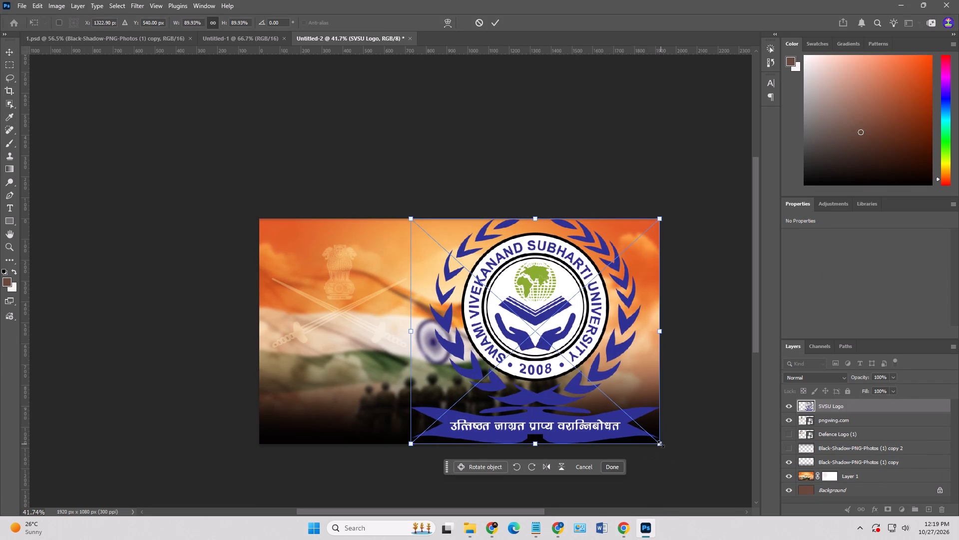
{"action": "left_click_drag", "start_coordinate": [661, 444], "coordinate": [519, 368]}
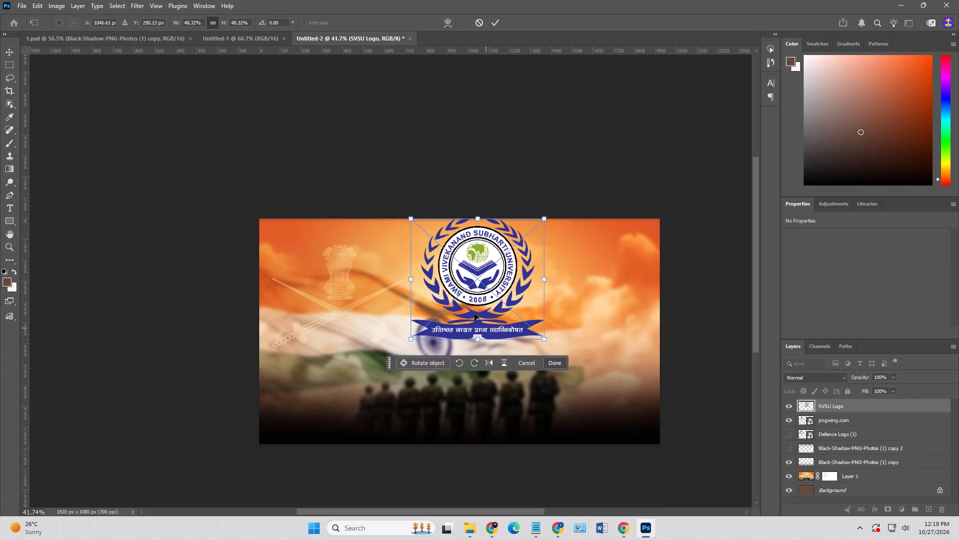
{"action": "left_click_drag", "start_coordinate": [474, 312], "coordinate": [555, 334]}
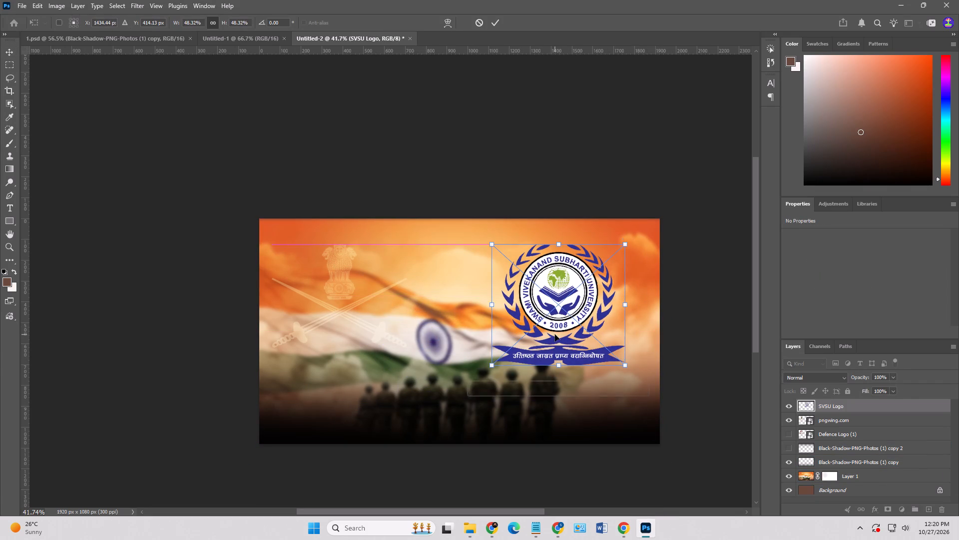
{"action": "left_click_drag", "start_coordinate": [625, 367], "coordinate": [592, 356]}
{"action": "left_click_drag", "start_coordinate": [558, 323], "coordinate": [575, 328]}
{"action": "key", "text": "Return"}
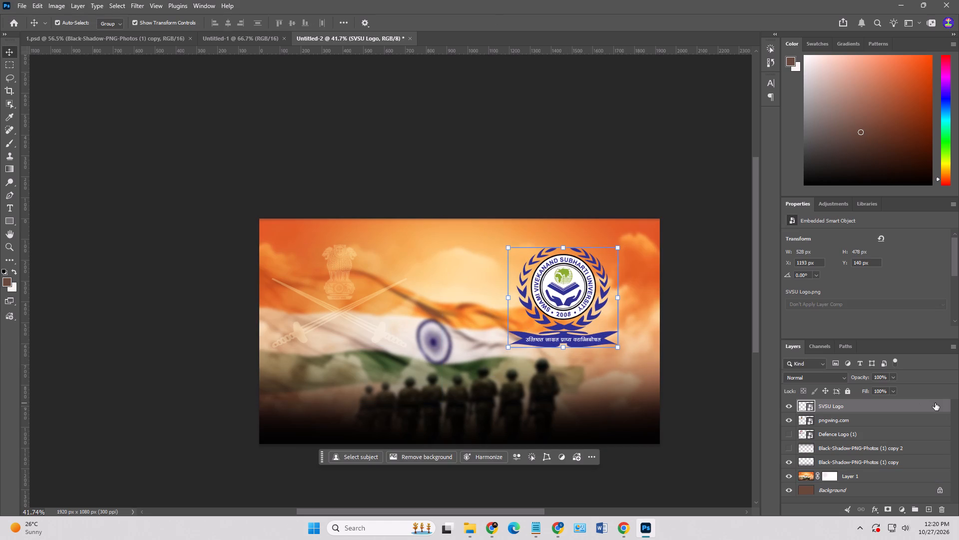
Set the SVSU Logo layer's opacity to 21% and deselect it.
{"action": "left_click", "coordinate": [894, 375]}
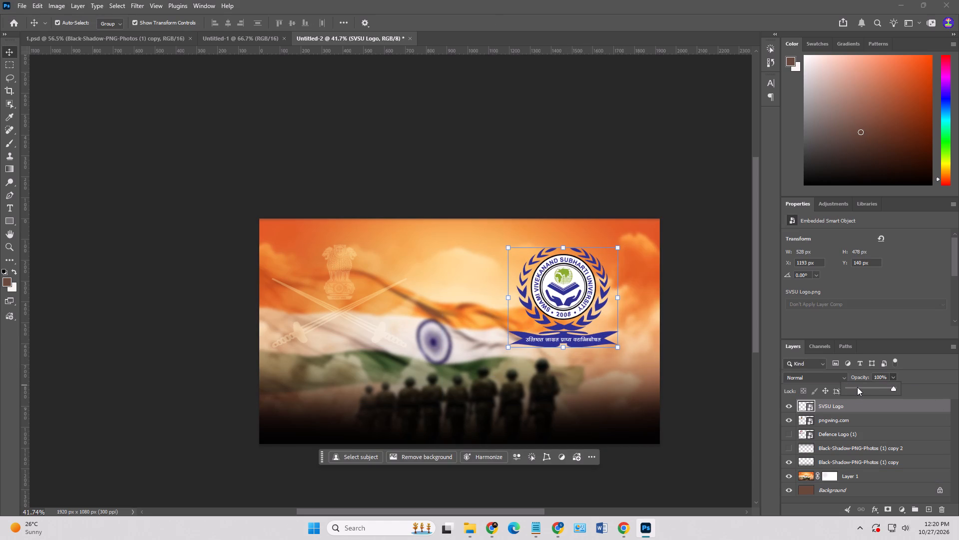
{"action": "left_click", "coordinate": [857, 387]}
{"action": "left_click", "coordinate": [851, 387]}
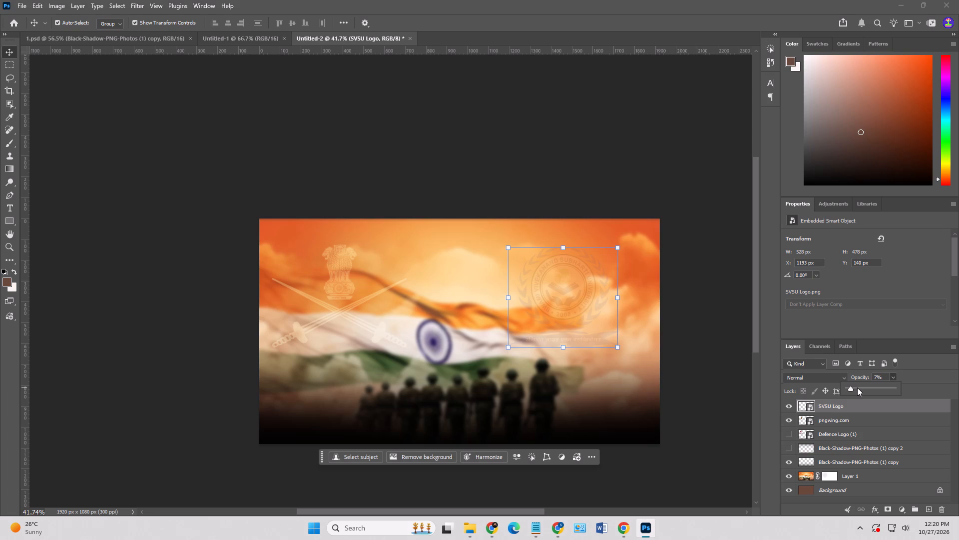
{"action": "left_click", "coordinate": [857, 387]}
{"action": "left_click", "coordinate": [691, 367]}
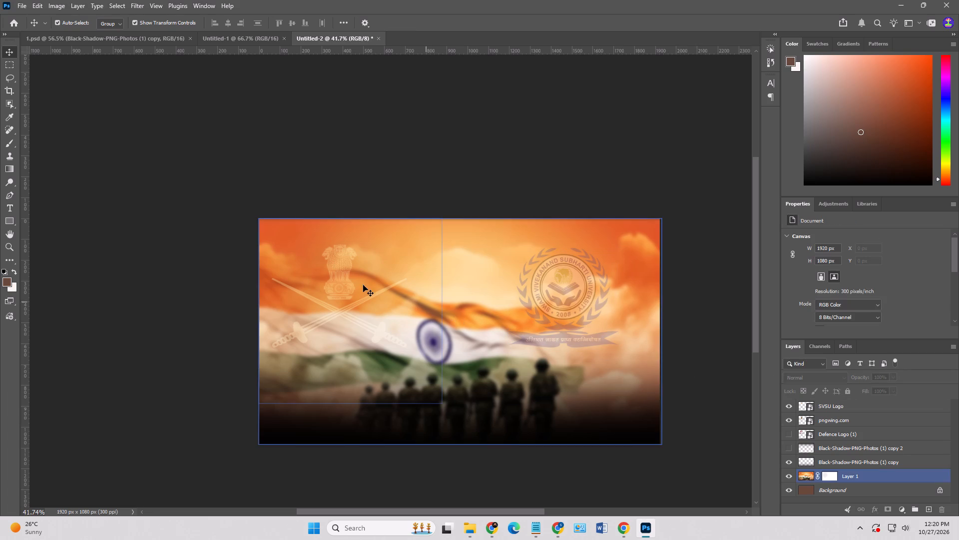
Move the pngwing.com Army emblem slightly right and down on the flag background.
{"action": "left_click", "coordinate": [335, 283]}
{"action": "left_click_drag", "start_coordinate": [338, 281], "coordinate": [349, 283]}
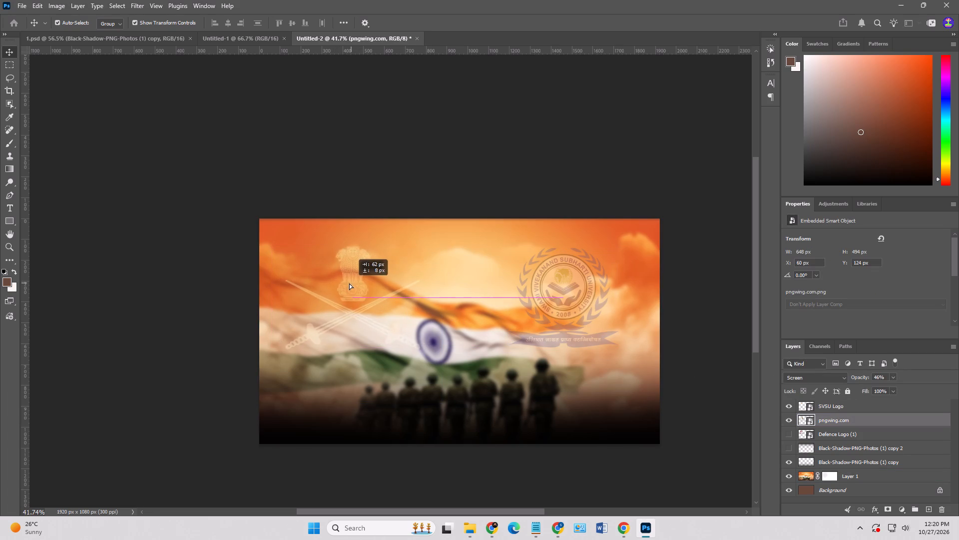
{"action": "left_click_drag", "start_coordinate": [349, 283], "coordinate": [345, 282]}
Move the SVSU logo down to about Y 148 px and deselect the layers.
{"action": "left_click", "coordinate": [573, 315]}
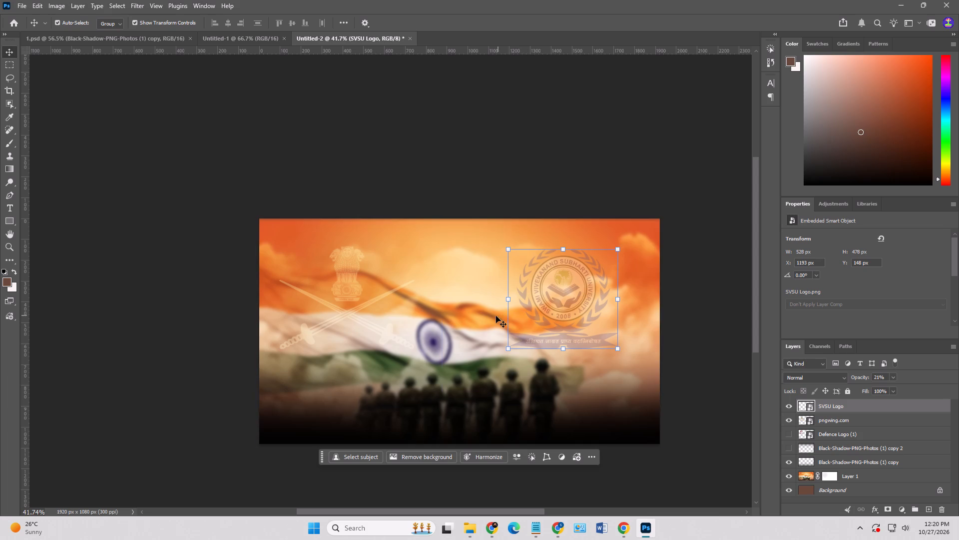
{"action": "left_click", "coordinate": [462, 367]}
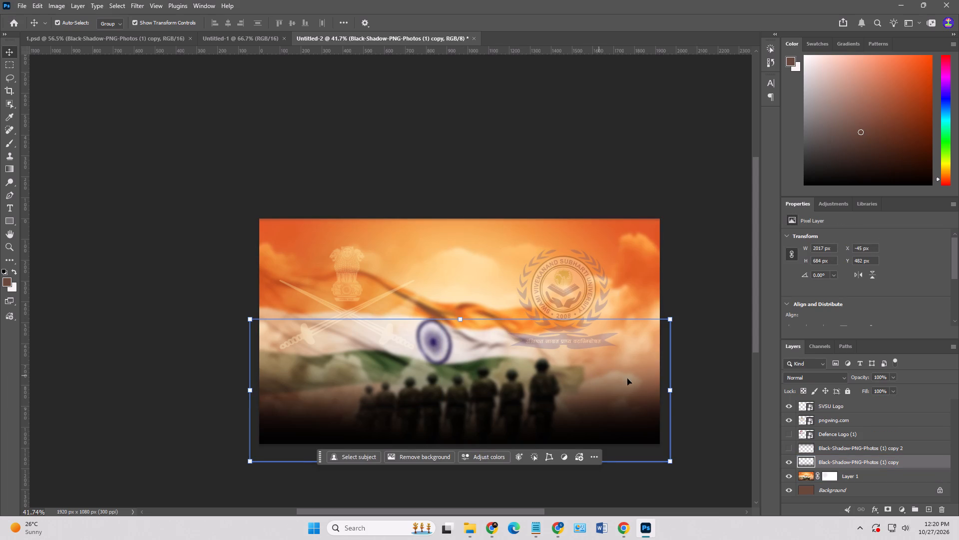
{"action": "left_click", "coordinate": [719, 379]}
Shift the Layer 1 flag and soldiers image right to about X 41 px.
{"action": "left_click", "coordinate": [455, 260]}
{"action": "left_click", "coordinate": [460, 257]}
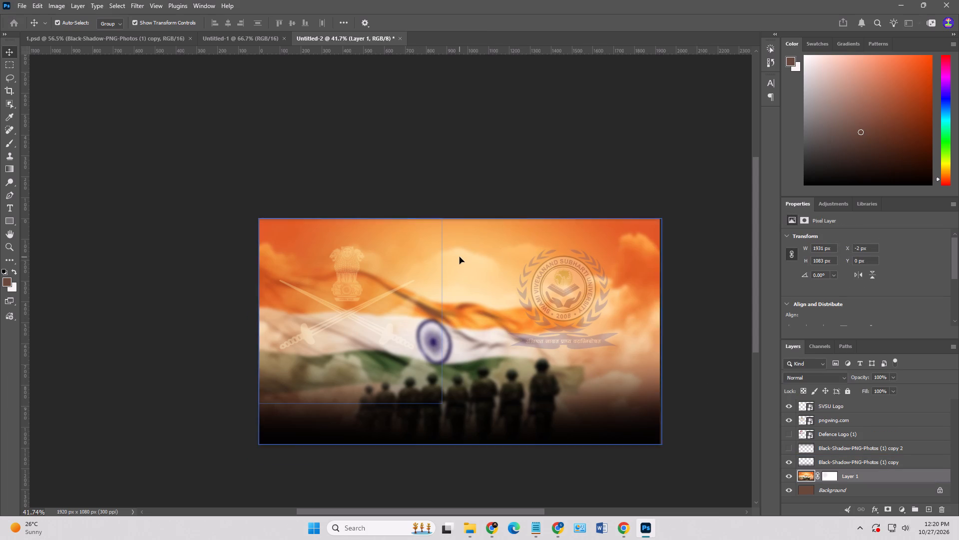
{"action": "left_click_drag", "start_coordinate": [464, 255], "coordinate": [470, 255]}
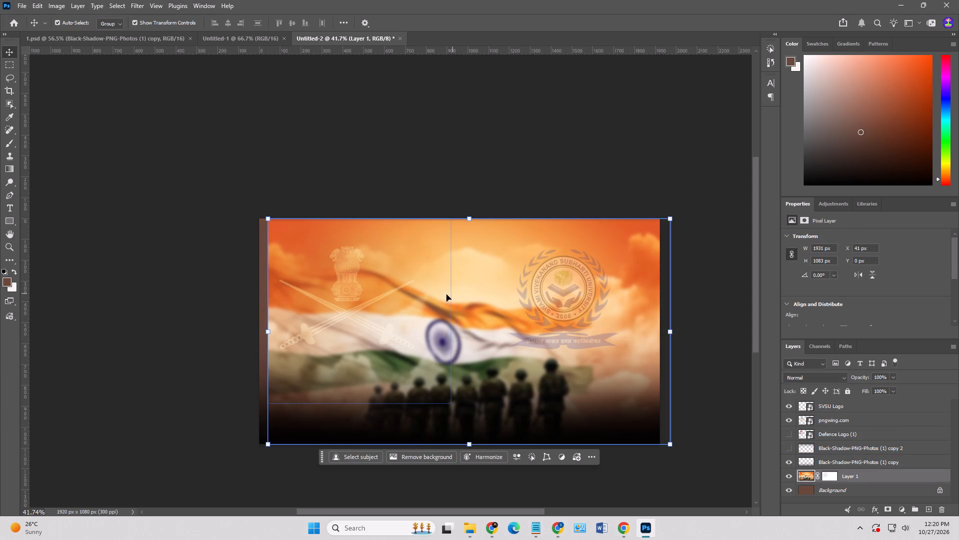
Hide the Background, pngwing.com, SVSU Logo and Black-Shadow-PNG-Photos (1) copy layers, leaving only Layer 1 visible.
{"action": "left_click", "coordinate": [787, 491]}
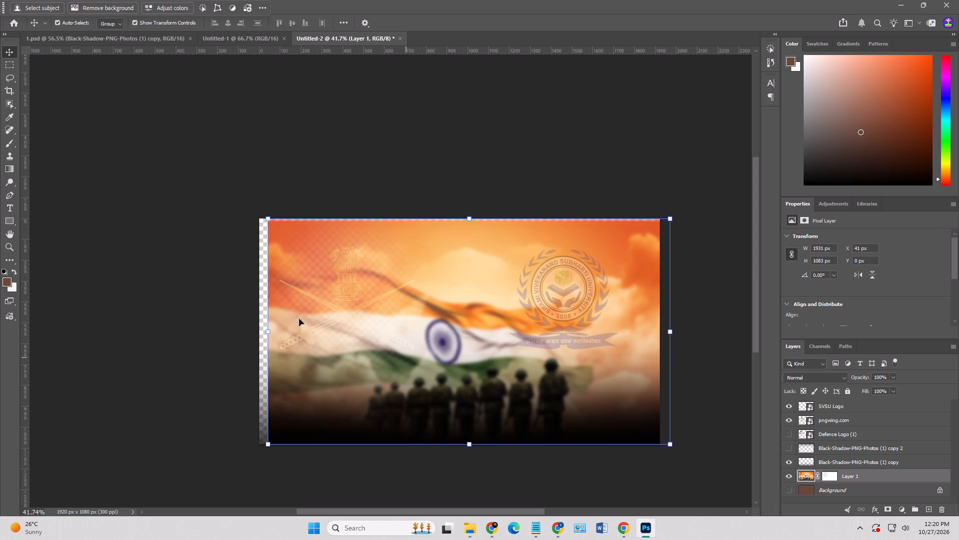
{"action": "left_click", "coordinate": [787, 415]}
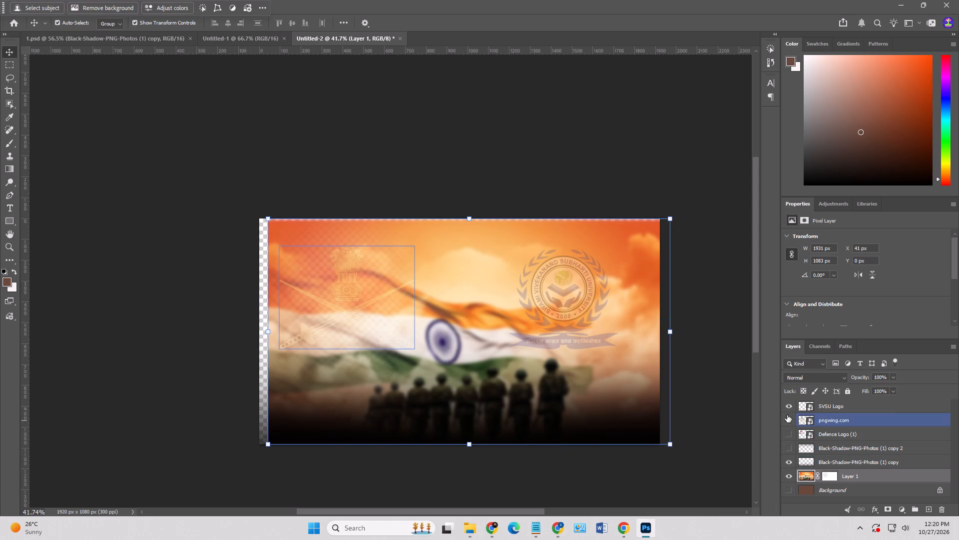
{"action": "left_click", "coordinate": [788, 403]}
{"action": "left_click", "coordinate": [791, 463]}
{"action": "left_click", "coordinate": [734, 447]}
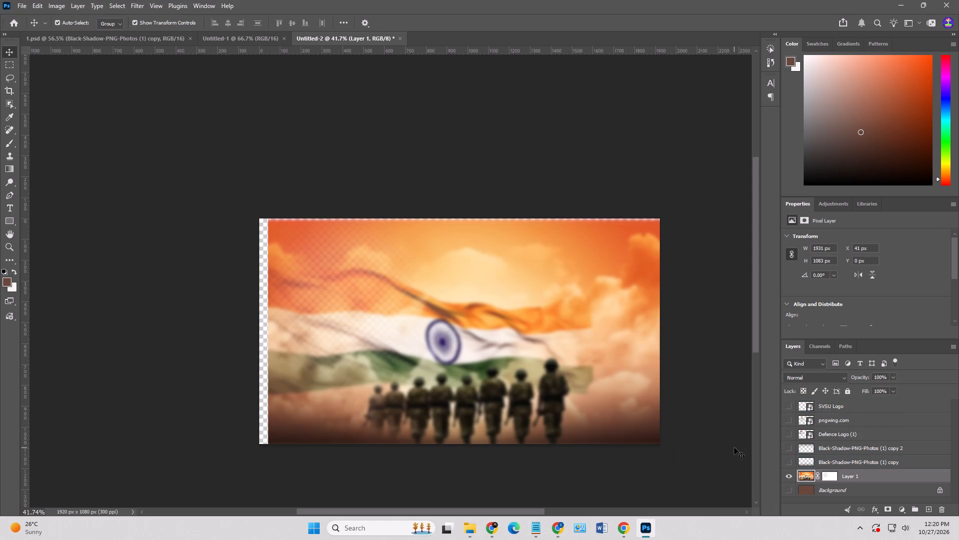
Select a full-height strip about 60 px wide along the canvas's left edge with the Rectangular Marquee tool, covering the transparent gap.
{"action": "left_click", "coordinate": [376, 317]}
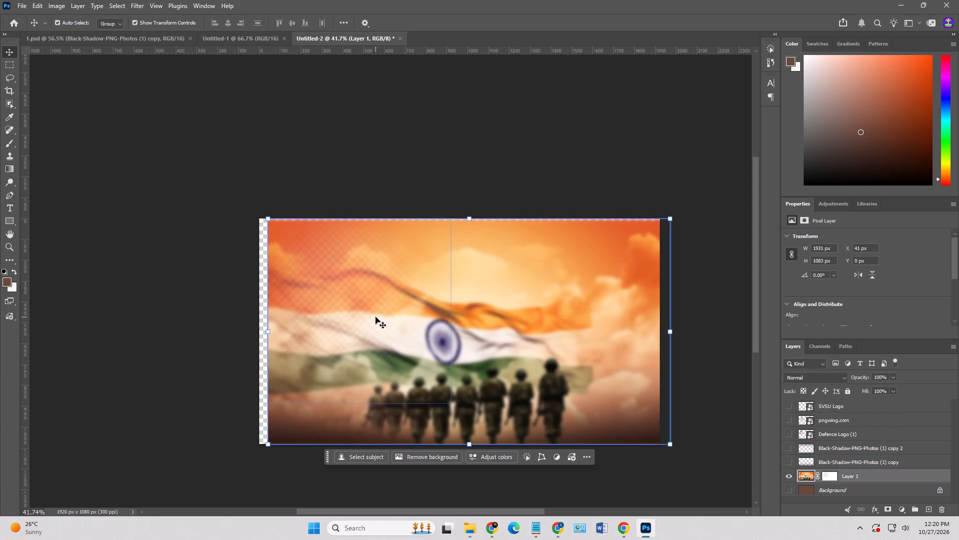
{"action": "left_click", "coordinate": [180, 334]}
{"action": "left_click", "coordinate": [9, 68]}
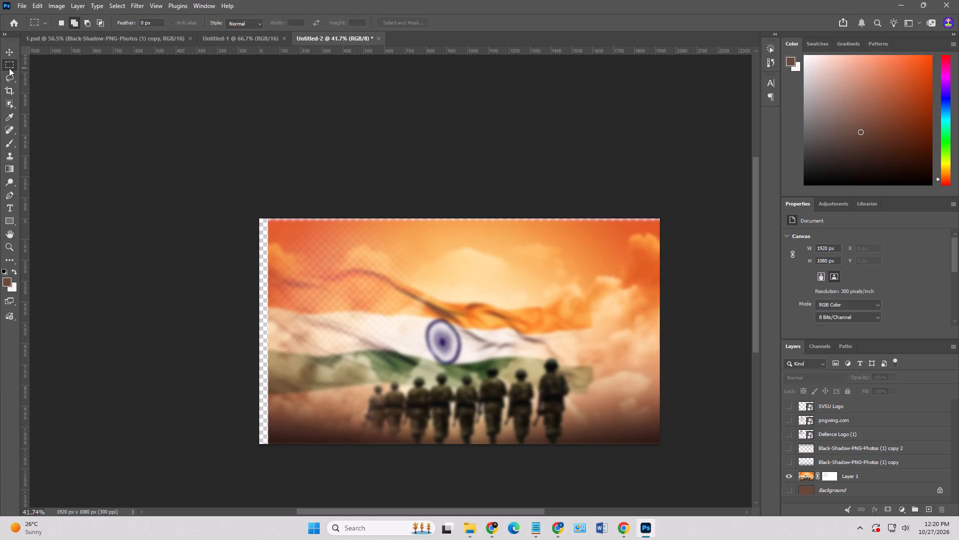
{"action": "left_click_drag", "start_coordinate": [197, 176], "coordinate": [271, 465]}
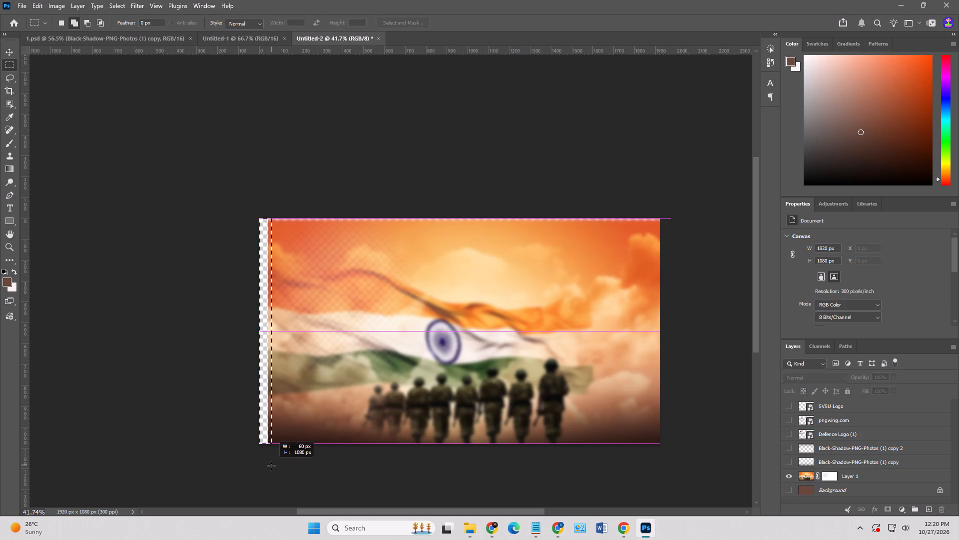
{"action": "left_click_drag", "start_coordinate": [271, 465], "coordinate": [273, 468]}
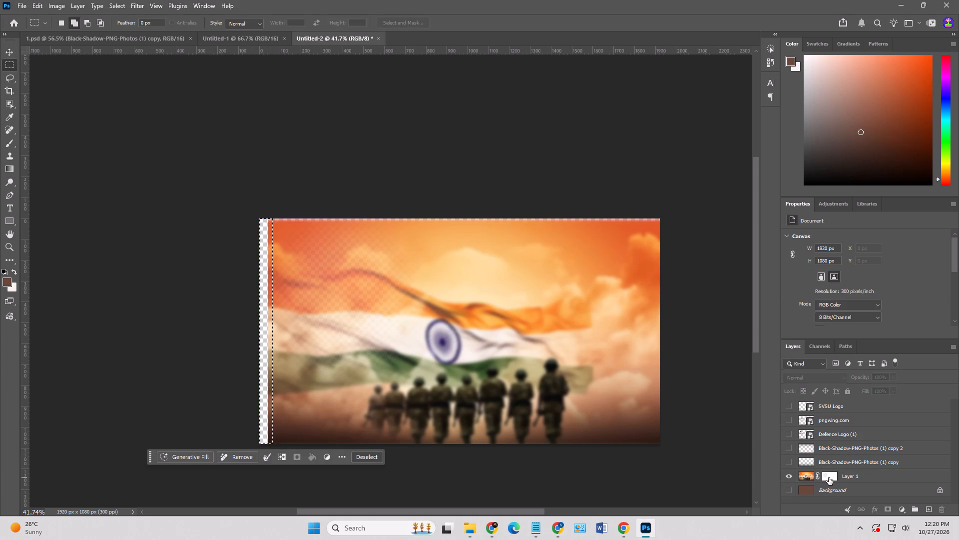
Disable the layer mask on Layer 1, keeping the strip selection active.
{"action": "left_click", "coordinate": [829, 477]}
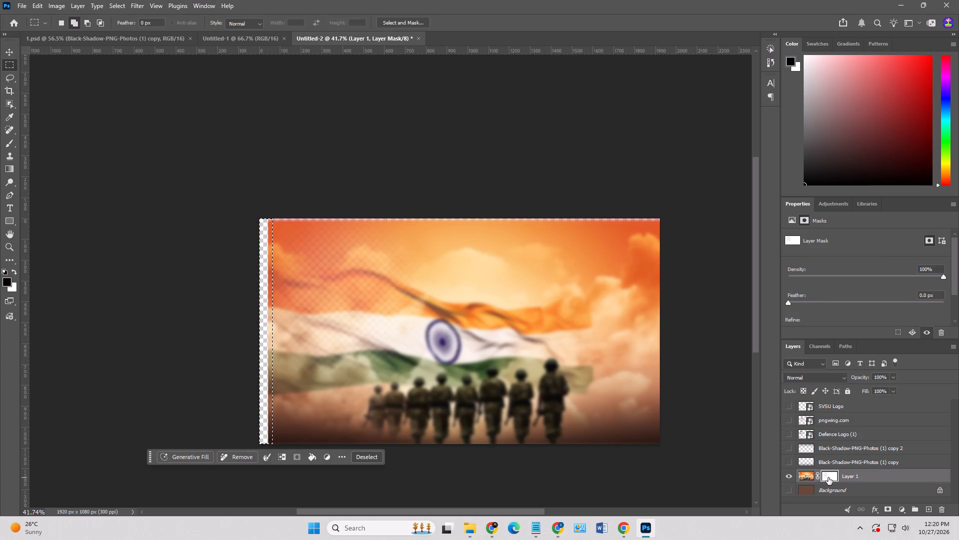
{"action": "left_click", "coordinate": [828, 477], "text": "ctrl"}
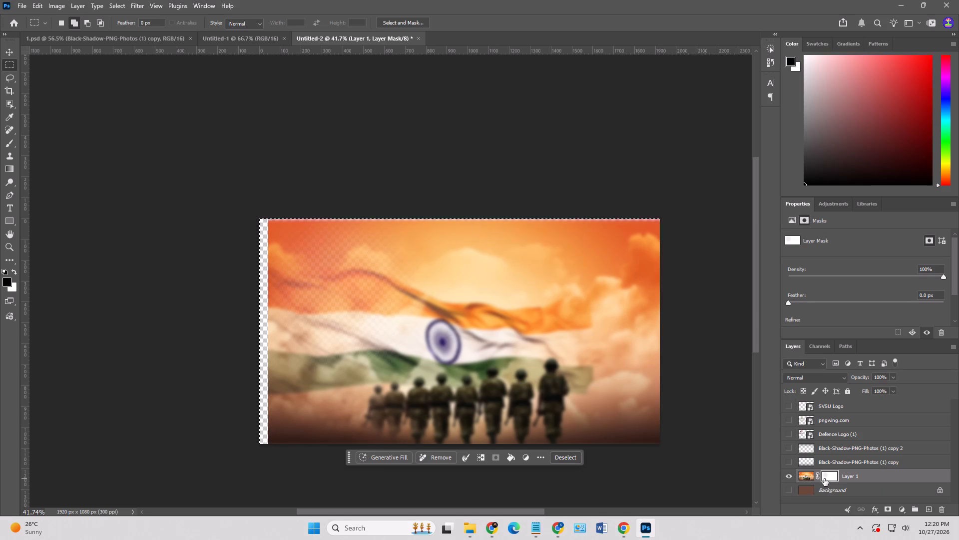
{"action": "key", "text": "ctrl+z"}
{"action": "left_click", "coordinate": [827, 476], "text": "shift"}
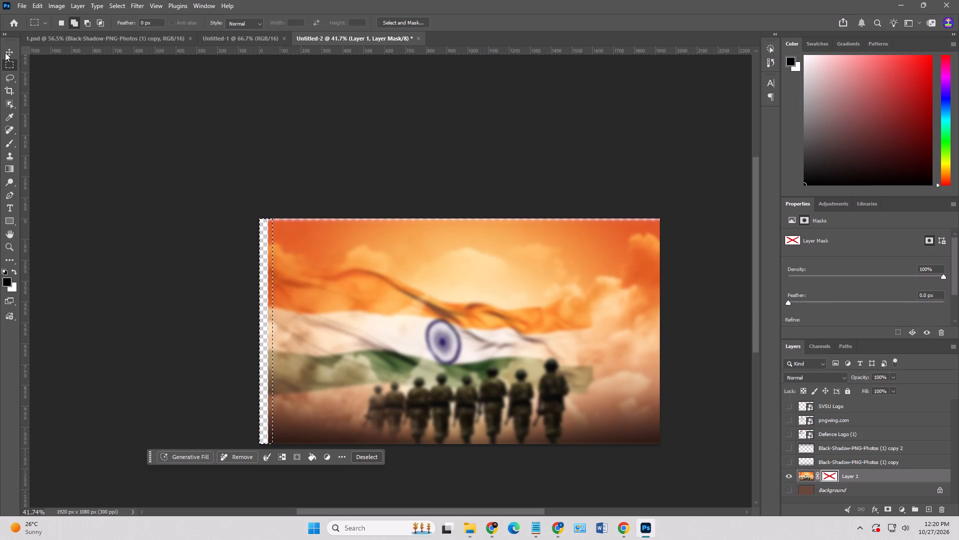
Add a full-width strip about 22 px tall along the canvas's top edge to the selection and run Generative Fill on Layer 1 without a prompt.
{"action": "left_click_drag", "start_coordinate": [217, 196], "coordinate": [663, 222]}
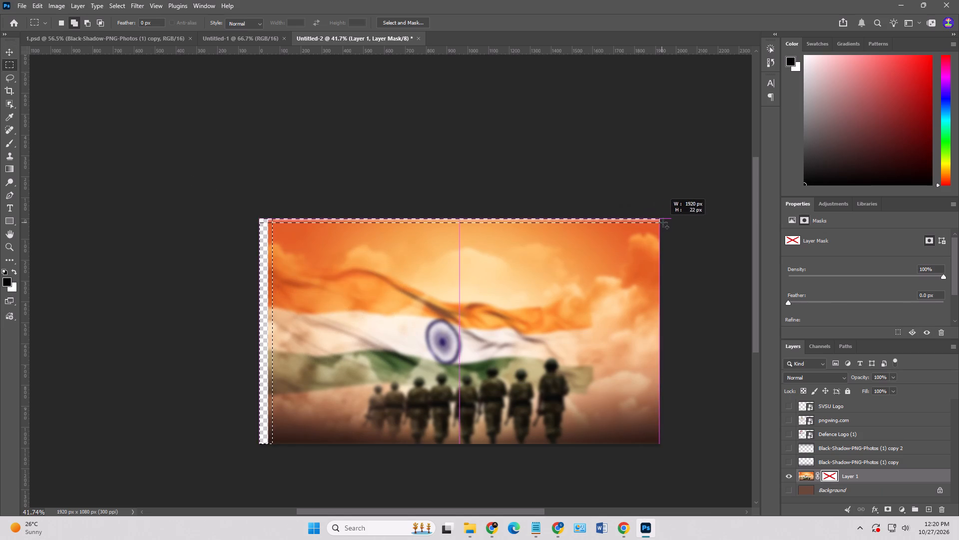
{"action": "left_click_drag", "start_coordinate": [663, 222], "coordinate": [668, 223]}
{"action": "left_click_drag", "start_coordinate": [388, 457], "coordinate": [792, 503]}
{"action": "left_click", "coordinate": [804, 475]}
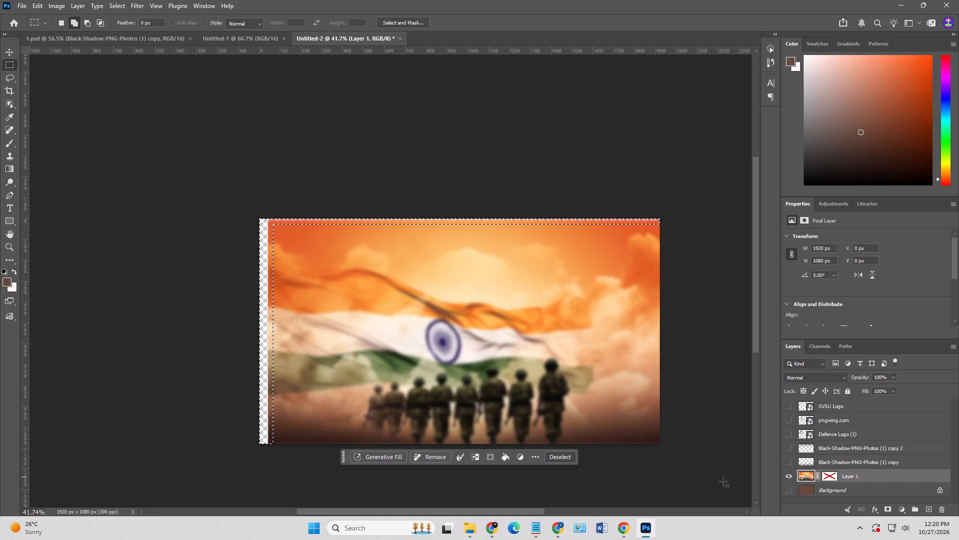
{"action": "left_click", "coordinate": [390, 456]}
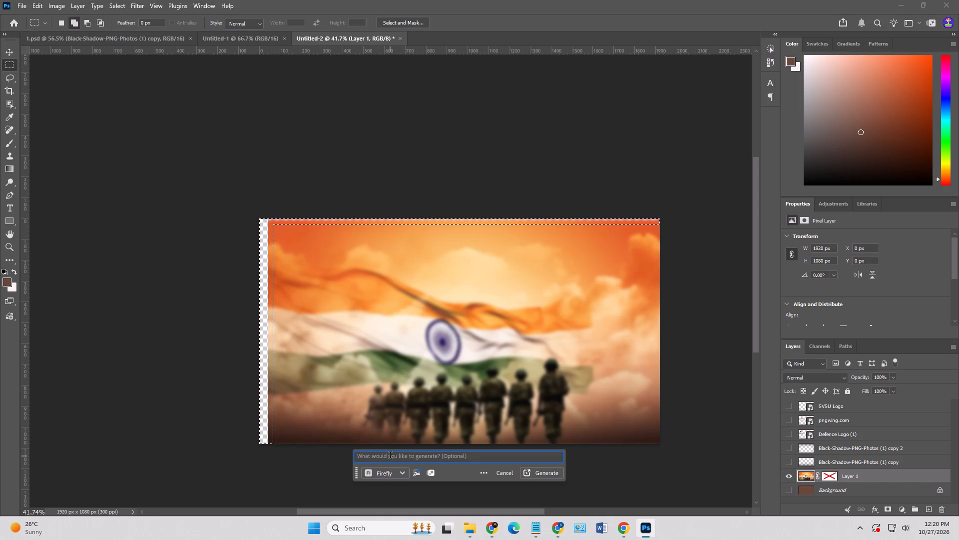
{"action": "left_click", "coordinate": [539, 478]}
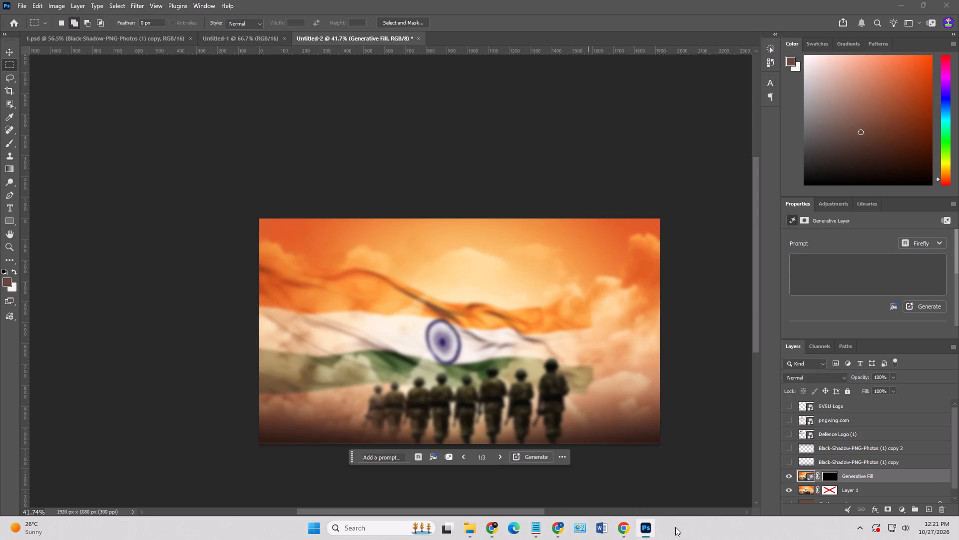
Switch to Google Chrome and view the squads for the New Zealand vs India 3rd T20I on Cricbuzz.
{"action": "left_click", "coordinate": [622, 530]}
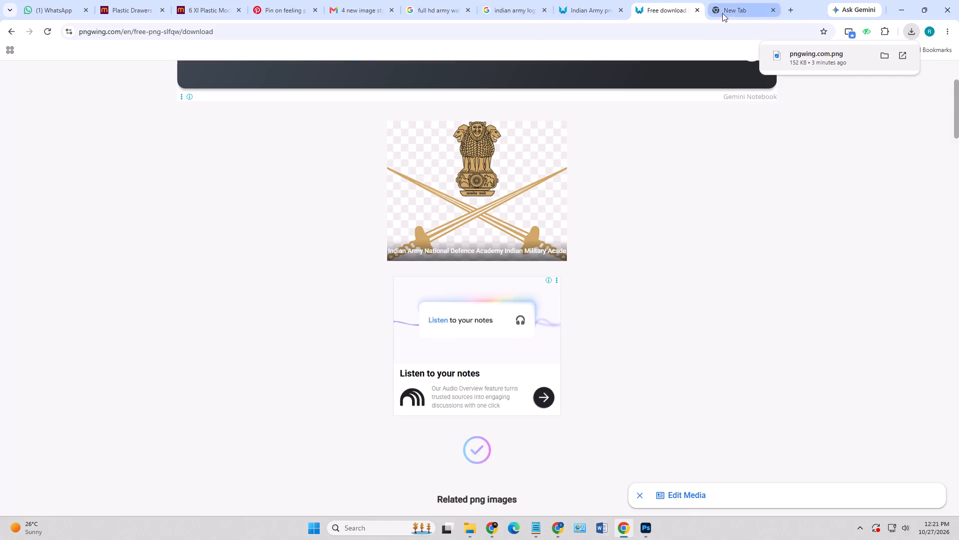
{"action": "left_click", "coordinate": [735, 5]}
{"action": "left_click", "coordinate": [389, 29]}
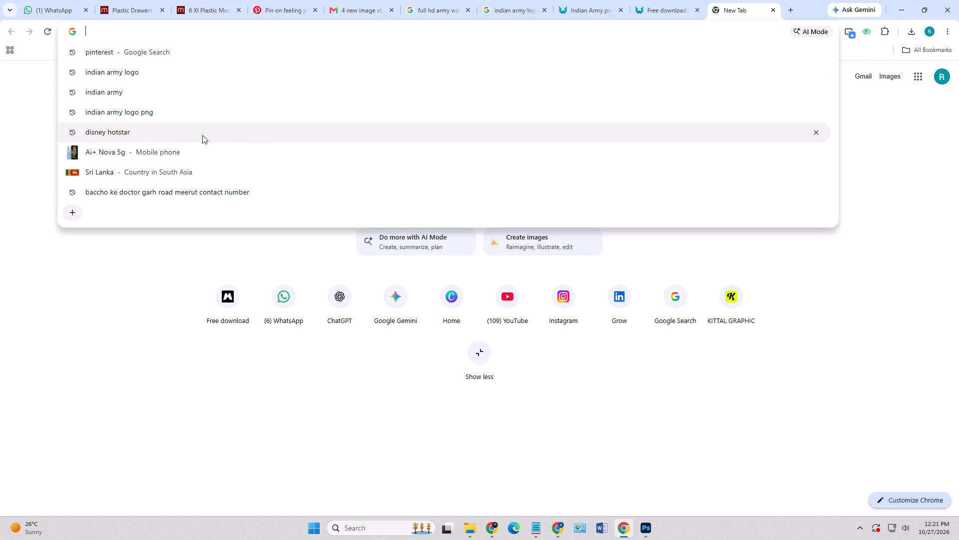
{"action": "type", "text": "cr"}
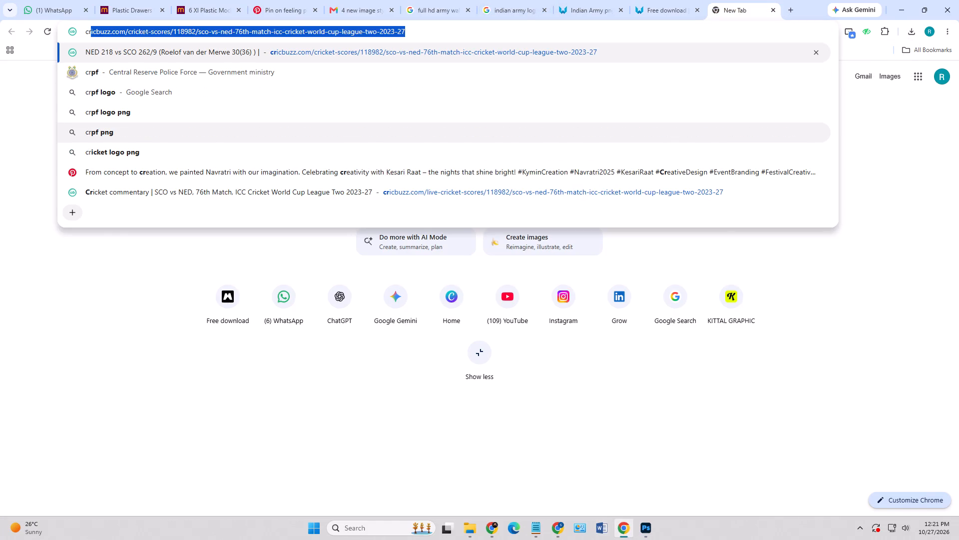
{"action": "key", "text": "Return"}
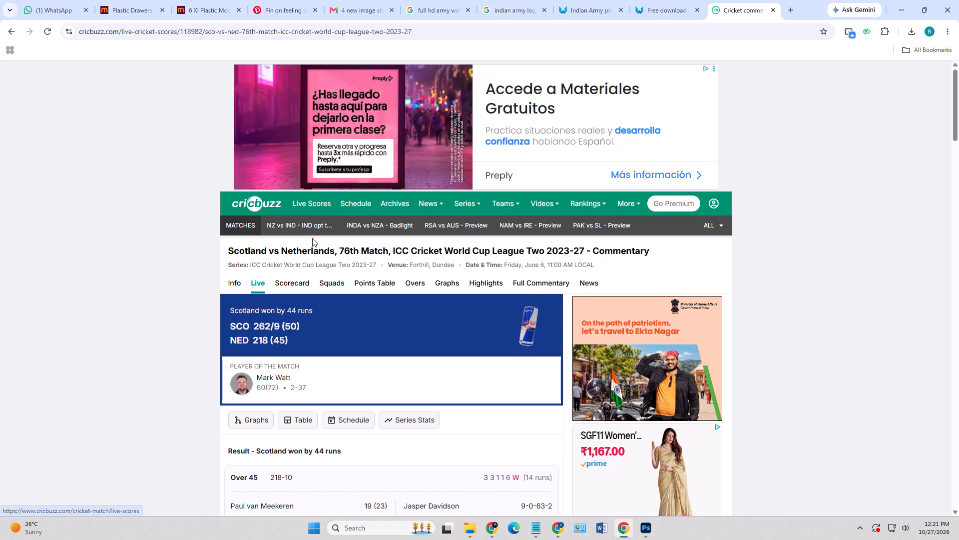
{"action": "left_click", "coordinate": [298, 227]}
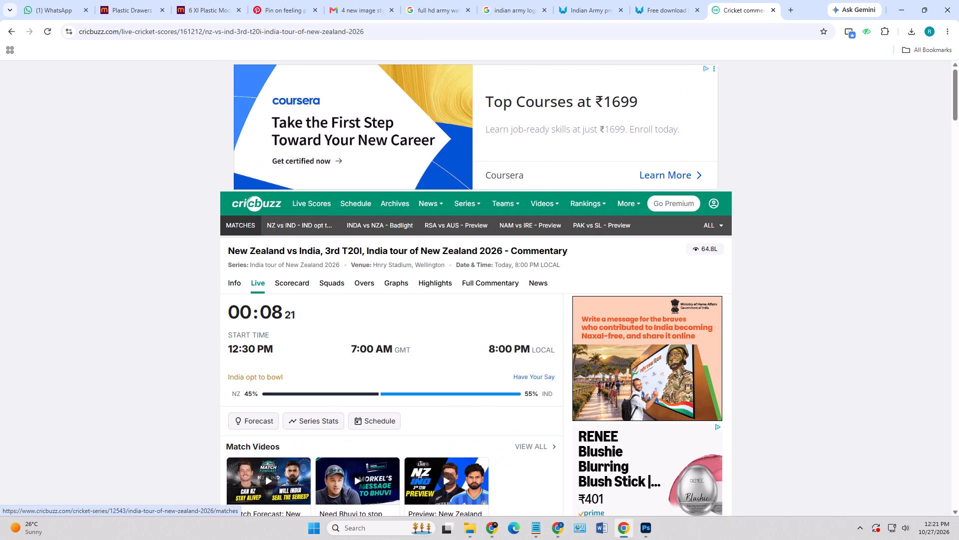
{"action": "left_click", "coordinate": [113, 229]}
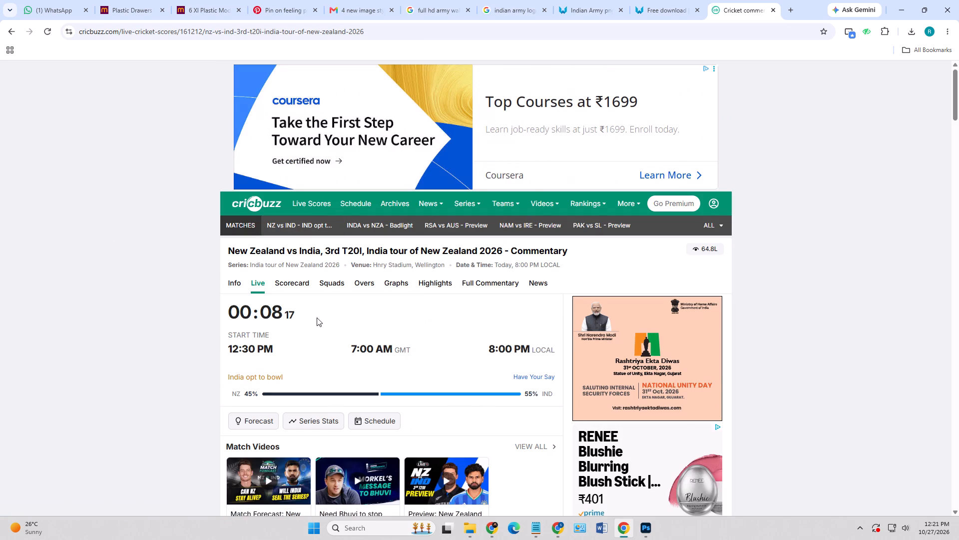
{"action": "left_click", "coordinate": [334, 284]}
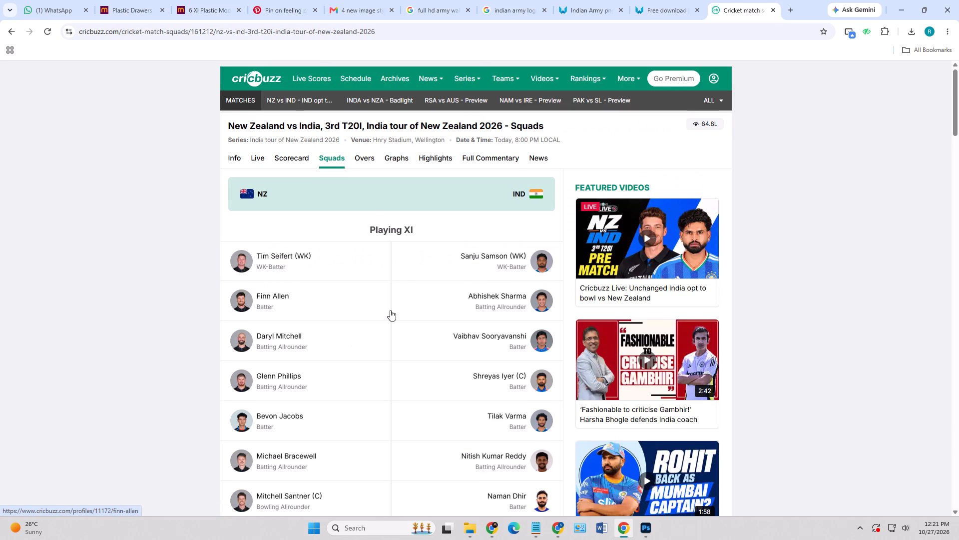
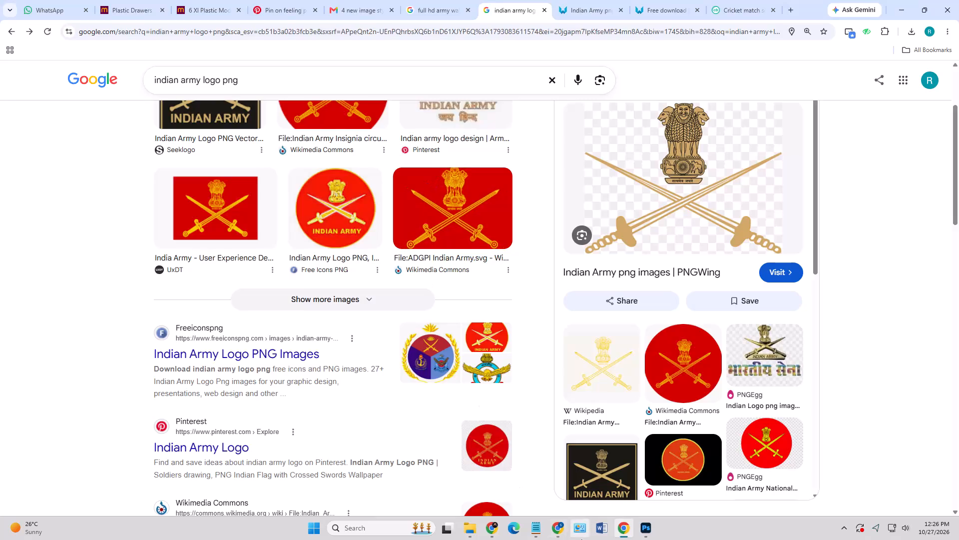
Switch to Adobe Photoshop and select the Generative Fill layer together with Layer 1.
{"action": "left_click", "coordinate": [647, 529]}
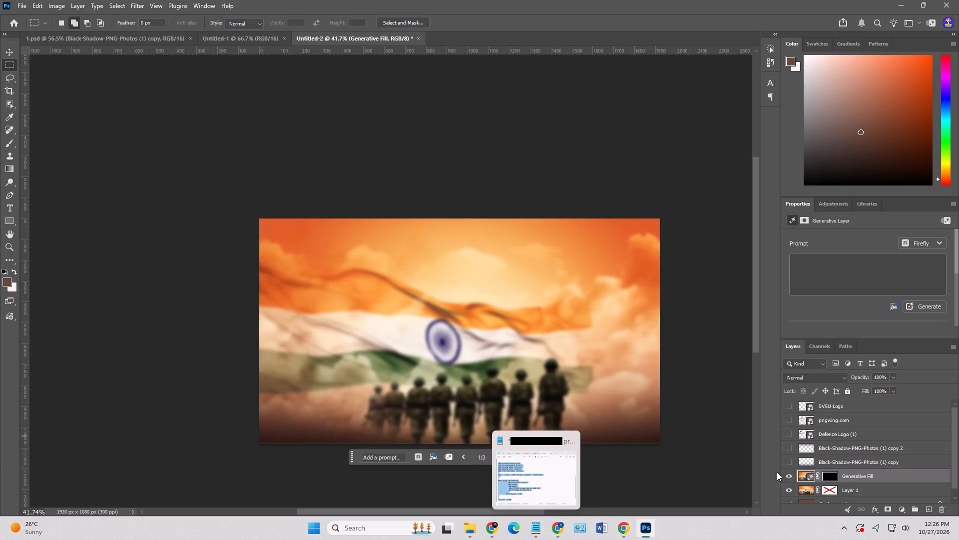
{"action": "left_click", "coordinate": [853, 493], "text": "shift"}
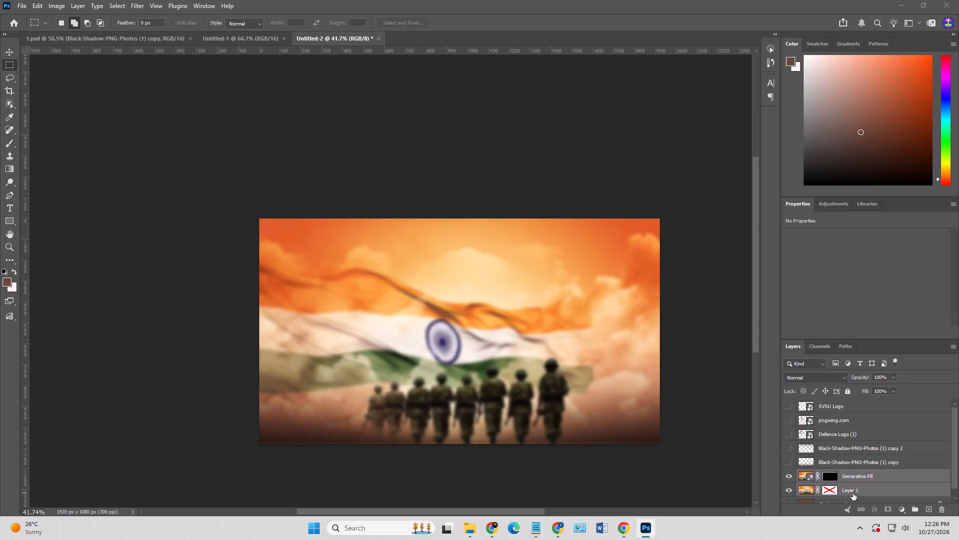
Merge the Generative Fill layer with Layer 1 and add a white layer mask to the merged layer.
{"action": "key", "text": "ctrl+e"}
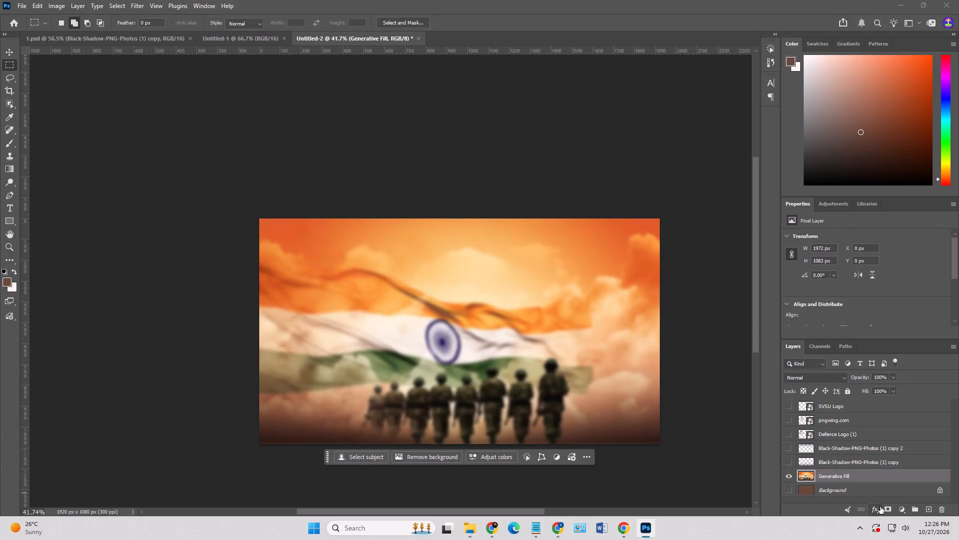
{"action": "left_click", "coordinate": [884, 506]}
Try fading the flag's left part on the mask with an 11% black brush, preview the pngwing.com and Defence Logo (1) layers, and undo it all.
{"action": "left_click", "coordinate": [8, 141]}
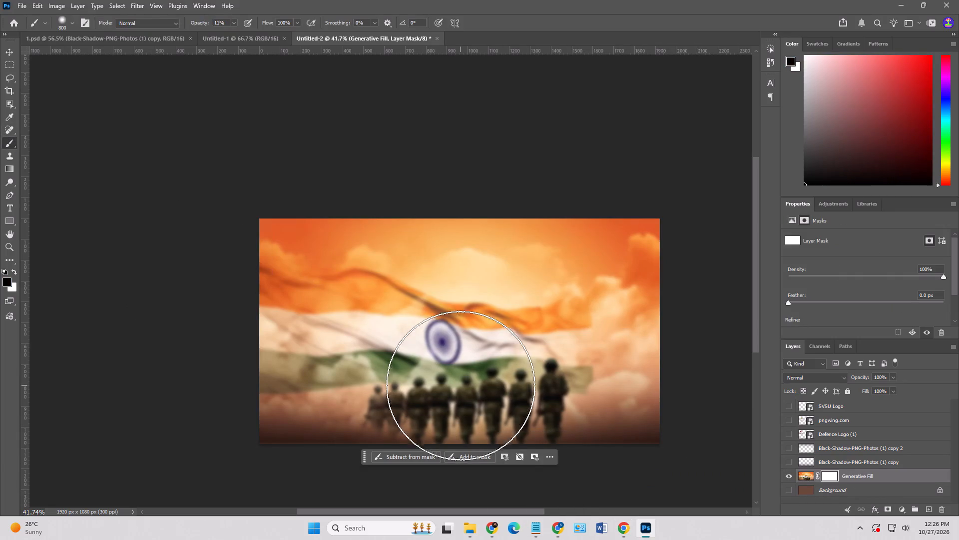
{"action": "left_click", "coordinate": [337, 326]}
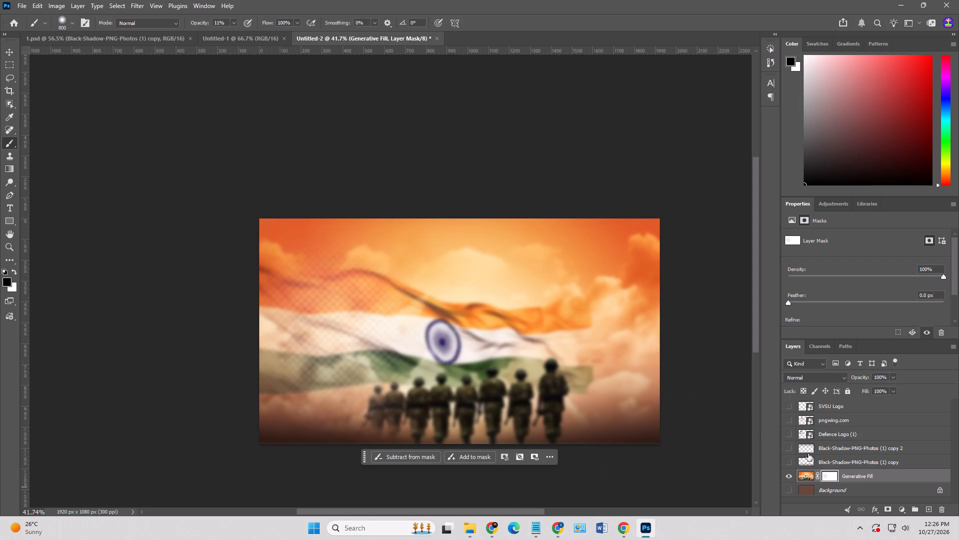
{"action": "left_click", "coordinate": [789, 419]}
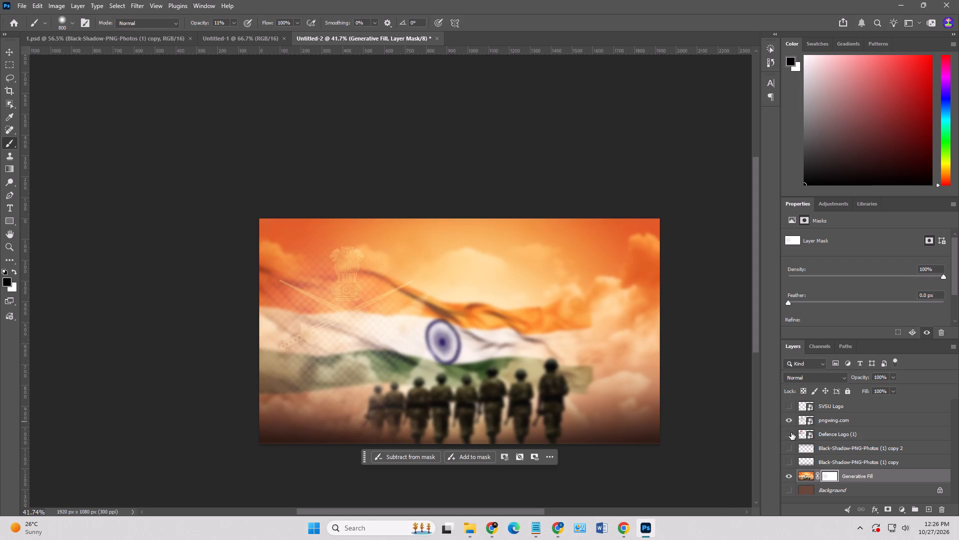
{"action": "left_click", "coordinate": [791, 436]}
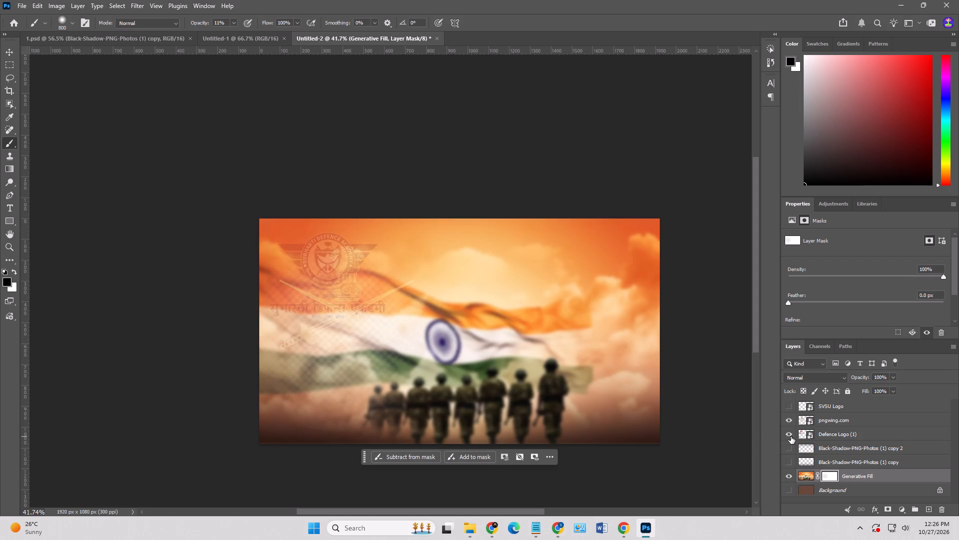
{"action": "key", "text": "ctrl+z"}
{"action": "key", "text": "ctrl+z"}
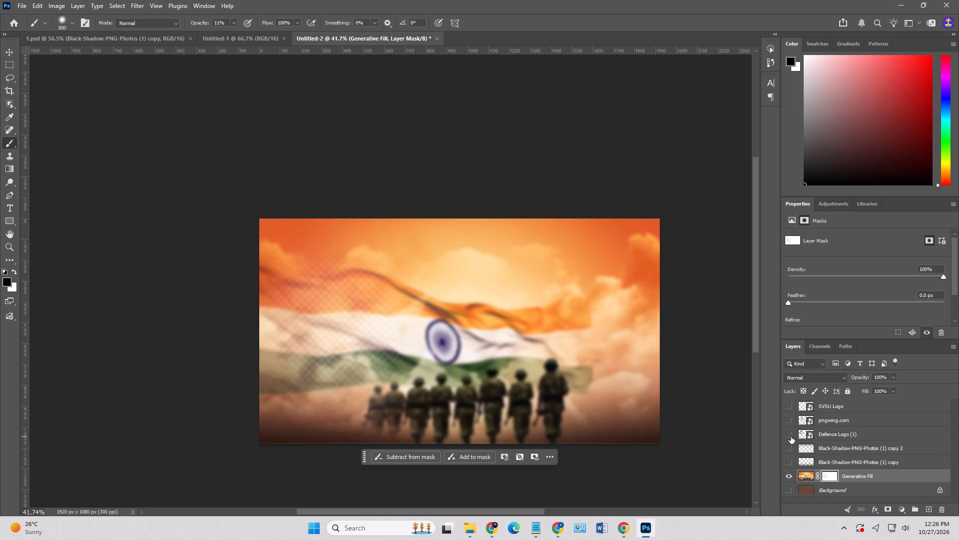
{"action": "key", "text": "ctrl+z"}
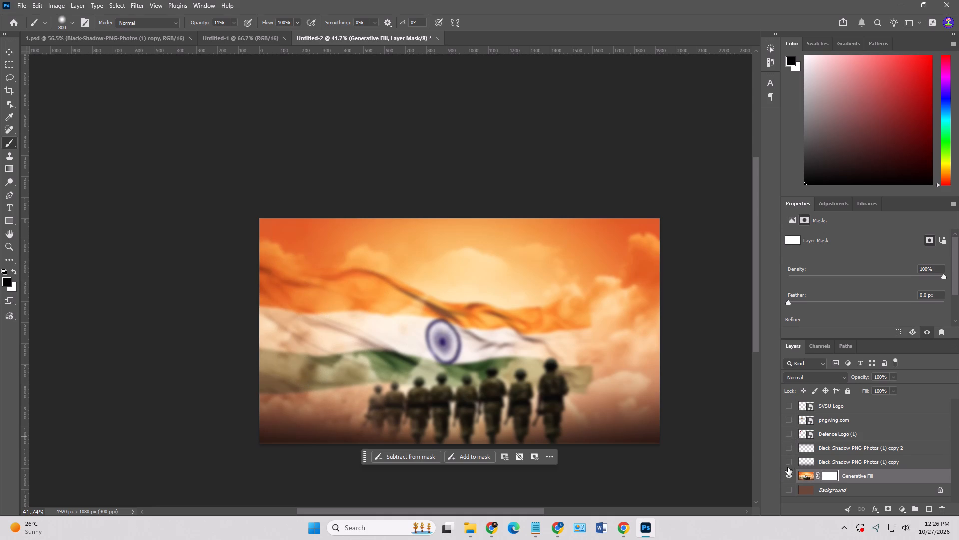
Show the two Black-Shadow-PNG-Photos (1) copy layers above the flag background.
{"action": "left_click", "coordinate": [789, 464]}
{"action": "left_click", "coordinate": [789, 450]}
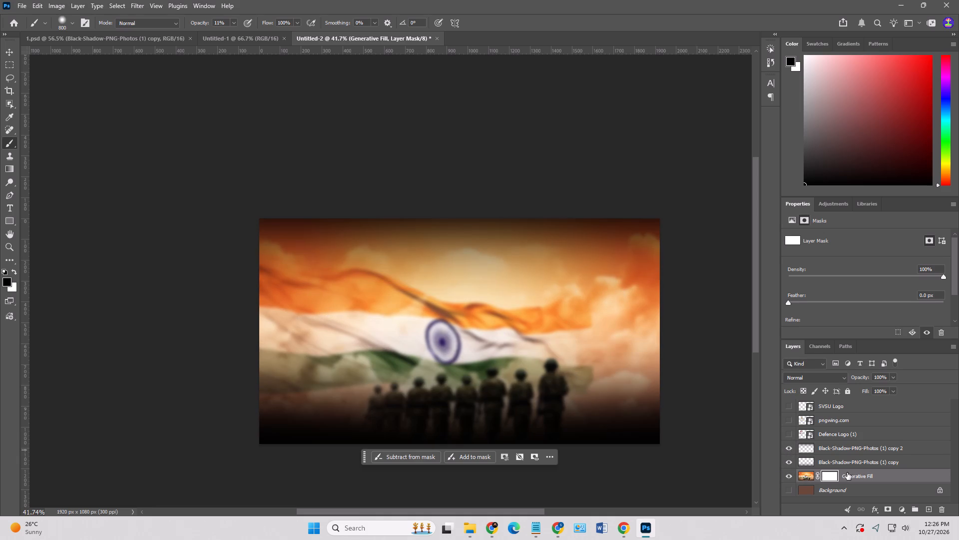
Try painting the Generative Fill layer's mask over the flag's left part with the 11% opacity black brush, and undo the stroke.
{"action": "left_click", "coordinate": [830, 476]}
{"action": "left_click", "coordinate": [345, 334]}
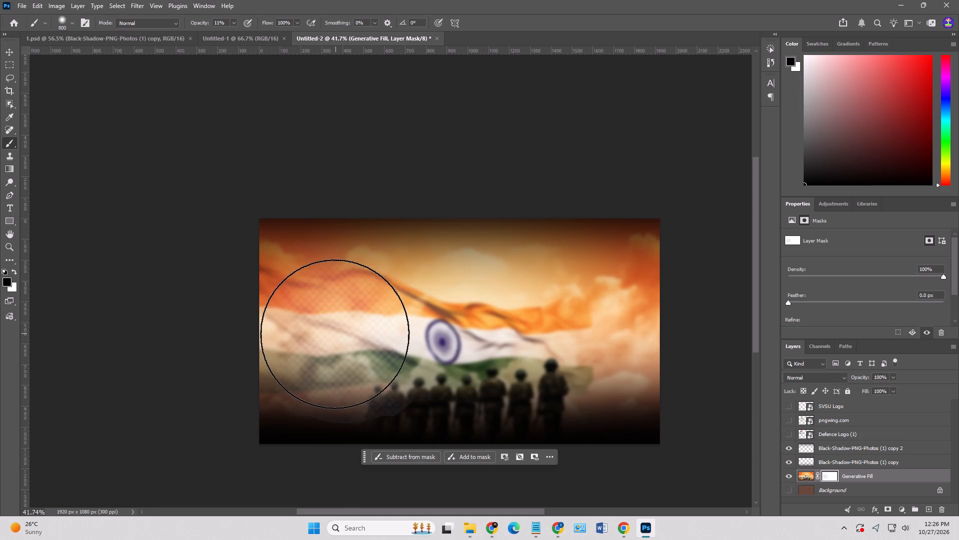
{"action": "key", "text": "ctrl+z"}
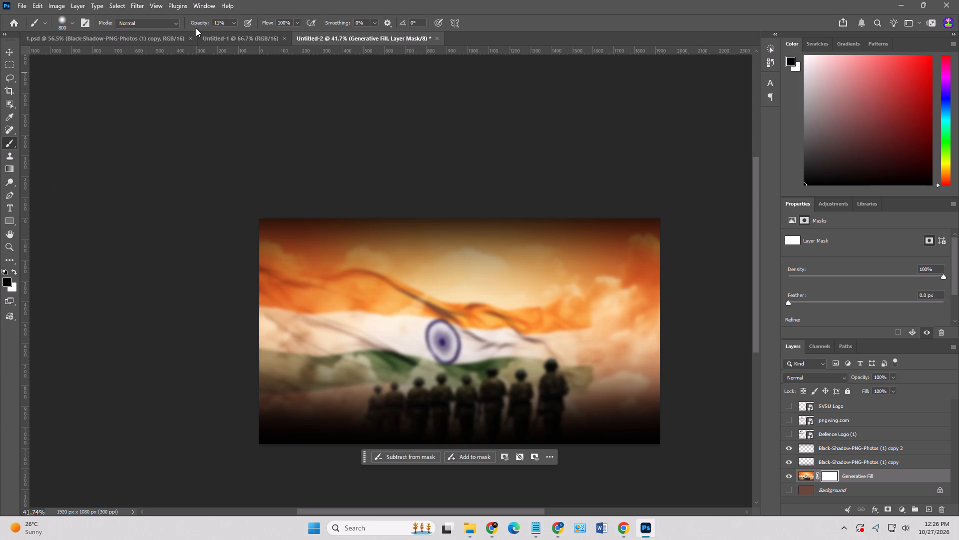
Lower the brush opacity to 2% and lightly paint black on the Generative Fill layer's mask over the flag's left part, undoing the first attempt.
{"action": "left_click", "coordinate": [233, 25]}
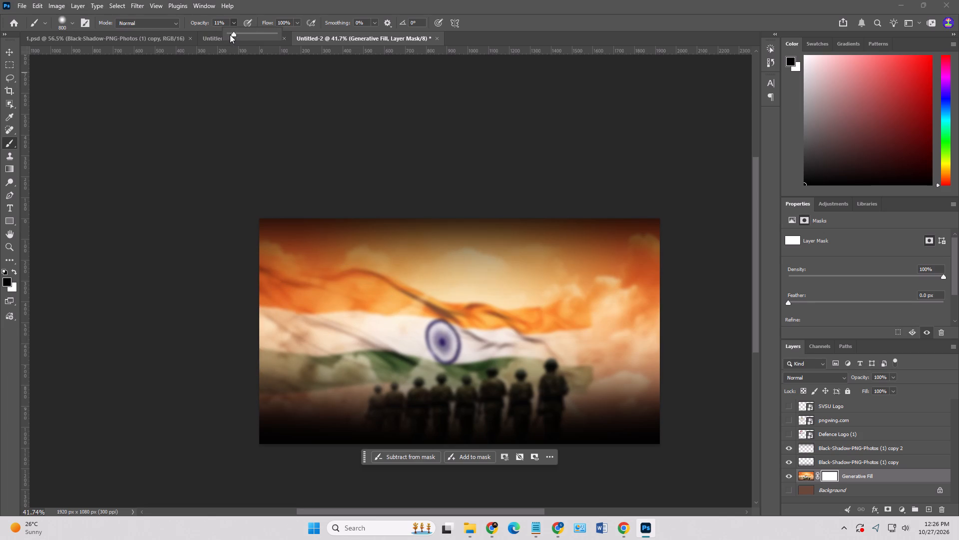
{"action": "left_click", "coordinate": [230, 34]}
{"action": "left_click", "coordinate": [322, 324]}
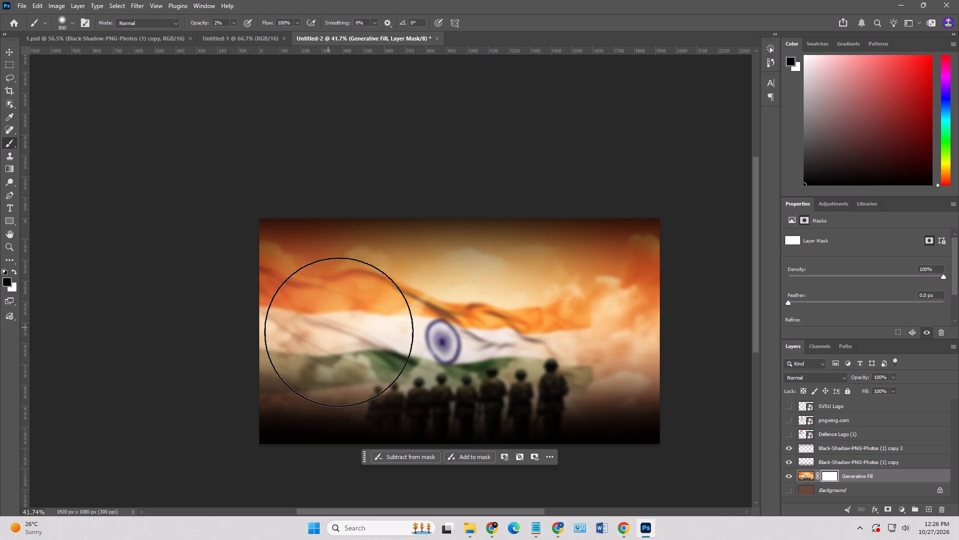
{"action": "key", "text": "ctrl+z"}
{"action": "left_click", "coordinate": [331, 326]}
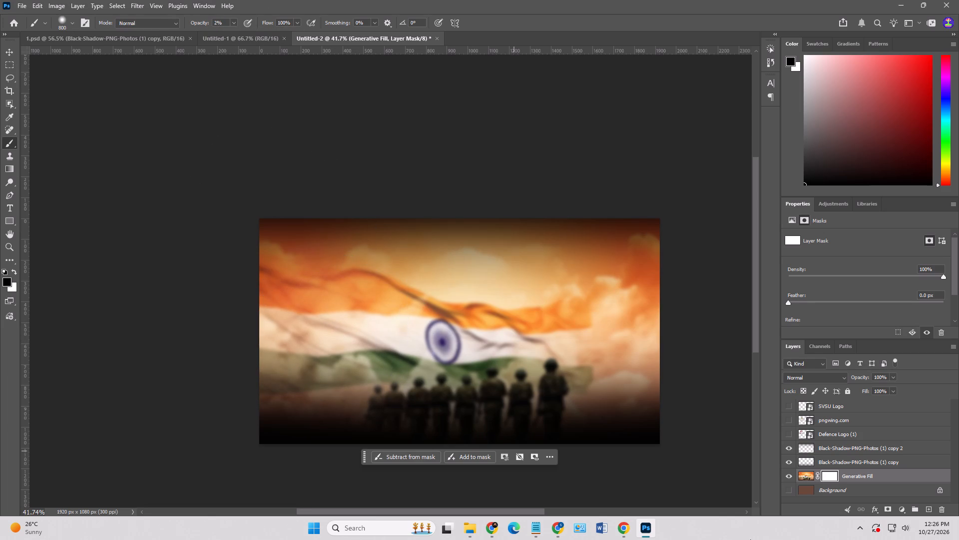
Show the pngwing.com and SVSU Logo layers over the flag background, keeping Defence Logo (1) hidden after a brief preview.
{"action": "left_click", "coordinate": [791, 433]}
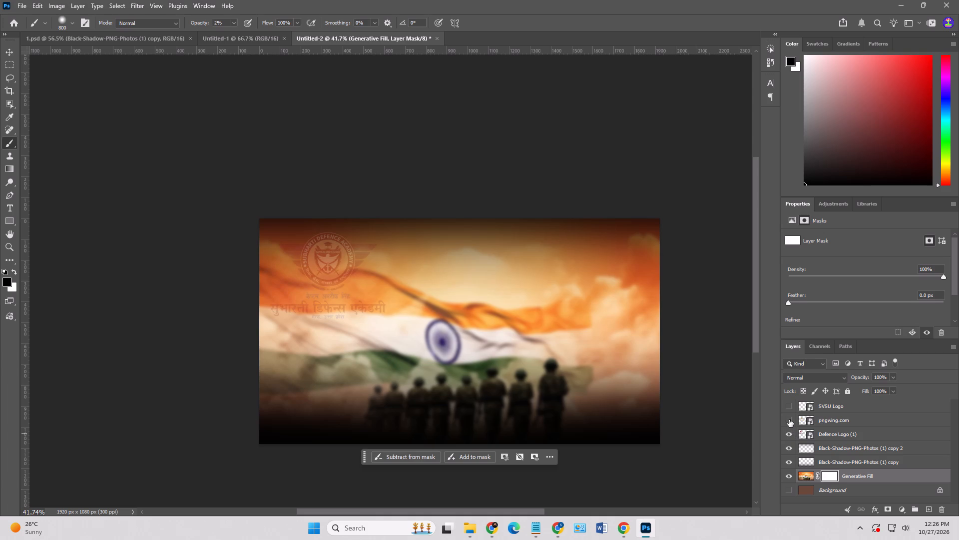
{"action": "left_click", "coordinate": [789, 419]}
{"action": "left_click", "coordinate": [787, 435]}
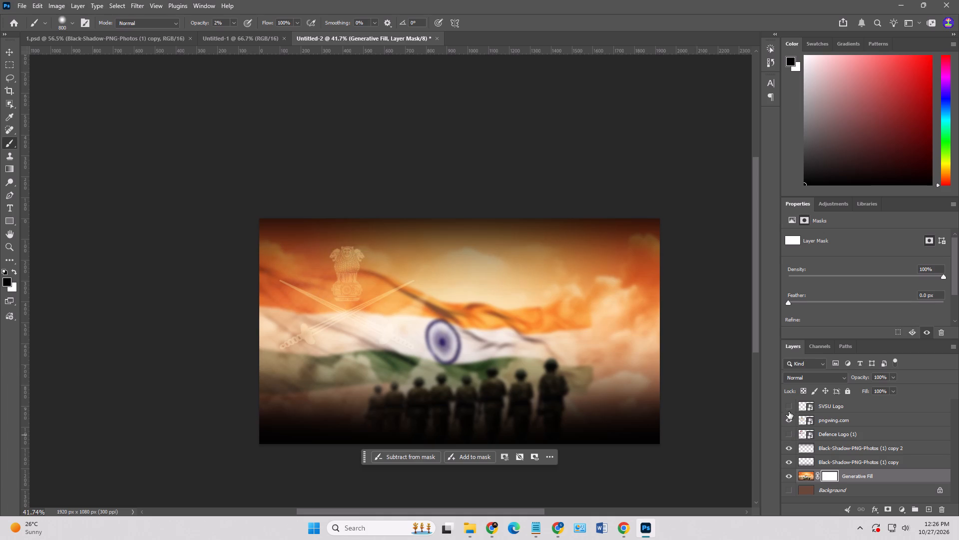
{"action": "left_click", "coordinate": [789, 407]}
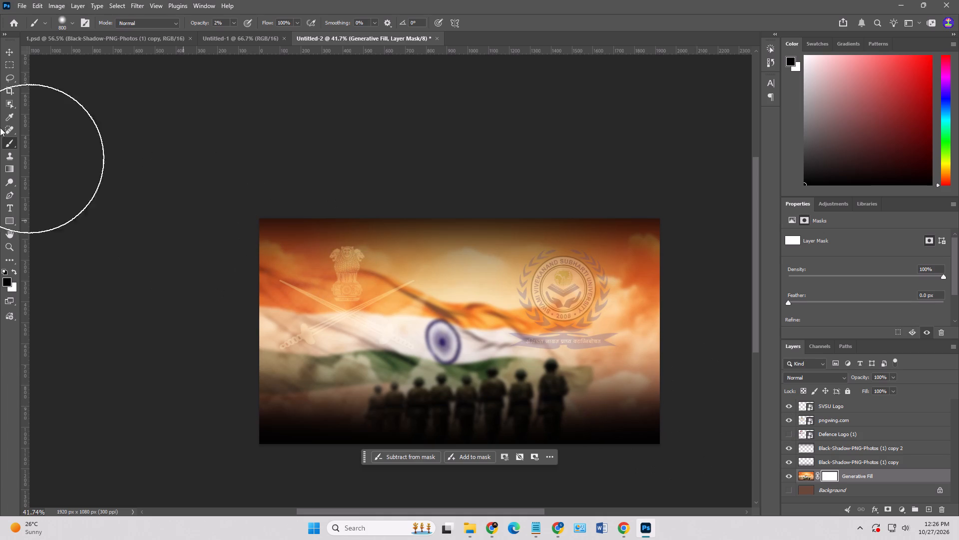
Lower the SVSU Logo layer's opacity so the university emblem looks fainter over the background, and deselect the layer.
{"action": "left_click", "coordinate": [8, 49]}
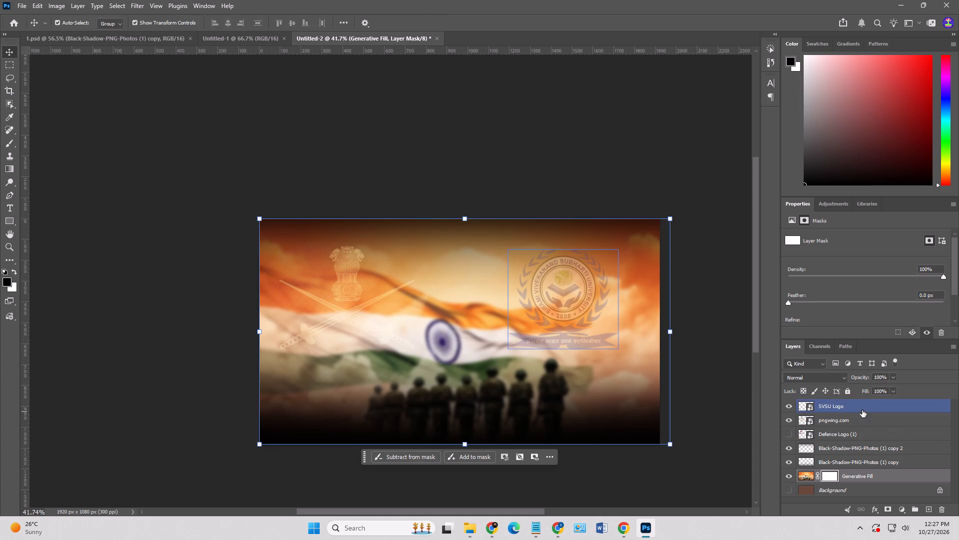
{"action": "left_click", "coordinate": [862, 410]}
{"action": "left_click", "coordinate": [892, 376]}
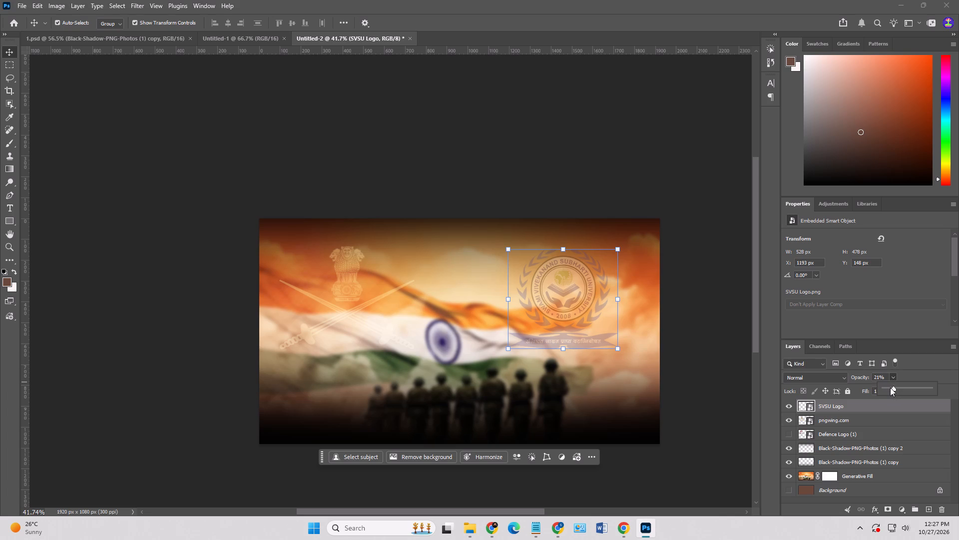
{"action": "left_click", "coordinate": [890, 387]}
{"action": "left_click", "coordinate": [711, 429]}
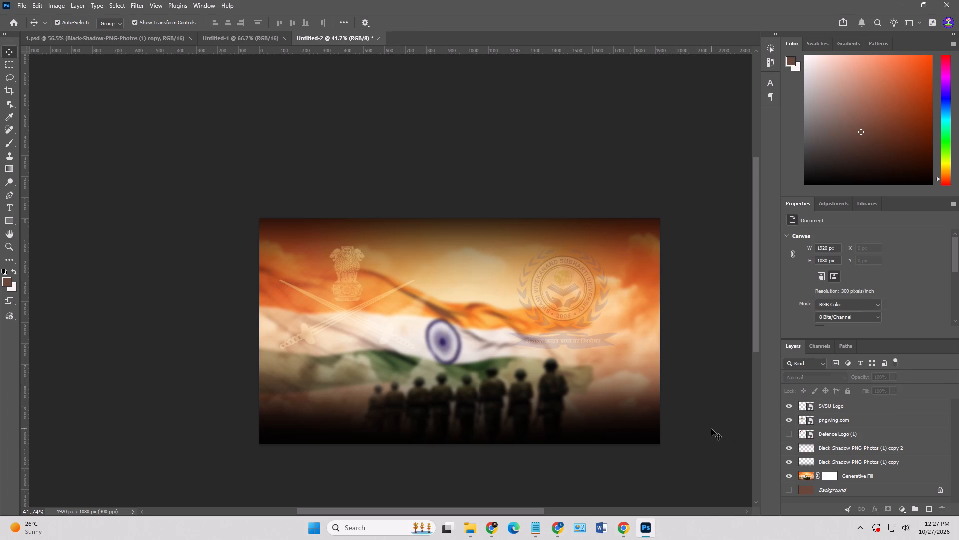
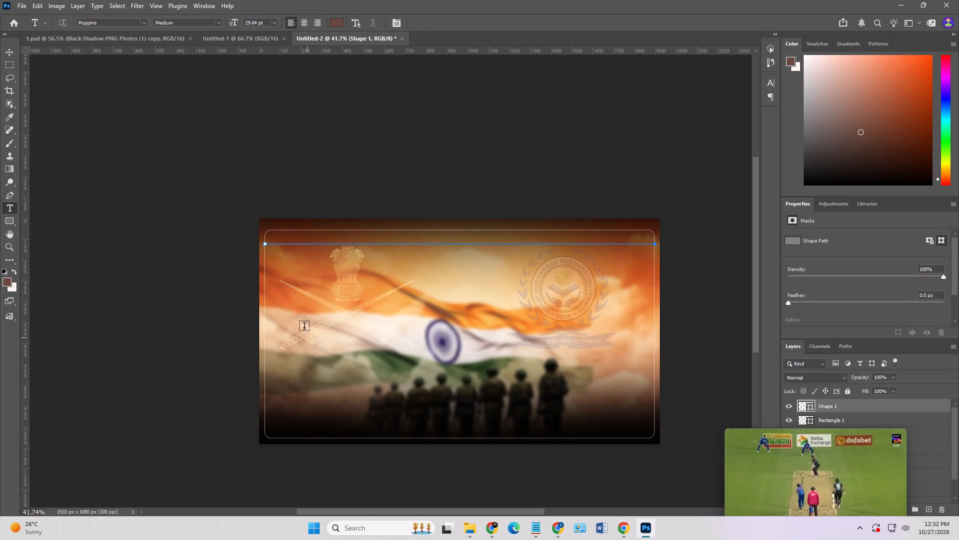
{"action": "left_click", "coordinate": [300, 324]}
{"action": "key", "text": "ctrl+v"}
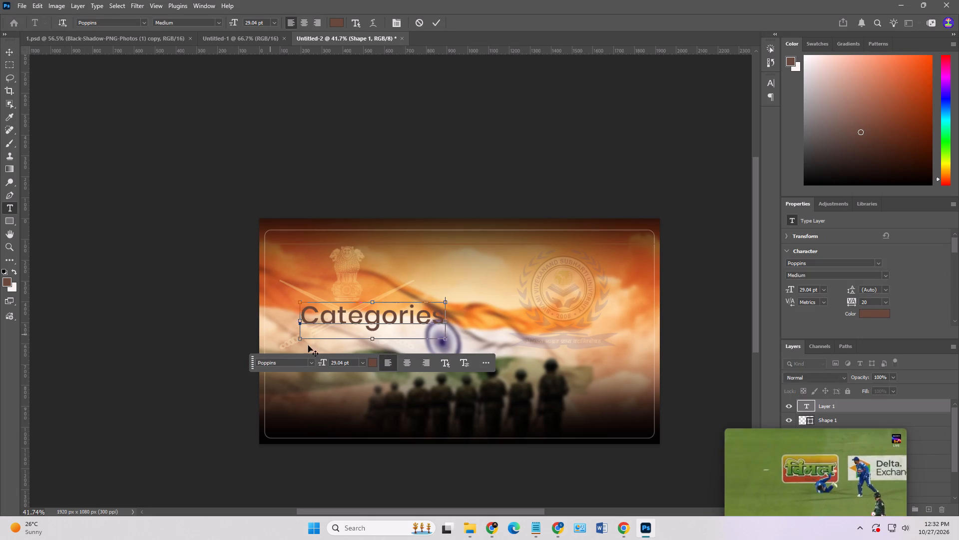
{"action": "left_click", "coordinate": [7, 49]}
Scale the Categories text down to about 14 pt and place it inside the frame's upper-left corner.
{"action": "left_click_drag", "start_coordinate": [444, 330], "coordinate": [423, 320]}
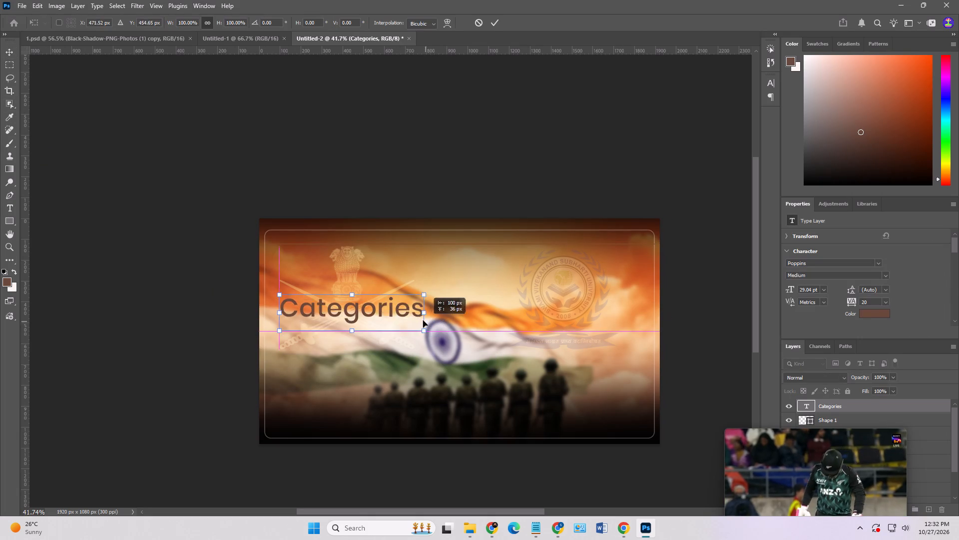
{"action": "left_click_drag", "start_coordinate": [423, 320], "coordinate": [424, 314]}
{"action": "left_click_drag", "start_coordinate": [424, 319], "coordinate": [400, 311]}
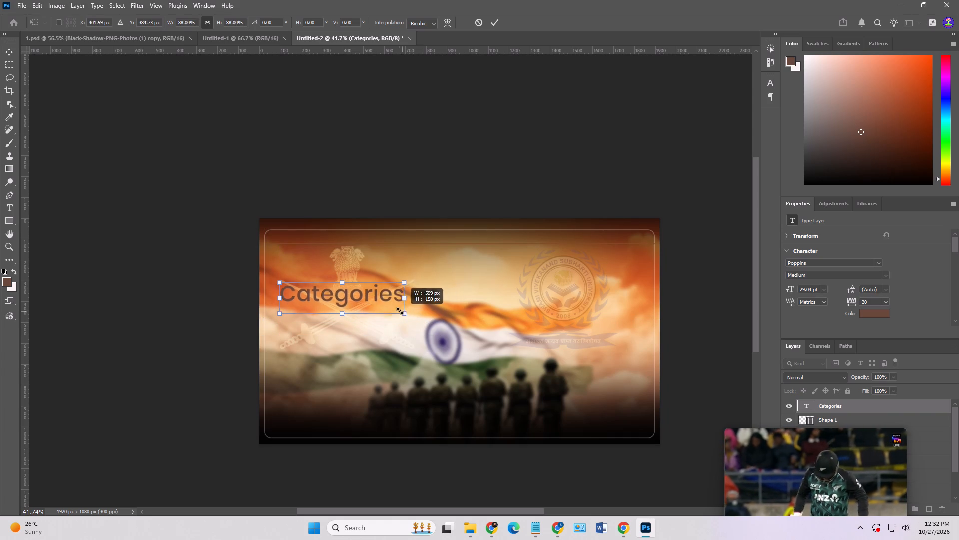
{"action": "left_click_drag", "start_coordinate": [400, 311], "coordinate": [350, 301]}
{"action": "left_click_drag", "start_coordinate": [334, 291], "coordinate": [327, 238]}
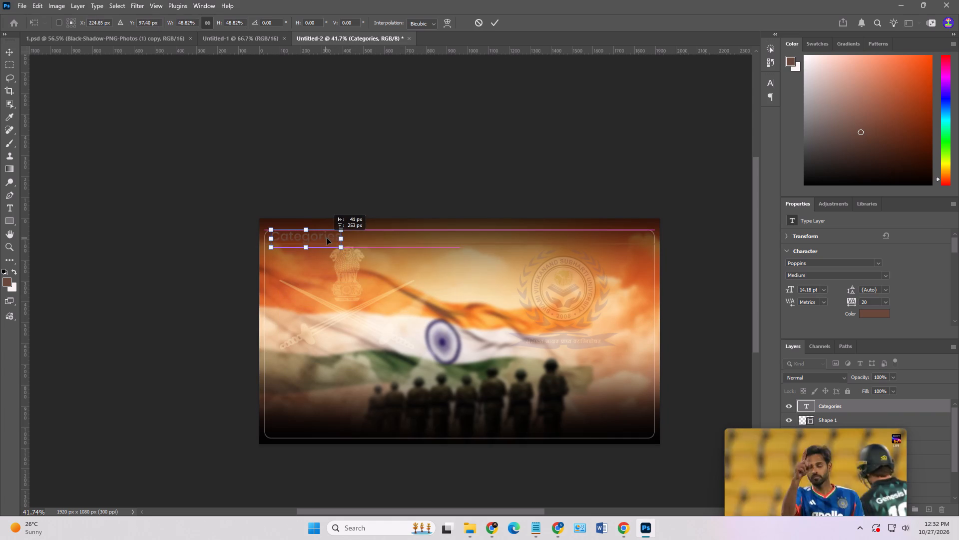
{"action": "left_click_drag", "start_coordinate": [327, 238], "coordinate": [327, 240]}
{"action": "key", "text": "Return"}
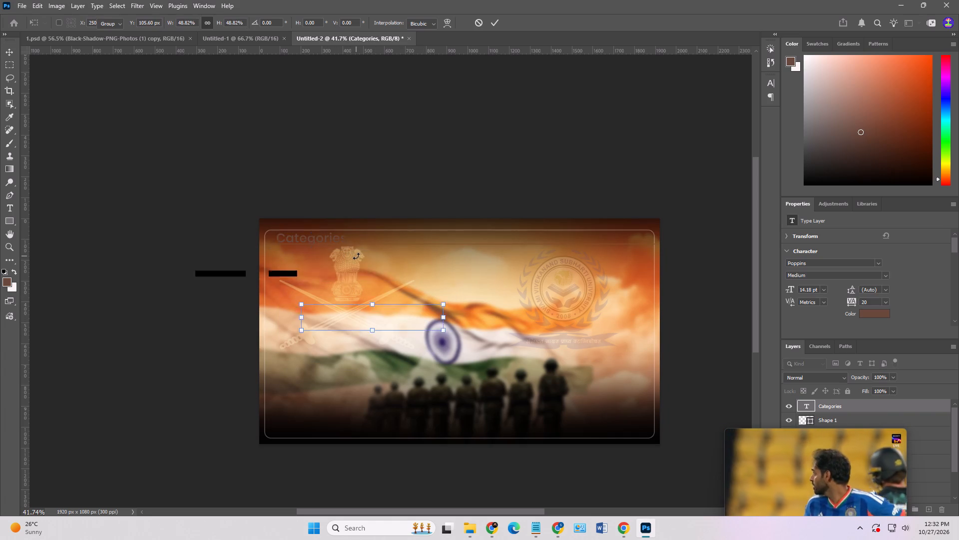
Set the Categories text colour to white.
{"action": "left_click", "coordinate": [874, 312]}
{"action": "left_click_drag", "start_coordinate": [718, 236], "coordinate": [673, 210]}
{"action": "left_click", "coordinate": [908, 212]}
Shift the Categories text slightly left and shrink it to about 12.5 pt.
{"action": "scroll", "coordinate": [339, 238], "scroll_direction": "up", "scroll_amount": 3, "text": "alt"}
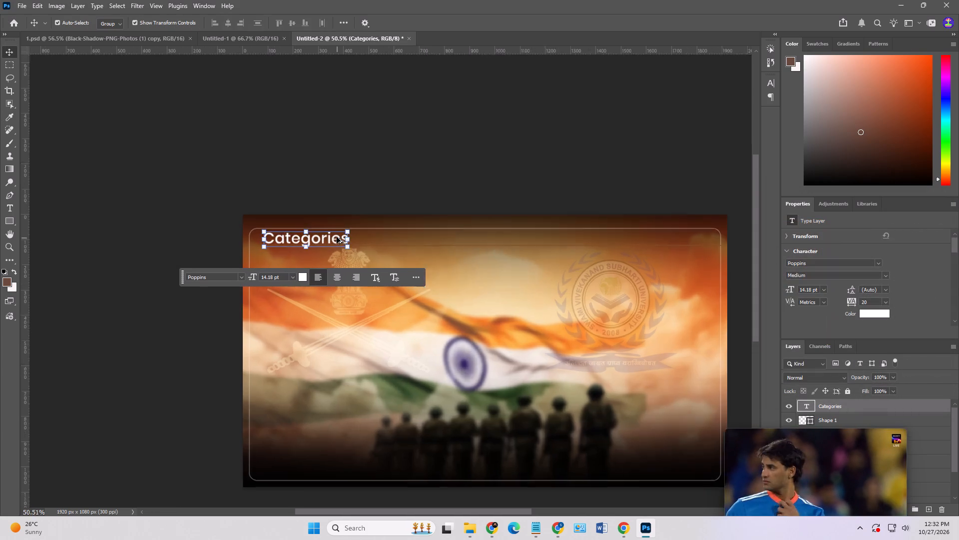
{"action": "scroll", "coordinate": [337, 237], "scroll_direction": "up", "scroll_amount": 7, "text": "alt"}
{"action": "left_click_drag", "start_coordinate": [338, 237], "coordinate": [329, 237]}
{"action": "left_click_drag", "start_coordinate": [356, 261], "coordinate": [334, 259]}
{"action": "scroll", "coordinate": [359, 235], "scroll_direction": "down", "scroll_amount": 13, "text": "alt"}
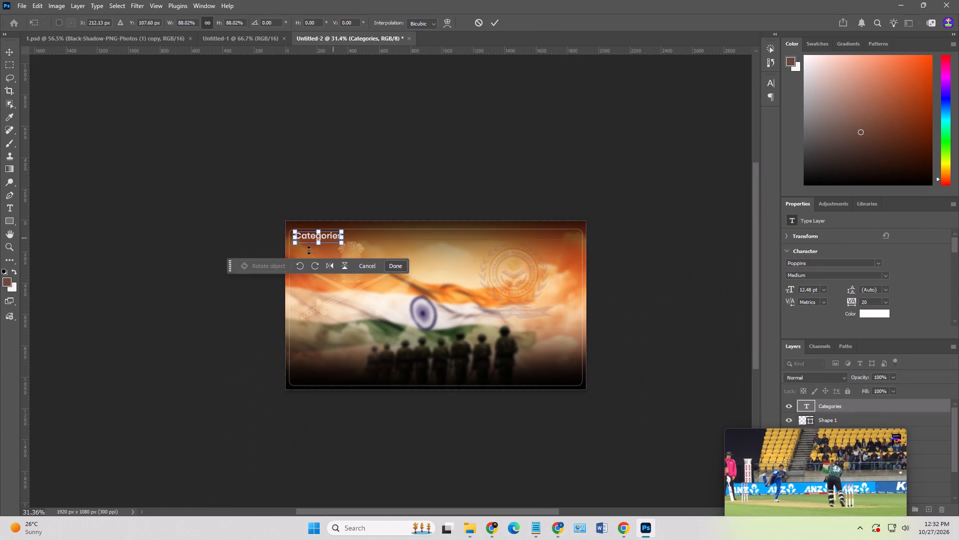
{"action": "left_click", "coordinate": [207, 273]}
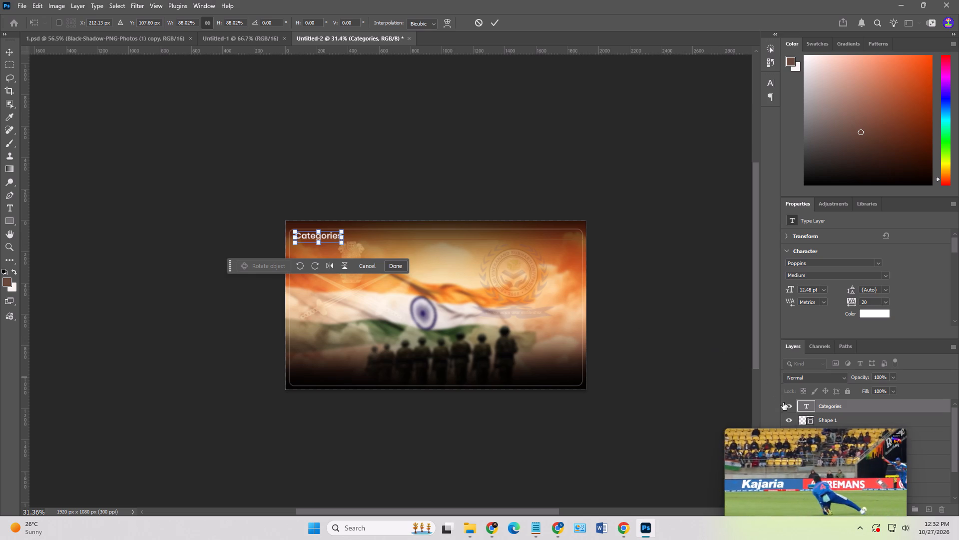
Hide the Categories text layer.
{"action": "left_click", "coordinate": [786, 406]}
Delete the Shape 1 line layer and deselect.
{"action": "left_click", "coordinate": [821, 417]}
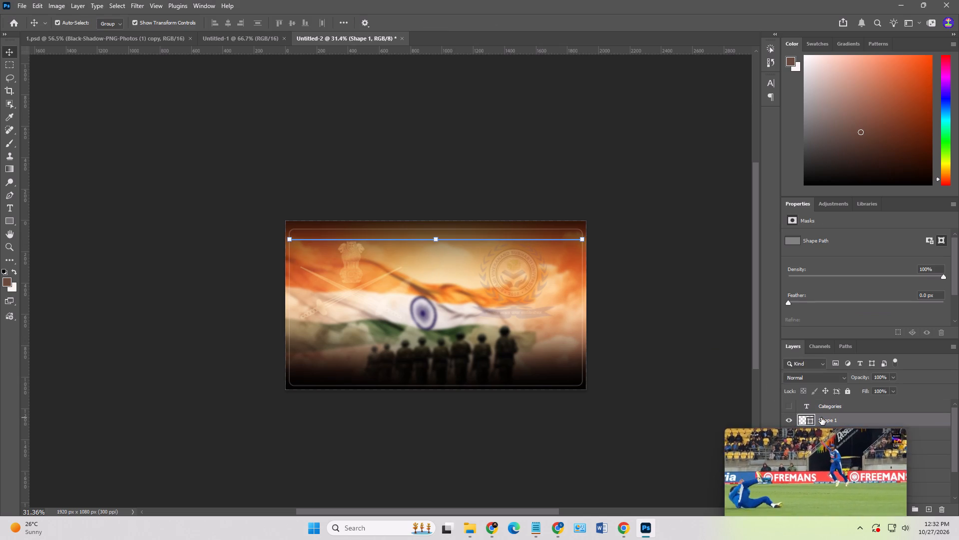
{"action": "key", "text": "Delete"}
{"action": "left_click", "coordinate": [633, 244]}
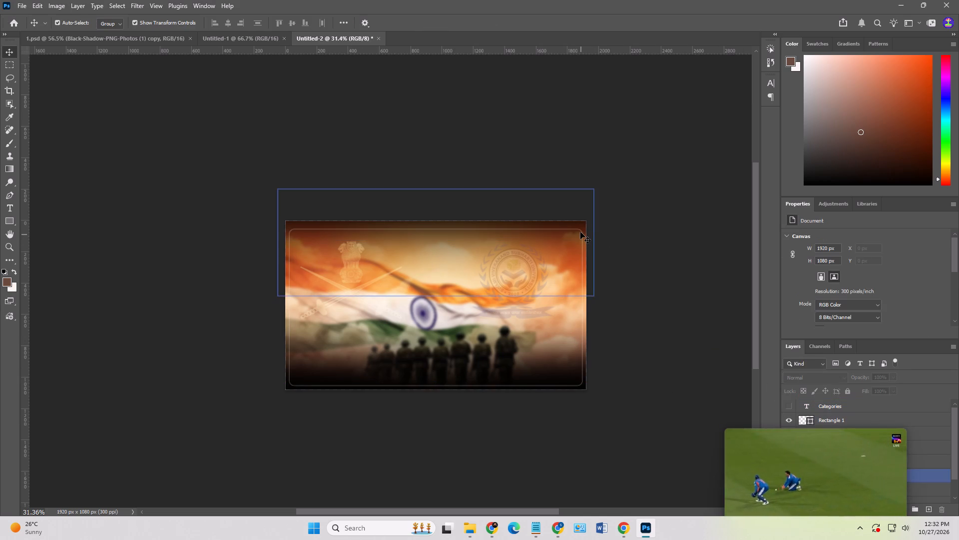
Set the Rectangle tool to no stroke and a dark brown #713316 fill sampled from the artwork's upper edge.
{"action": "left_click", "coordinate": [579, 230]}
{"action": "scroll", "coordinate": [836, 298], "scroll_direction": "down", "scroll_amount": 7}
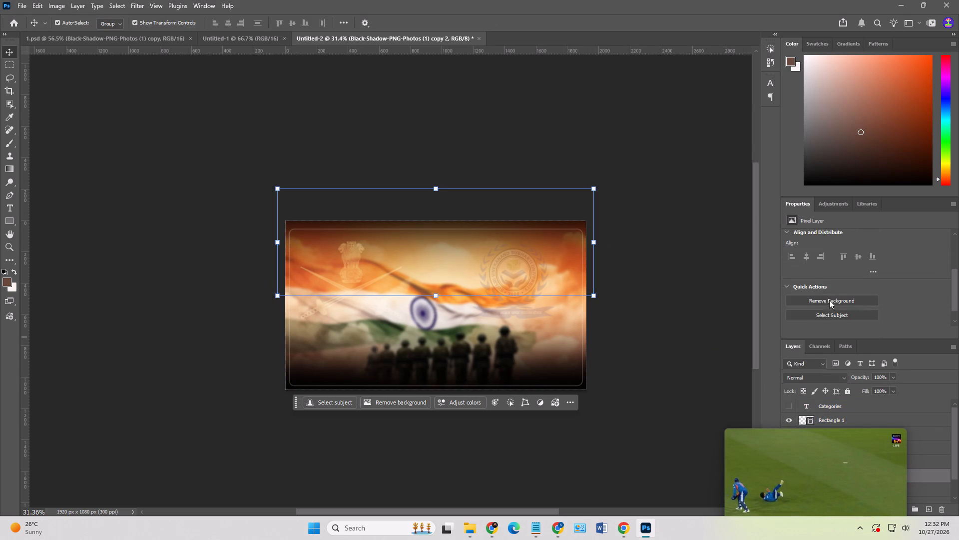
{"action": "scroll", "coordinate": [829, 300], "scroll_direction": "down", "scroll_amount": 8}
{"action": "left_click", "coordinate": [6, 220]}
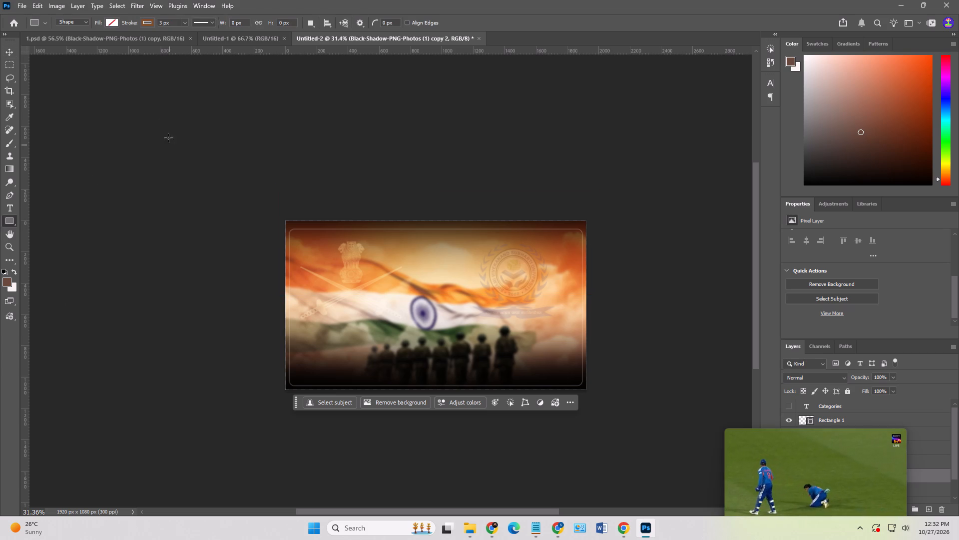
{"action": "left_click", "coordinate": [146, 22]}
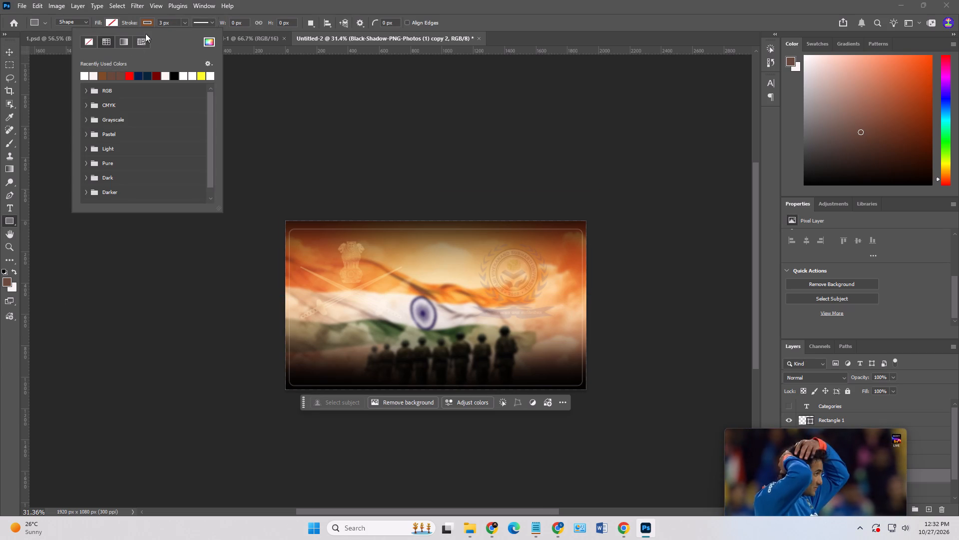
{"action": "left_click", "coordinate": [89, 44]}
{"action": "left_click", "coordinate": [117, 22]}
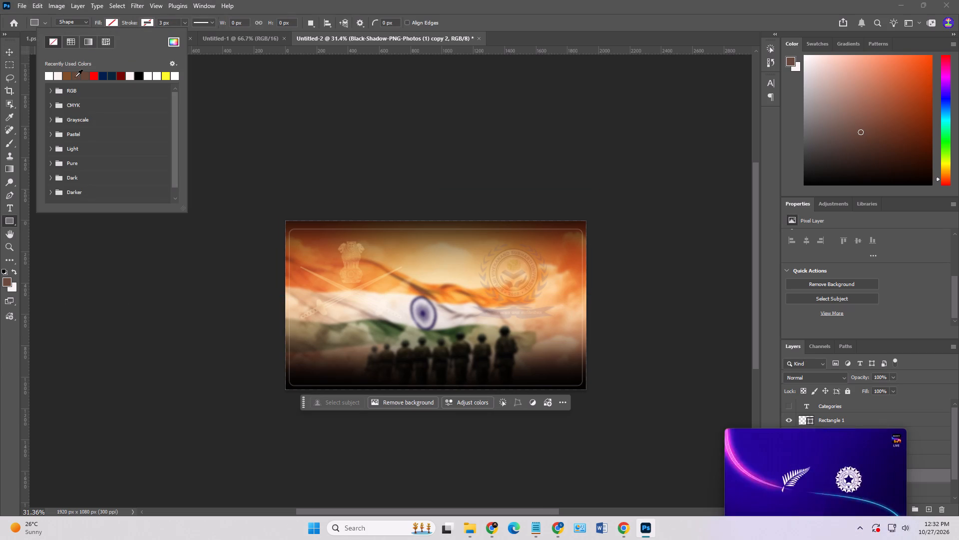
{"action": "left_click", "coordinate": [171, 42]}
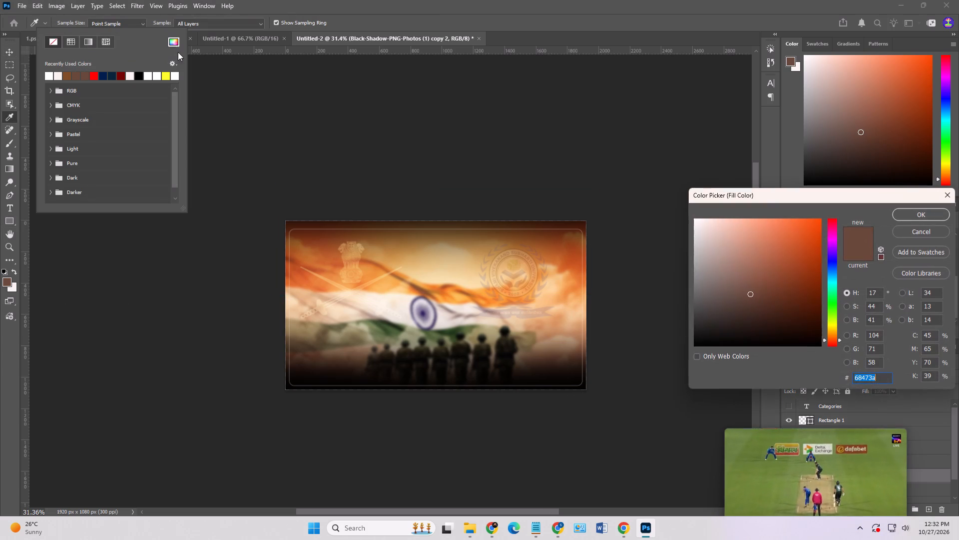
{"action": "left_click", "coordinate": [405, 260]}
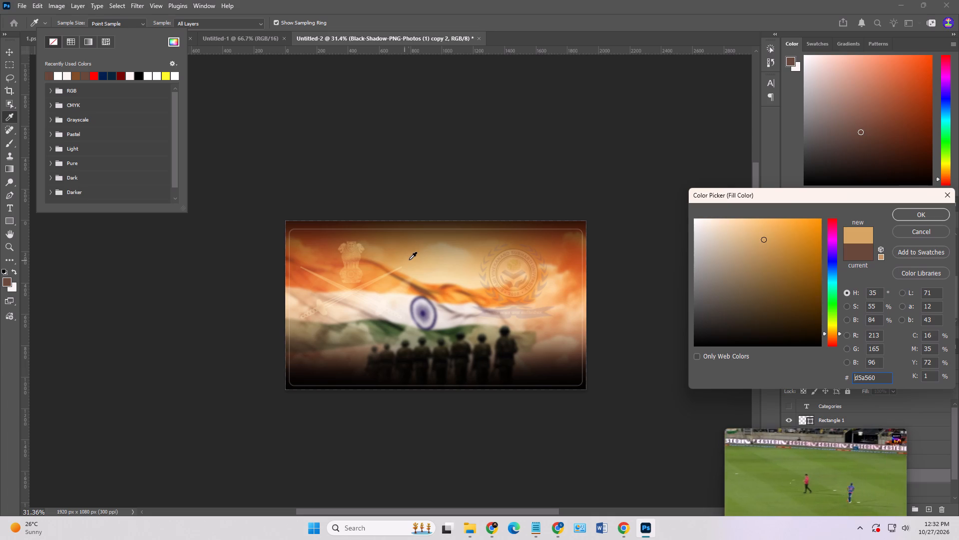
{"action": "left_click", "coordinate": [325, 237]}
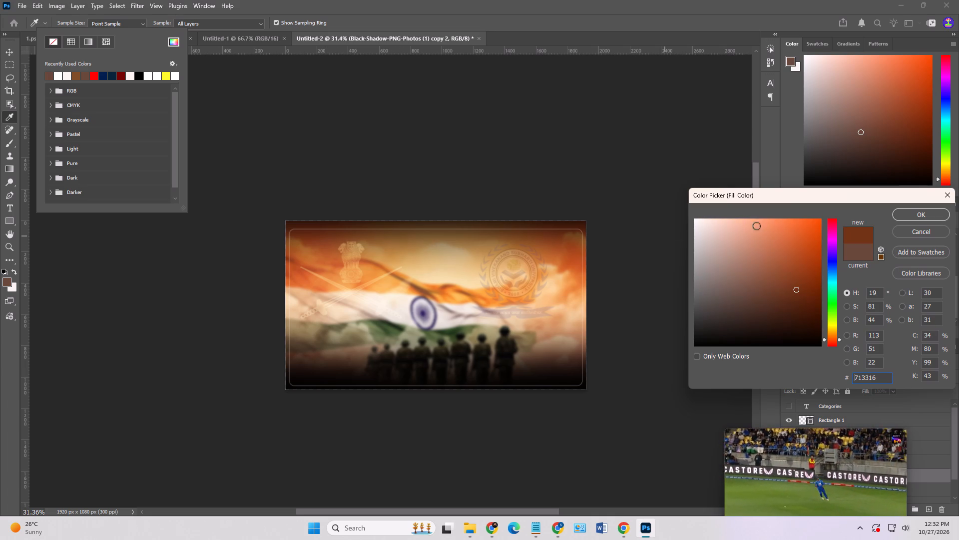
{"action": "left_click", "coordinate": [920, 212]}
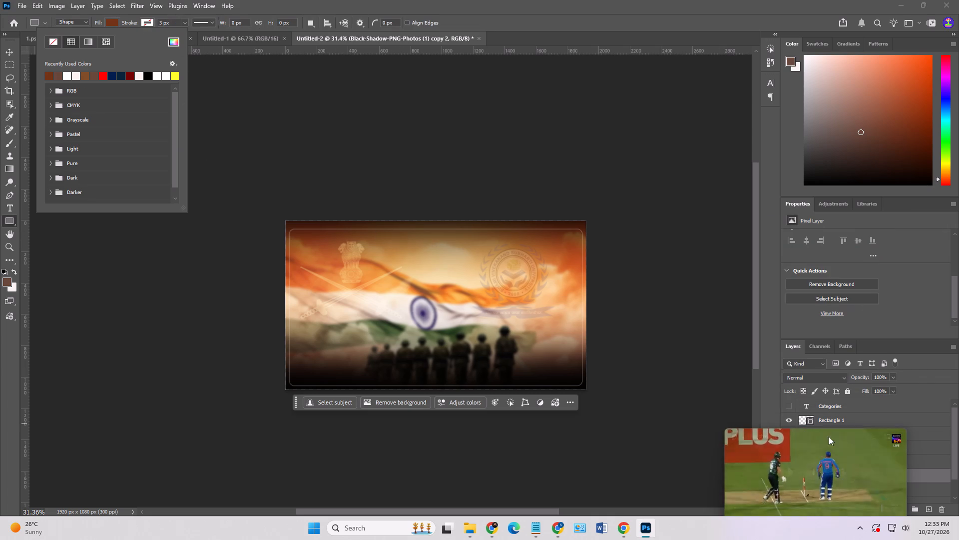
Fill the Rectangle 1 frame with the muted brown from the recently used colours and deselect it.
{"action": "left_click", "coordinate": [842, 423]}
{"action": "left_click", "coordinate": [817, 314]}
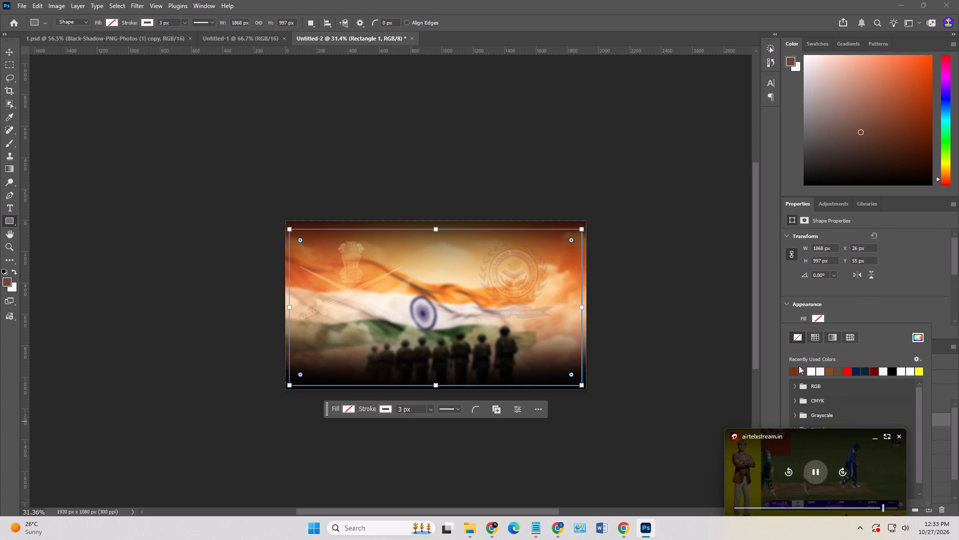
{"action": "left_click", "coordinate": [804, 371]}
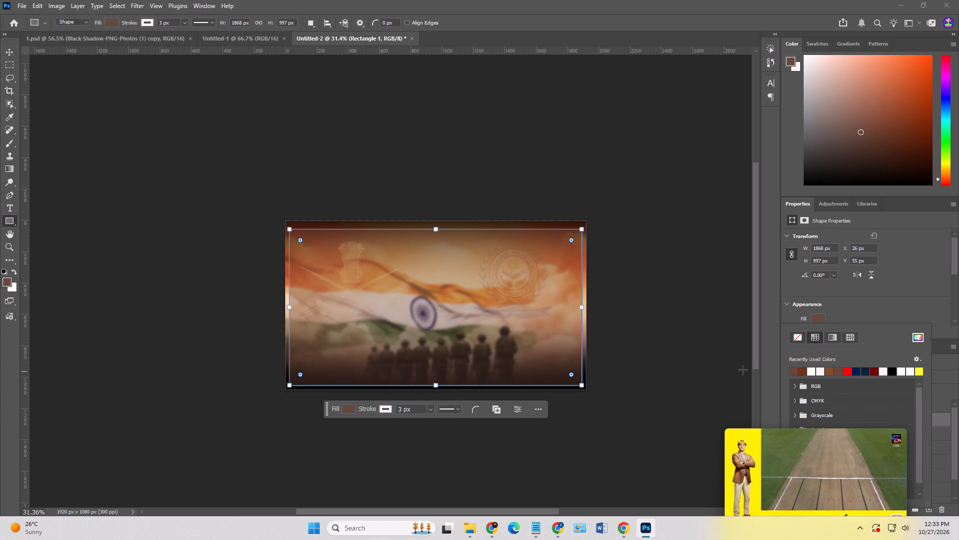
{"action": "left_click", "coordinate": [10, 52]}
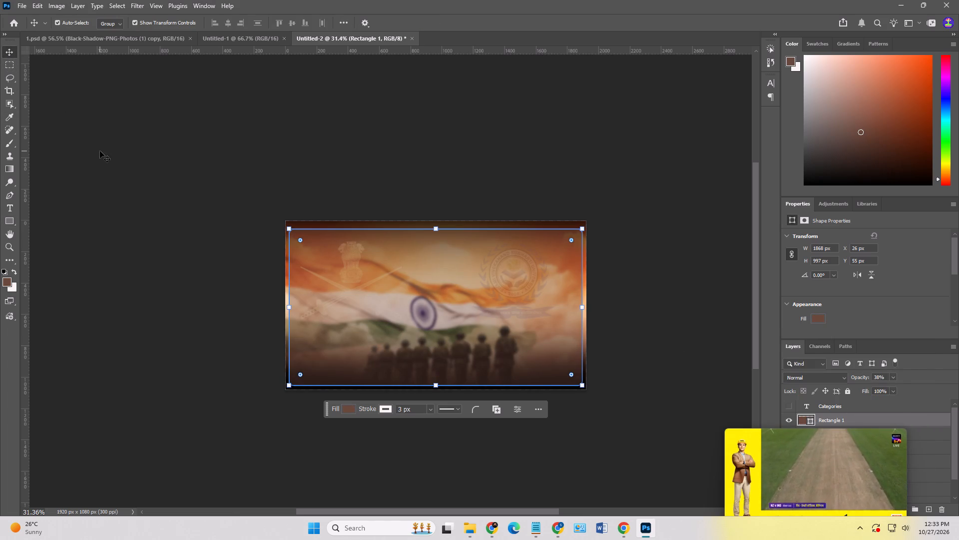
{"action": "left_click", "coordinate": [100, 151]}
Select the Rectangle 1 panel again and remove its white stroke.
{"action": "left_click", "coordinate": [836, 421]}
{"action": "left_click", "coordinate": [669, 373]}
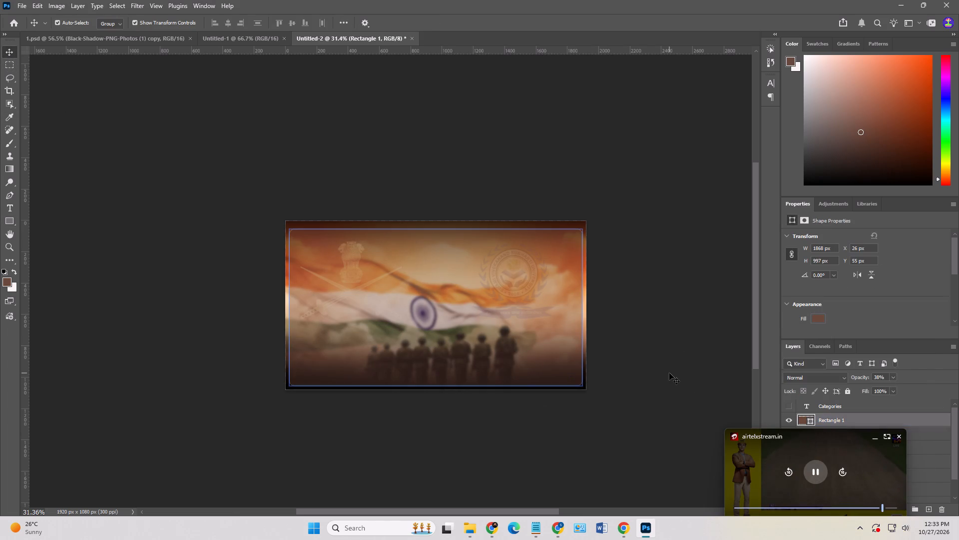
{"action": "left_click", "coordinate": [527, 328]}
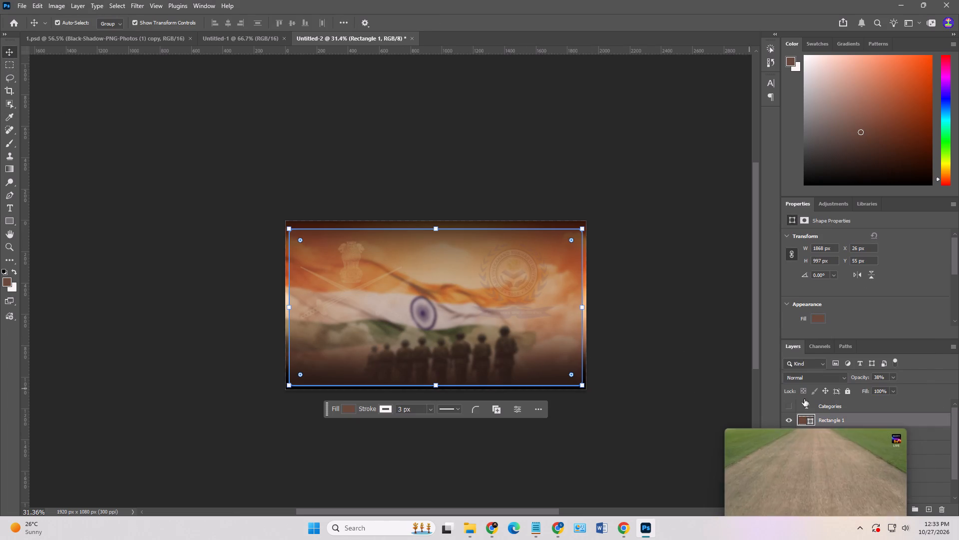
{"action": "scroll", "coordinate": [832, 311], "scroll_direction": "down", "scroll_amount": 3}
{"action": "left_click", "coordinate": [817, 310]}
{"action": "left_click", "coordinate": [800, 329]}
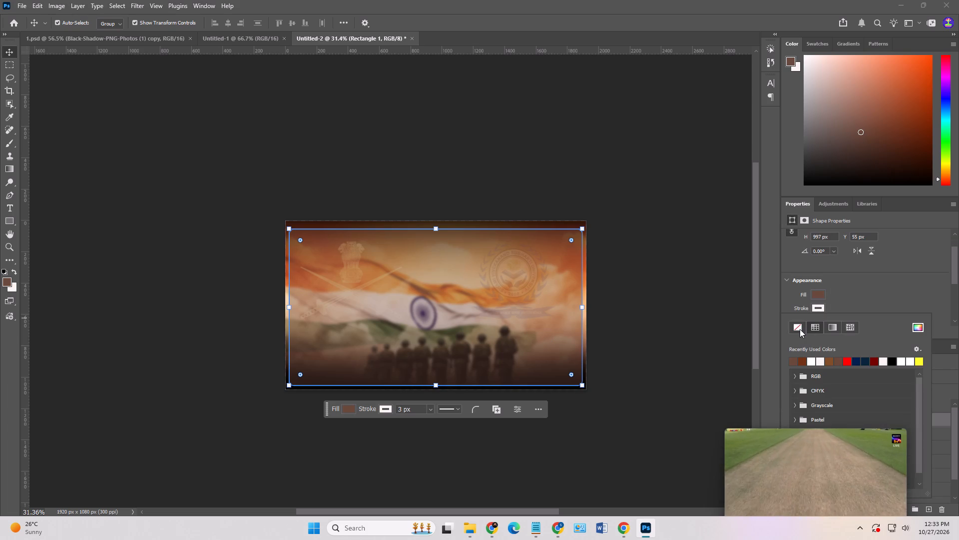
{"action": "left_click", "coordinate": [669, 314]}
{"action": "left_click", "coordinate": [527, 302]}
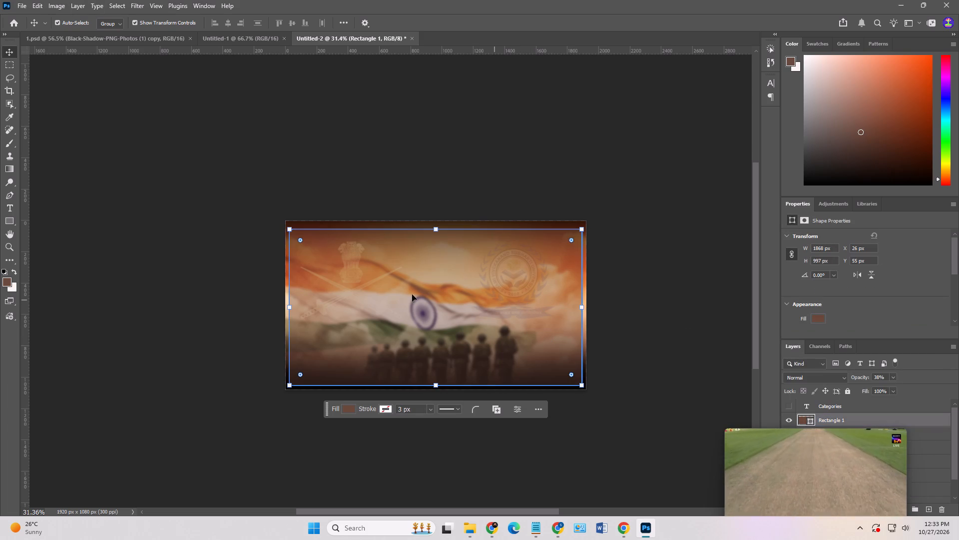
Scale the Rectangle 1 panel to about 1766 x 942 px and shift it to sit horizontally centred on the canvas.
{"action": "left_click_drag", "start_coordinate": [290, 231], "coordinate": [285, 225]}
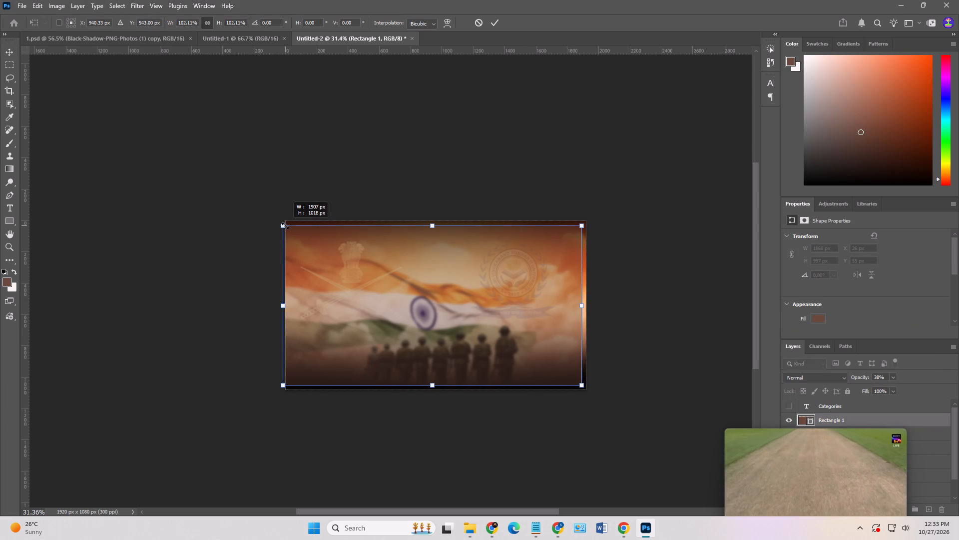
{"action": "left_click_drag", "start_coordinate": [285, 225], "coordinate": [305, 241]}
{"action": "left_click_drag", "start_coordinate": [472, 318], "coordinate": [466, 314]}
{"action": "key", "text": "Return"}
{"action": "left_click", "coordinate": [664, 344]}
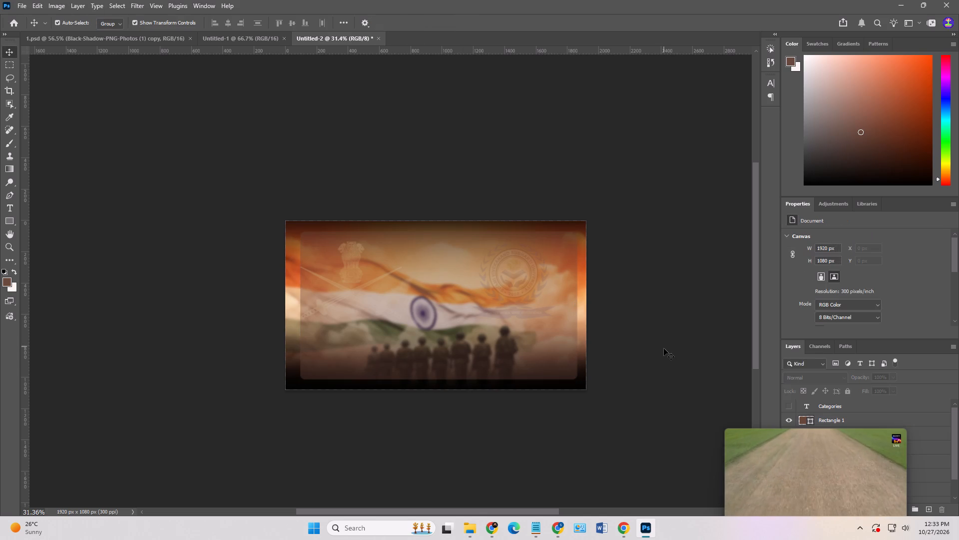
{"action": "left_click", "coordinate": [542, 334]}
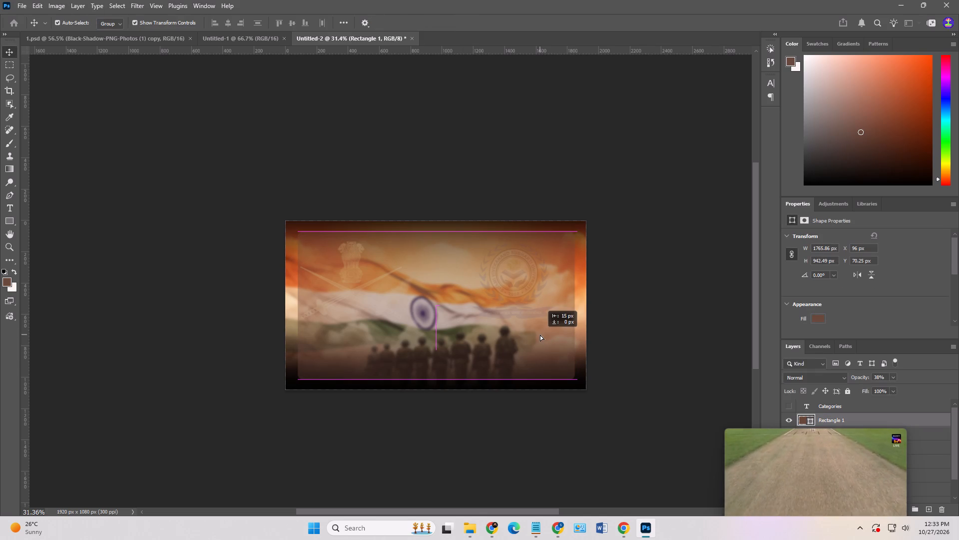
Fill the Rectangle 1 panel with an orange sampled from the background's right edge and deselect it.
{"action": "left_click", "coordinate": [820, 318]}
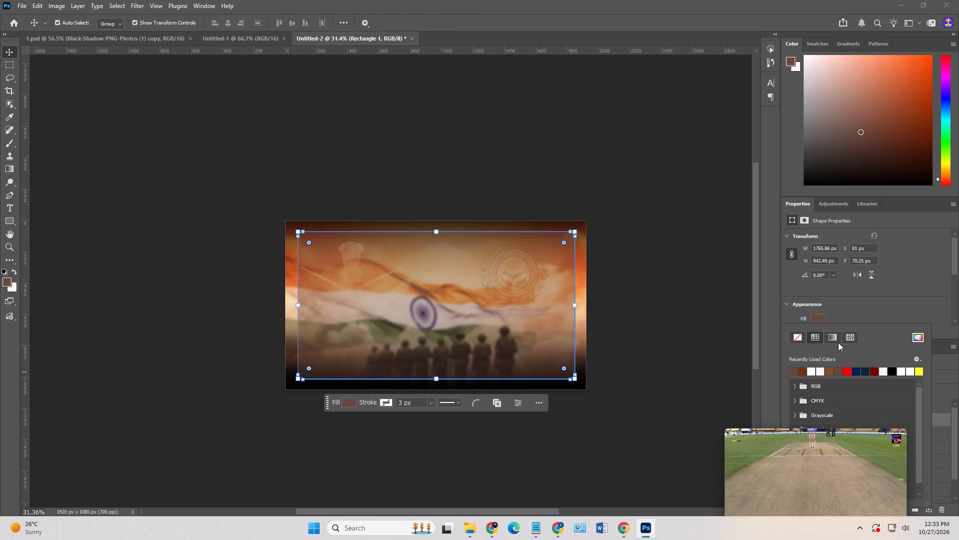
{"action": "left_click", "coordinate": [920, 335]}
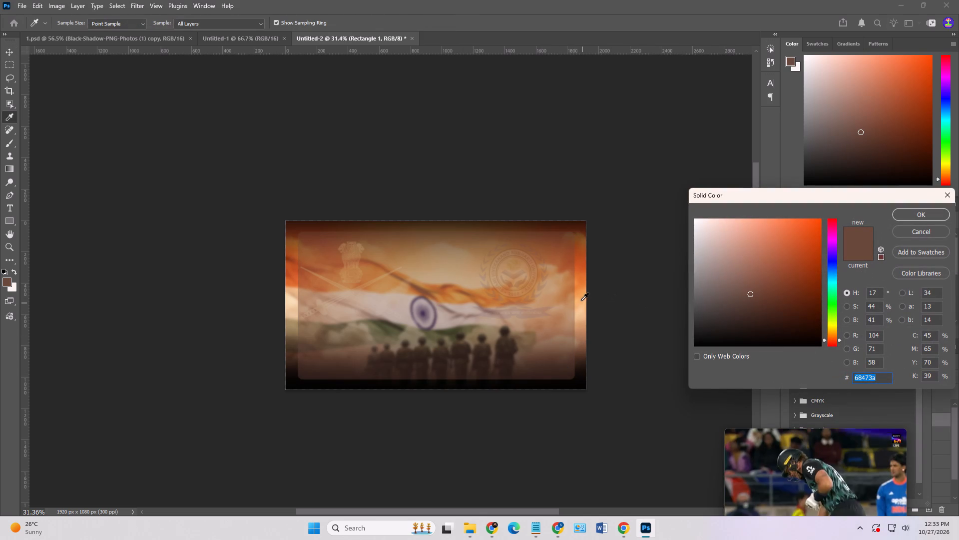
{"action": "left_click", "coordinate": [582, 281]}
{"action": "left_click", "coordinate": [926, 217]}
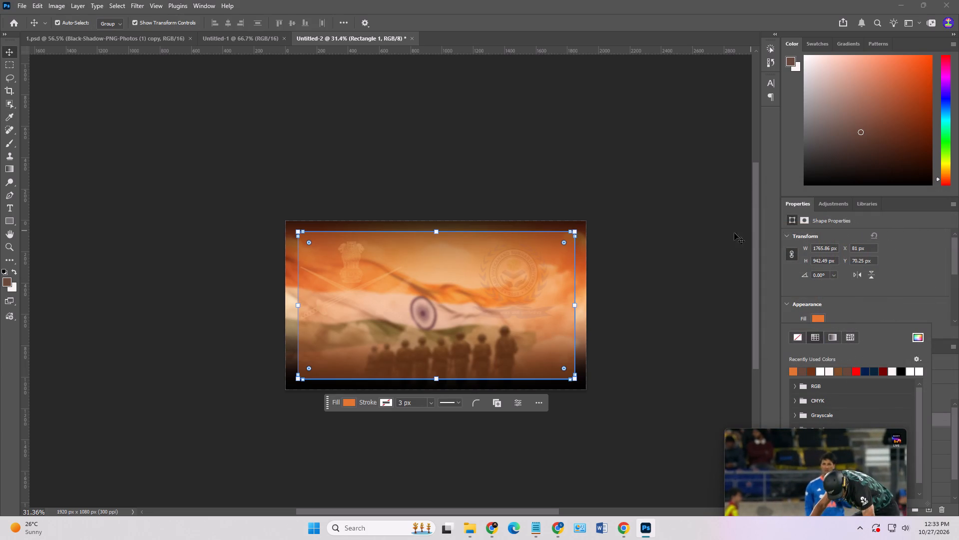
{"action": "left_click", "coordinate": [681, 238]}
{"action": "left_click", "coordinate": [663, 284]}
Reduce the Rectangle 1 panel's linked corner radii to square corners and deselect it.
{"action": "left_click", "coordinate": [536, 306]}
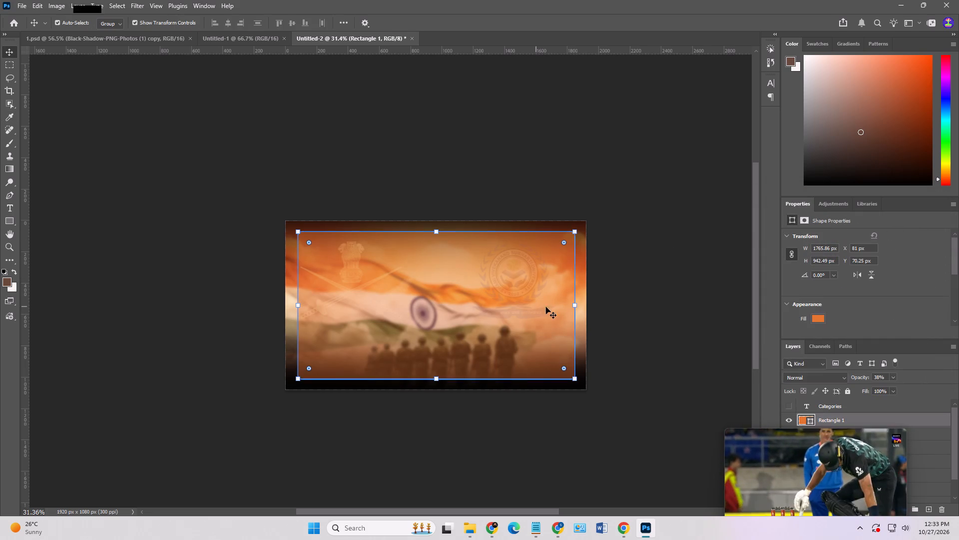
{"action": "scroll", "coordinate": [839, 269], "scroll_direction": "down", "scroll_amount": 11}
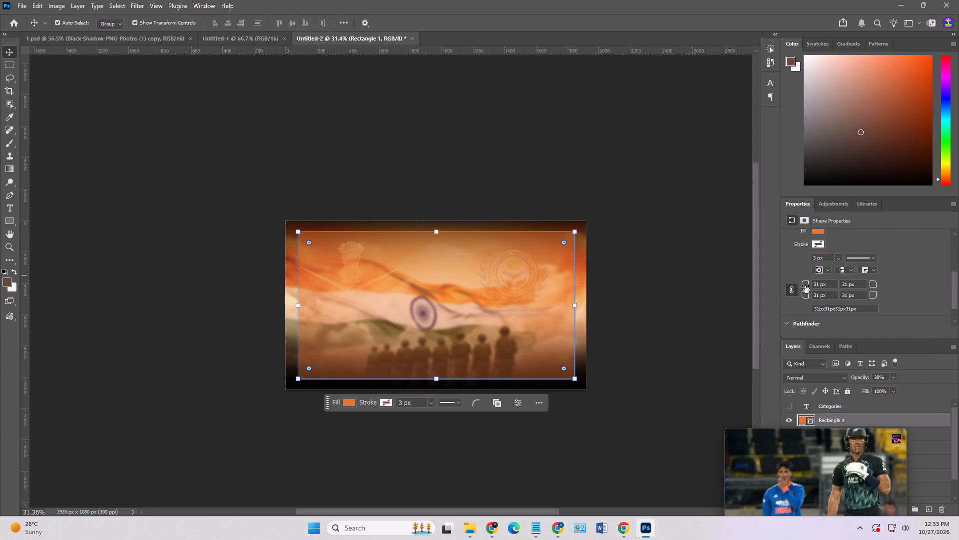
{"action": "left_click_drag", "start_coordinate": [805, 285], "coordinate": [731, 285]}
{"action": "left_click", "coordinate": [669, 276]}
{"action": "left_click", "coordinate": [666, 281]}
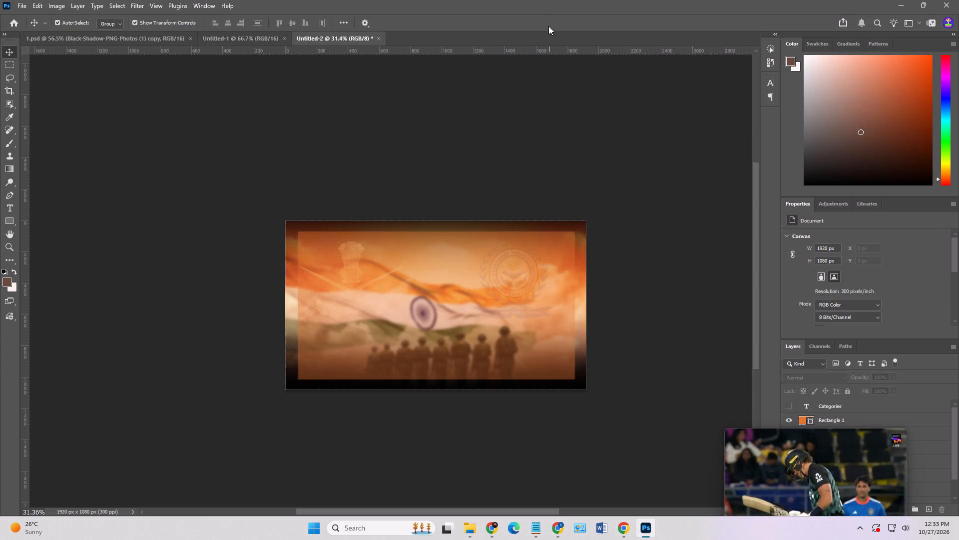
Hide the Rectangle 1 panel layer and deselect it.
{"action": "left_click", "coordinate": [667, 249]}
{"action": "left_click", "coordinate": [577, 283]}
{"action": "left_click", "coordinate": [566, 284]}
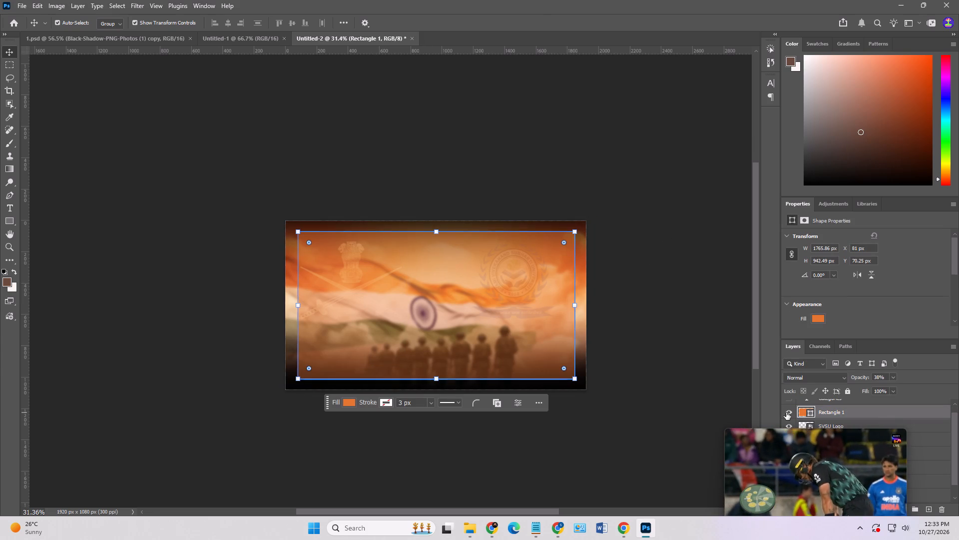
{"action": "left_click", "coordinate": [786, 412]}
{"action": "left_click", "coordinate": [694, 392]}
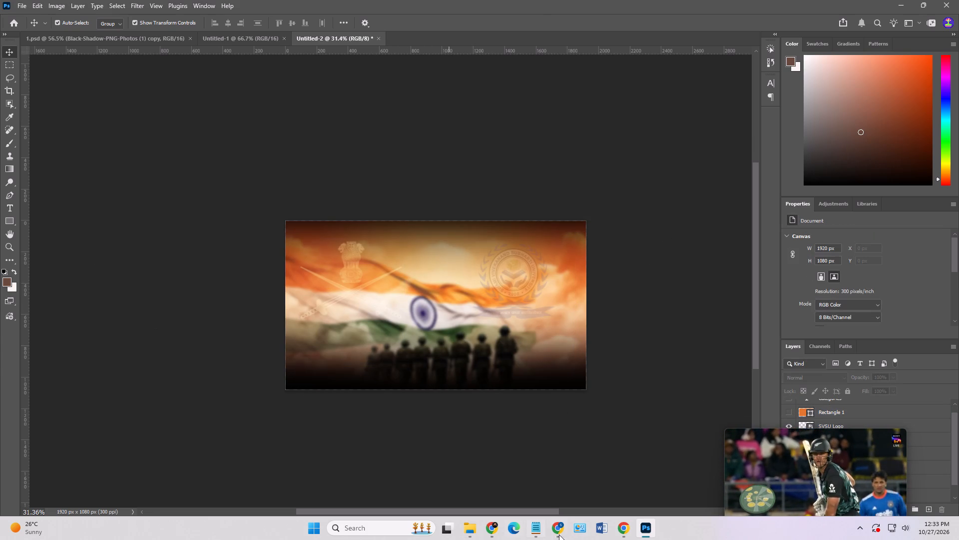
Show the Categories text layer and shift it slightly right near the canvas's upper-left corner.
{"action": "left_click", "coordinate": [624, 531]}
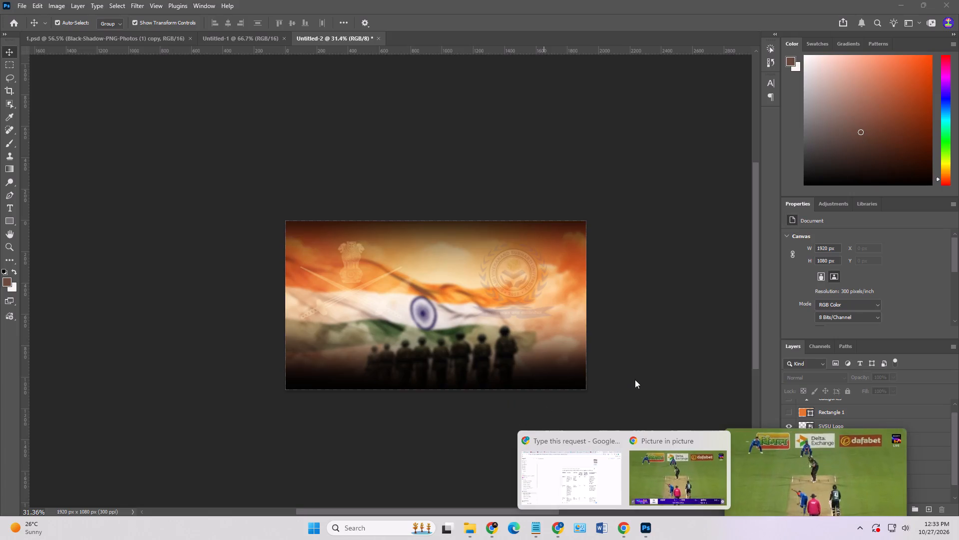
{"action": "scroll", "coordinate": [827, 406], "scroll_direction": "up", "scroll_amount": 4}
{"action": "left_click", "coordinate": [785, 405]}
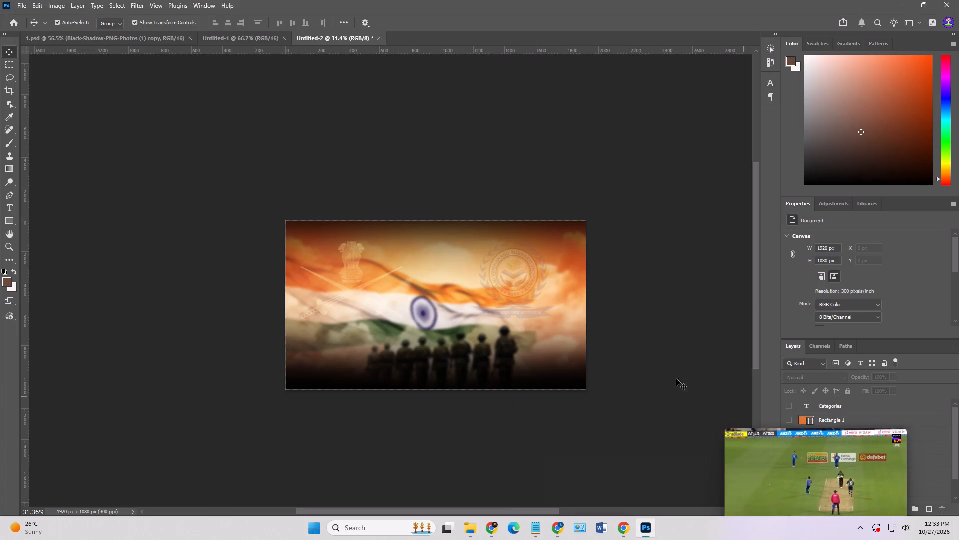
{"action": "left_click", "coordinate": [789, 406]}
{"action": "scroll", "coordinate": [335, 248], "scroll_direction": "up", "scroll_amount": 1, "text": "alt"}
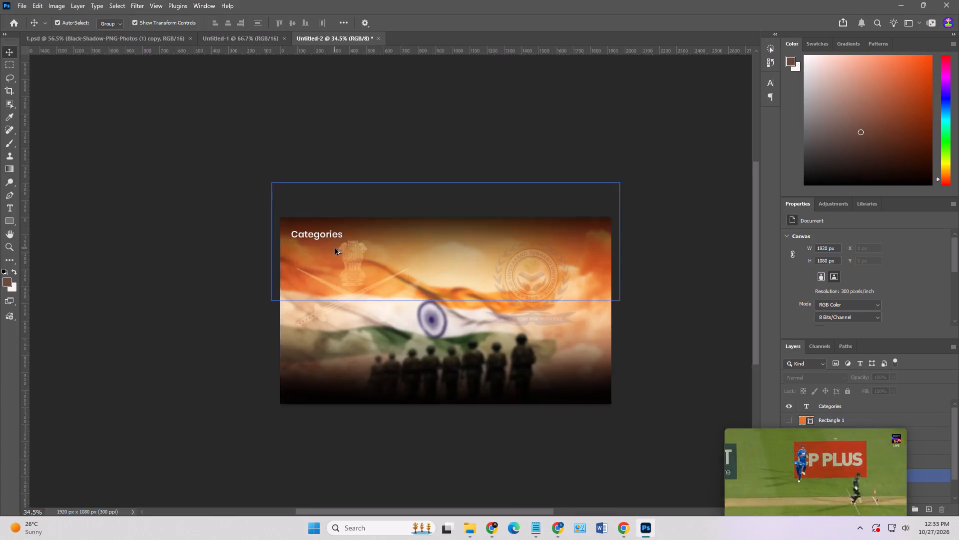
{"action": "scroll", "coordinate": [335, 248], "scroll_direction": "up", "scroll_amount": 5, "text": "alt"}
{"action": "left_click", "coordinate": [323, 230]}
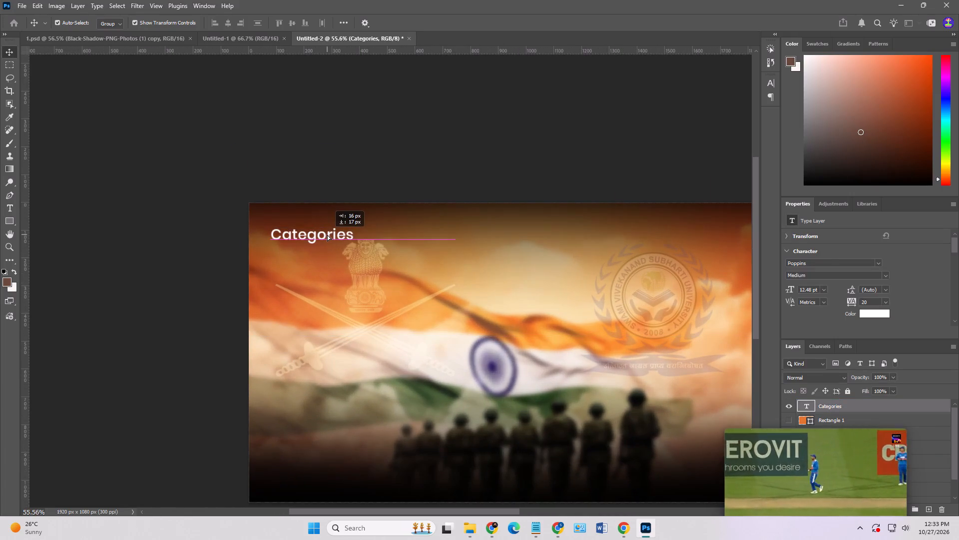
Duplicate the Categories heading to its right and replace the copy's text with "Classification" from the ChatGPT table in Chrome.
{"action": "key", "text": "alt+Tab"}
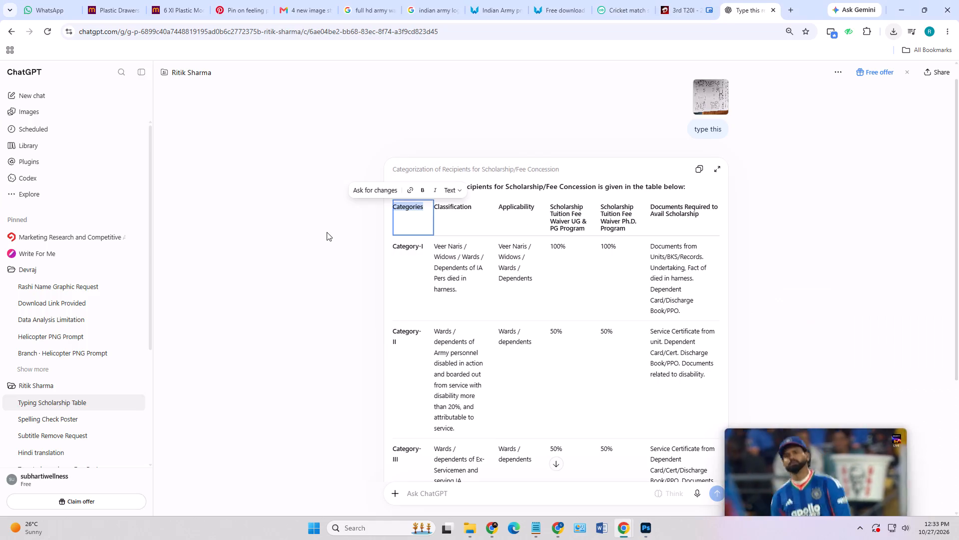
{"action": "key", "text": "alt+Tab"}
{"action": "left_click_drag", "start_coordinate": [321, 231], "coordinate": [410, 231], "text": "alt"}
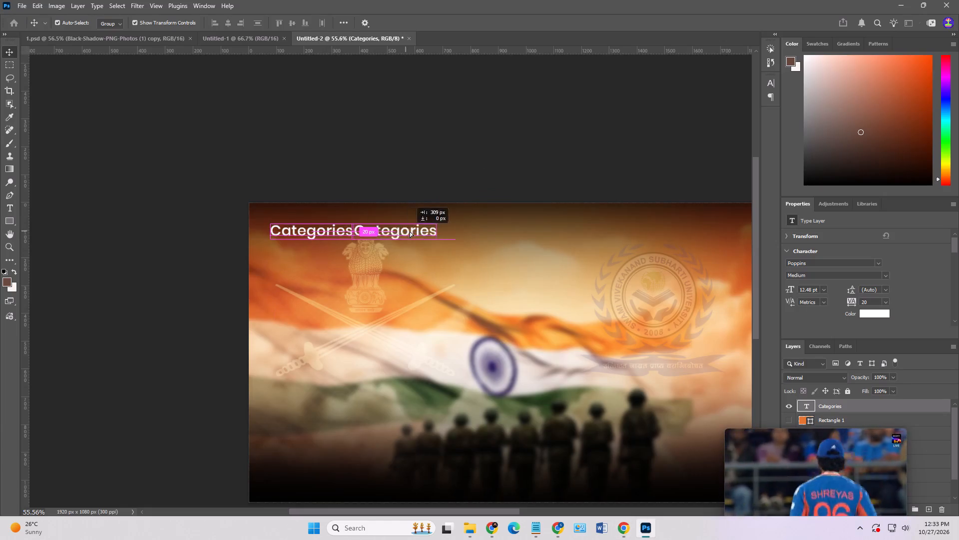
{"action": "left_click_drag", "start_coordinate": [410, 231], "coordinate": [418, 232], "text": "alt"}
{"action": "right_click", "coordinate": [418, 232], "text": "alt+shift"}
{"action": "key", "text": "alt+Tab"}
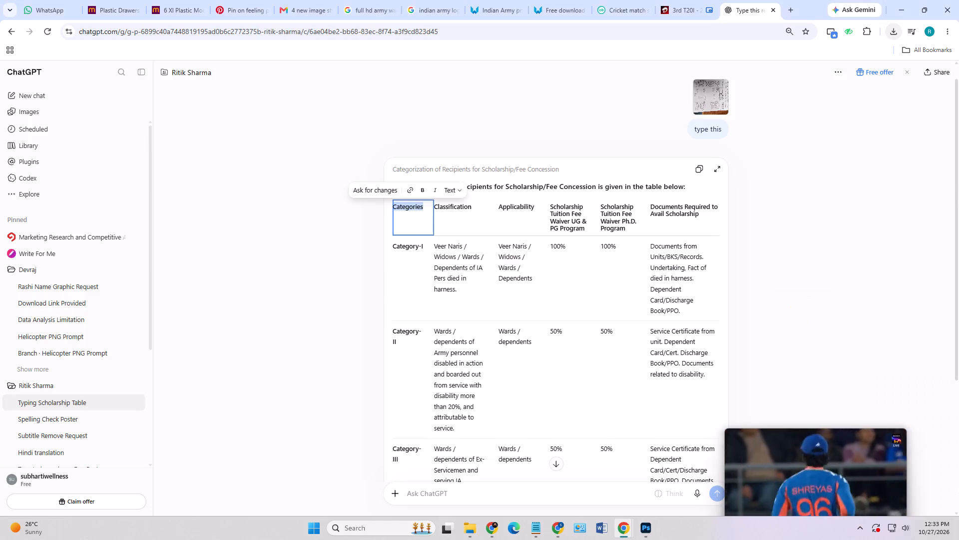
{"action": "left_click_drag", "start_coordinate": [434, 207], "coordinate": [482, 206]}
{"action": "key", "text": "ctrl+c"}
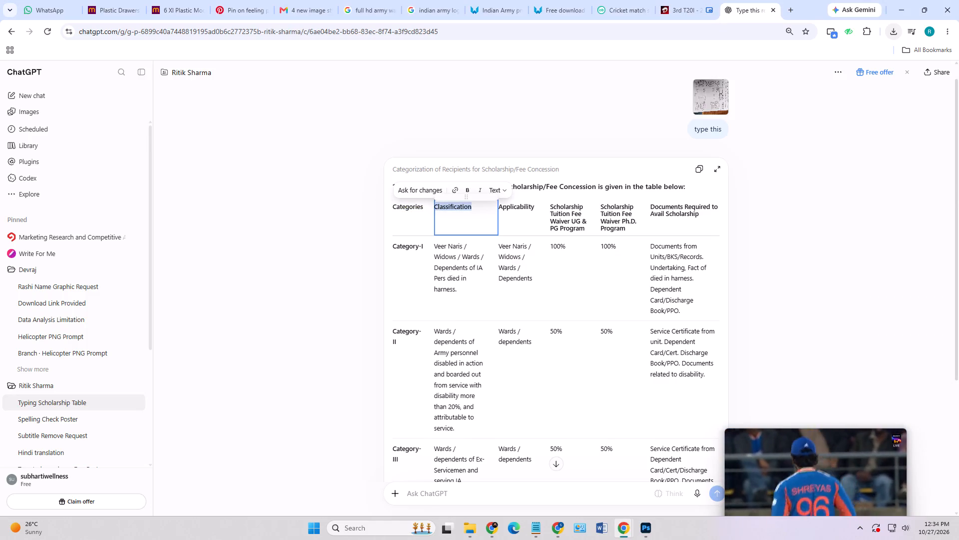
{"action": "key", "text": "alt+Tab"}
{"action": "double_click", "coordinate": [386, 231]}
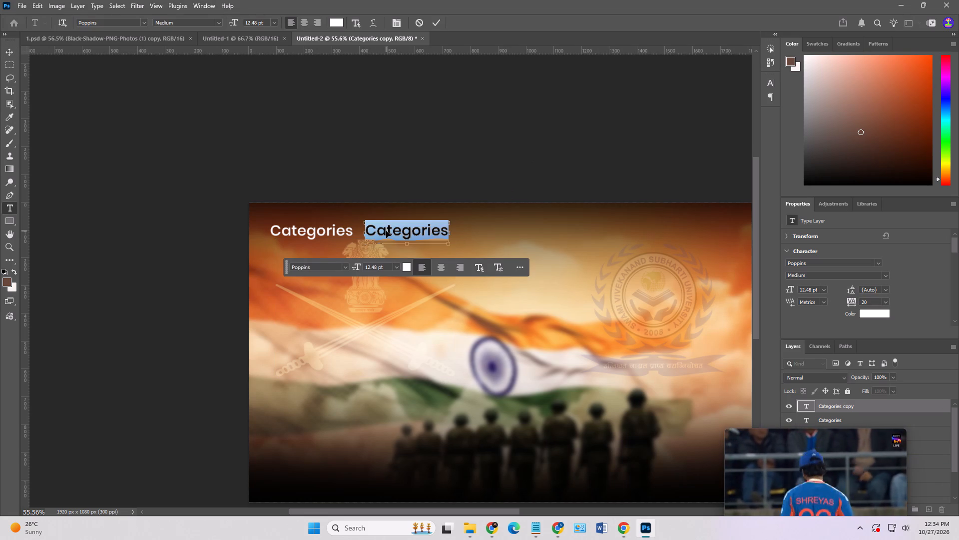
{"action": "key", "text": "ctrl+v"}
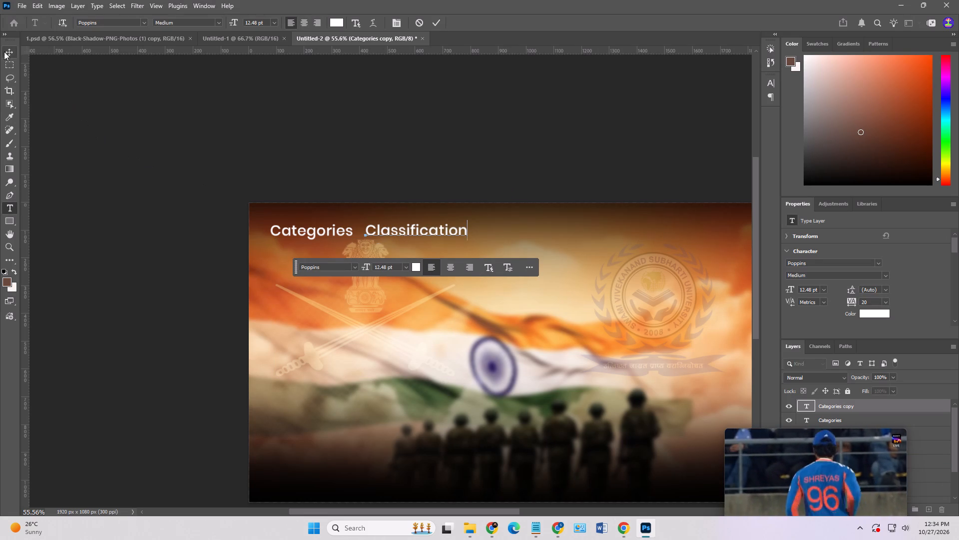
{"action": "left_click", "coordinate": [4, 51]}
Duplicate the Classification heading to its right, replace the copy's text with "Applicability" from the ChatGPT table in Chrome, and deselect.
{"action": "left_click_drag", "start_coordinate": [404, 230], "coordinate": [524, 237], "text": "alt"}
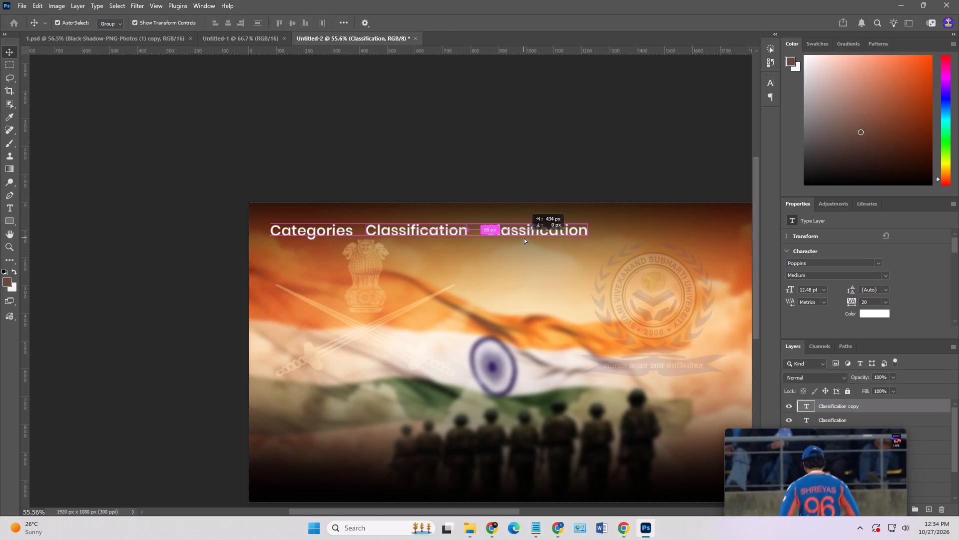
{"action": "left_click_drag", "start_coordinate": [524, 237], "coordinate": [519, 239], "text": "alt"}
{"action": "right_click", "coordinate": [519, 239], "text": "alt+shift"}
{"action": "key", "text": "alt+Tab"}
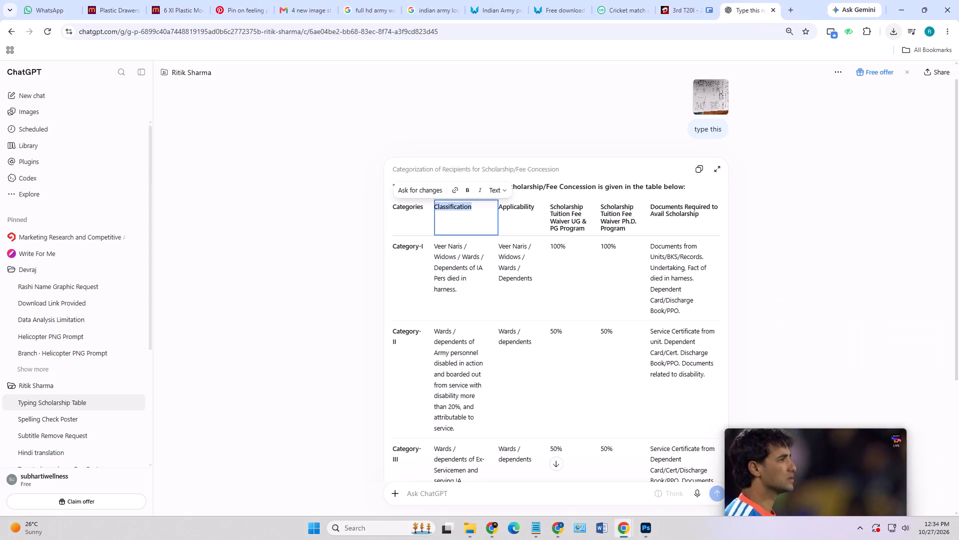
{"action": "left_click_drag", "start_coordinate": [500, 209], "coordinate": [536, 210]}
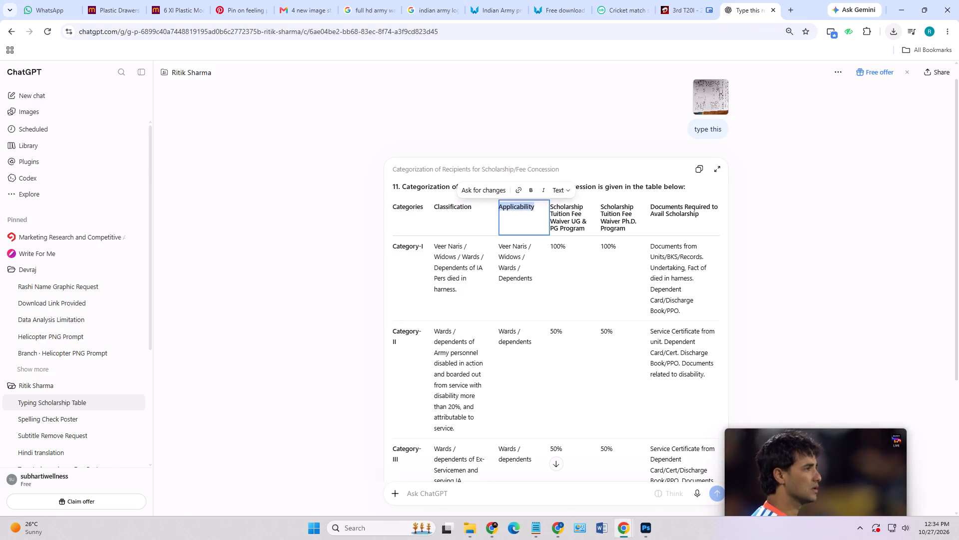
{"action": "key", "text": "ctrl+c"}
{"action": "key", "text": "alt+Tab"}
{"action": "left_click", "coordinate": [510, 231]}
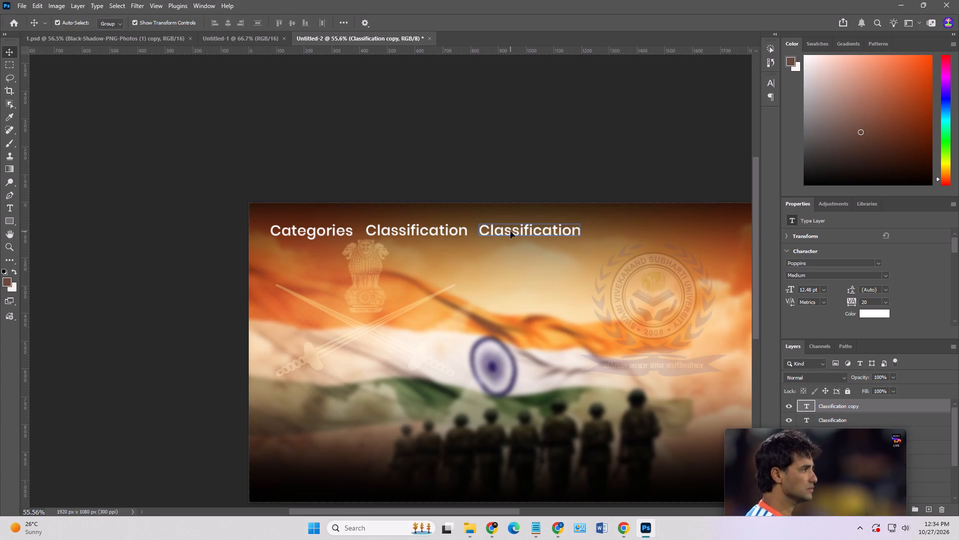
{"action": "left_click", "coordinate": [511, 231]}
{"action": "key", "text": "ctrl+v"}
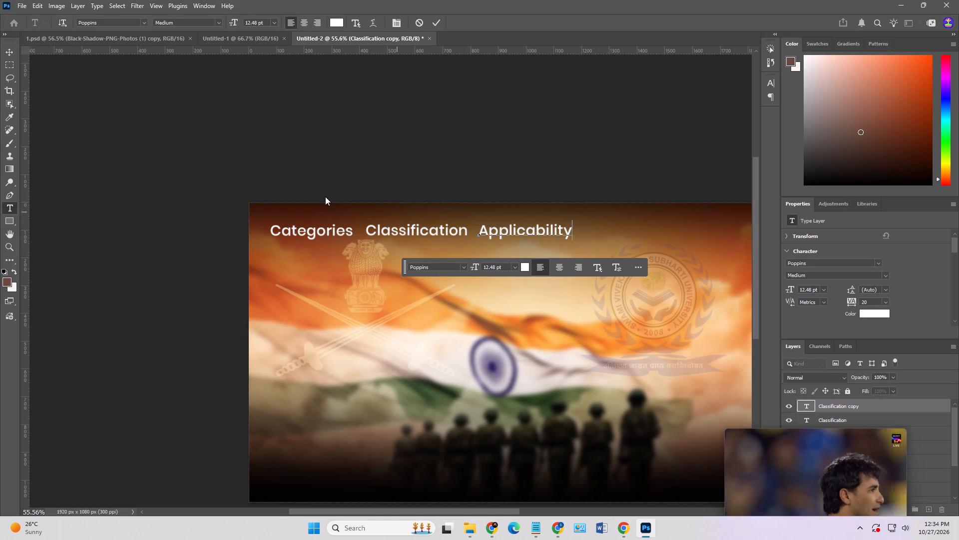
{"action": "left_click", "coordinate": [13, 54]}
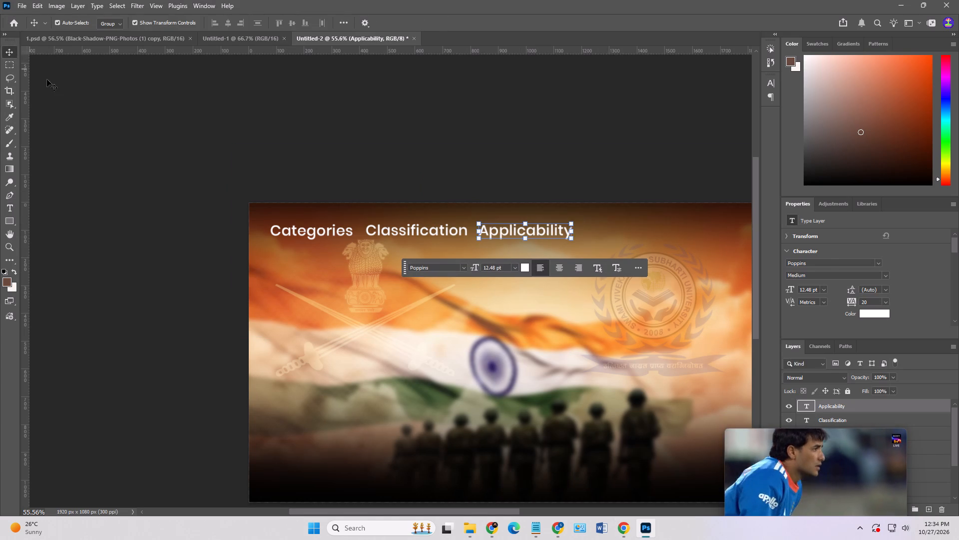
{"action": "left_click", "coordinate": [95, 109]}
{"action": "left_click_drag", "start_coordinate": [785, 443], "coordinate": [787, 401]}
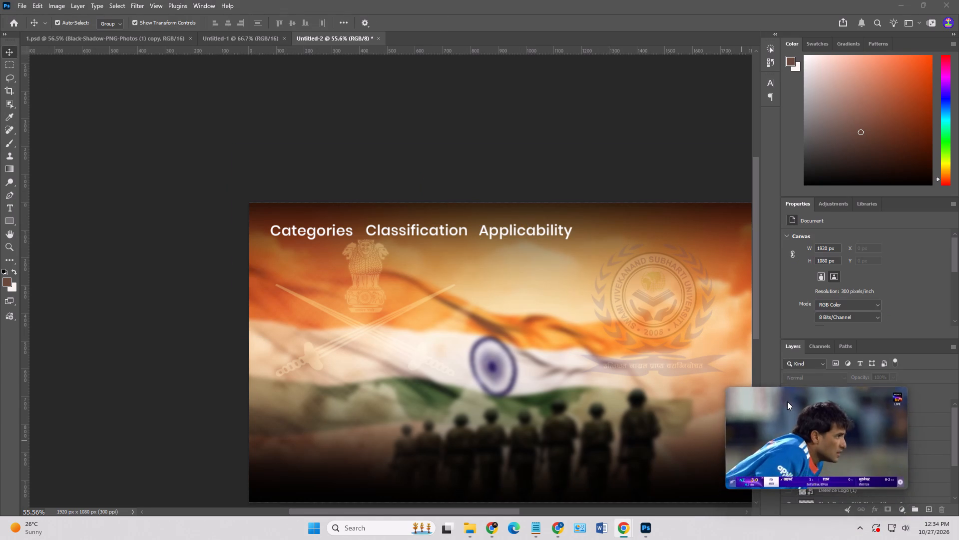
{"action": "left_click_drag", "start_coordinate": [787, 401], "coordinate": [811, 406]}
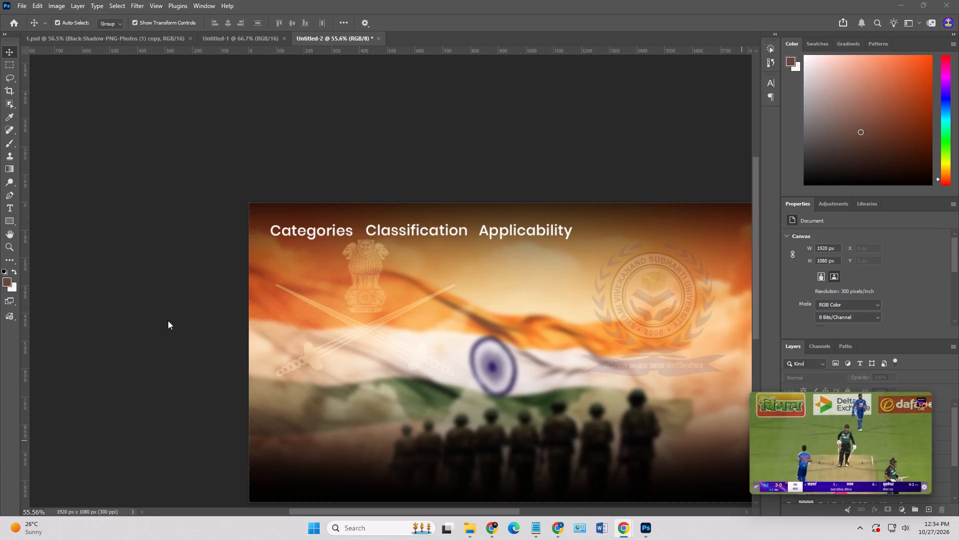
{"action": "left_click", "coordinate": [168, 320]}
{"action": "key", "text": "alt+Tab"}
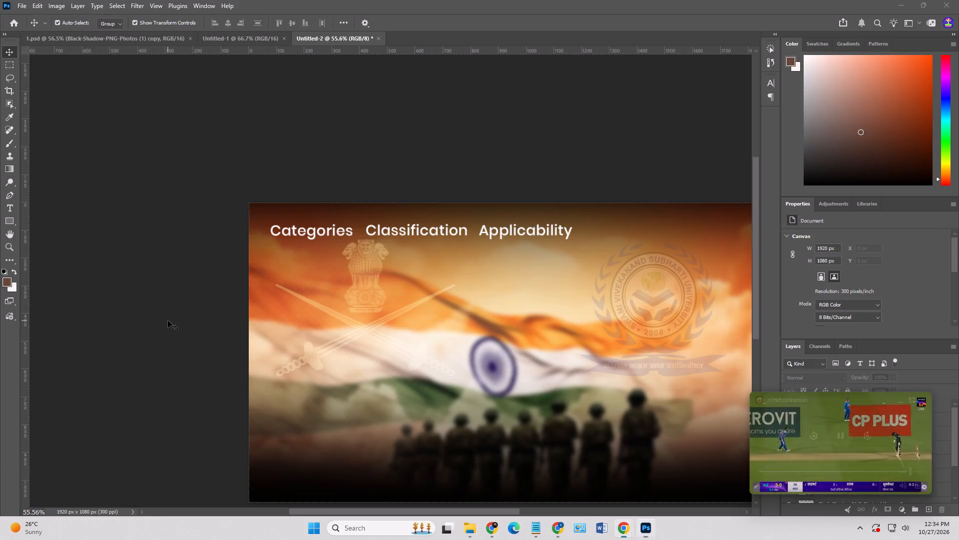
{"action": "key", "text": "alt+Tab"}
{"action": "key", "text": "alt+Tab"}
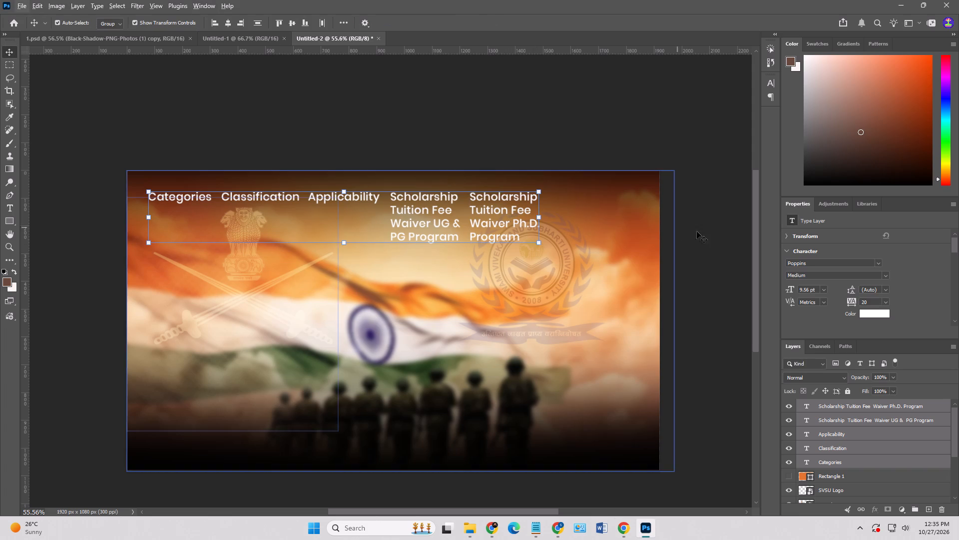
{"action": "left_click", "coordinate": [724, 236]}
{"action": "left_click", "coordinate": [504, 207]}
{"action": "left_click_drag", "start_coordinate": [505, 210], "coordinate": [591, 212], "text": "alt"}
{"action": "right_click", "coordinate": [591, 212], "text": "alt+shift"}
{"action": "double_click", "coordinate": [591, 212]}
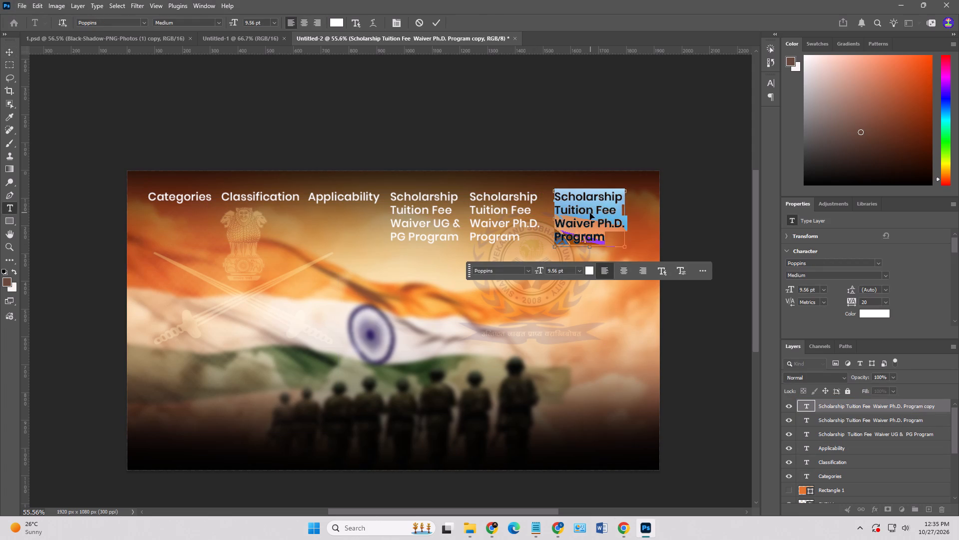
{"action": "key", "text": "ctrl+v"}
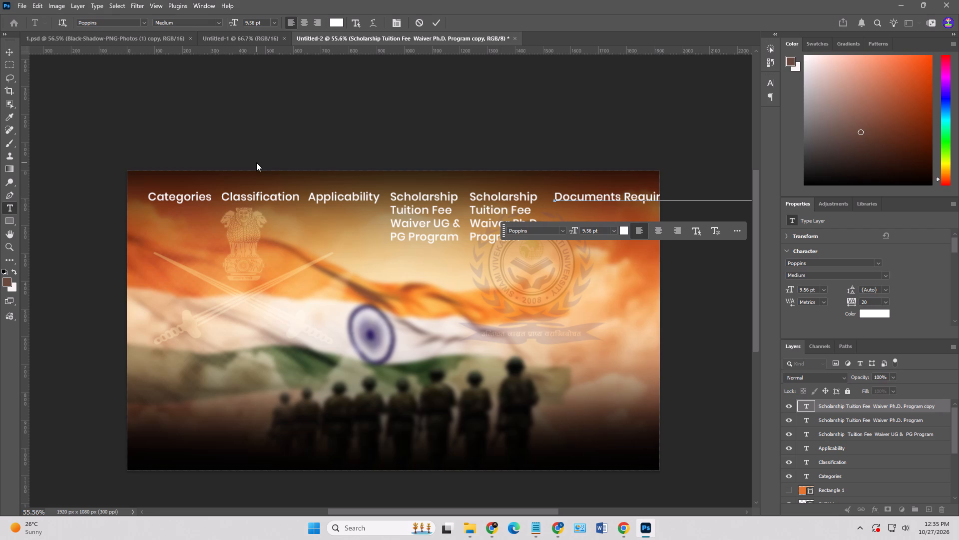
{"action": "left_click", "coordinate": [11, 52]}
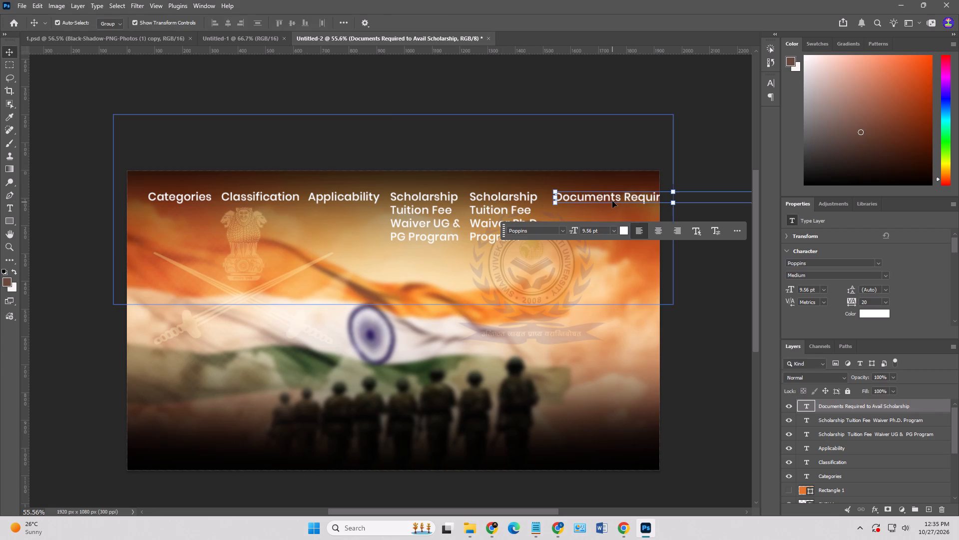
{"action": "left_click_drag", "start_coordinate": [612, 200], "coordinate": [607, 200]}
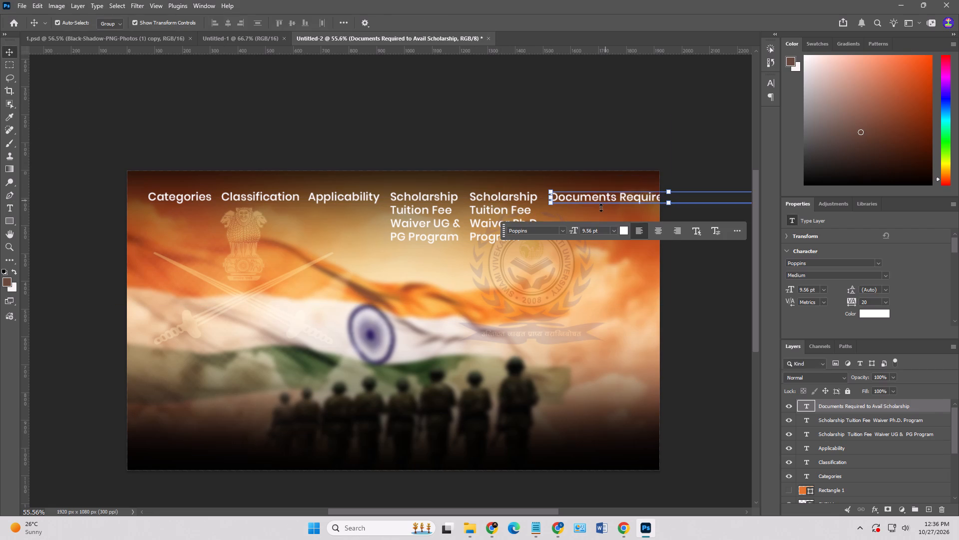
Scale all six heading text layers together to about 91% and move them toward the canvas's upper-left corner.
{"action": "left_click", "coordinate": [848, 478], "text": "shift"}
{"action": "left_click_drag", "start_coordinate": [148, 192], "coordinate": [161, 197]}
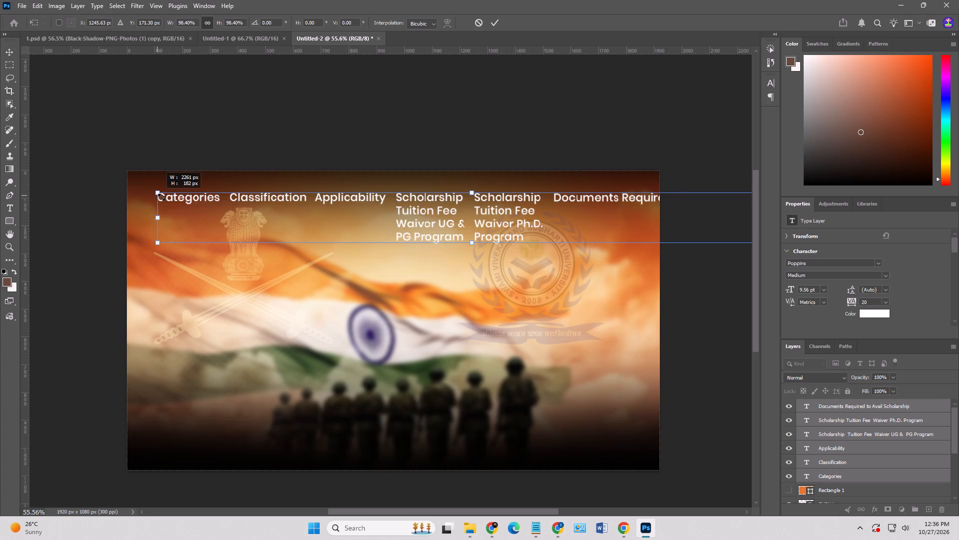
{"action": "left_click_drag", "start_coordinate": [161, 197], "coordinate": [204, 204]}
{"action": "left_click_drag", "start_coordinate": [529, 209], "coordinate": [472, 204]}
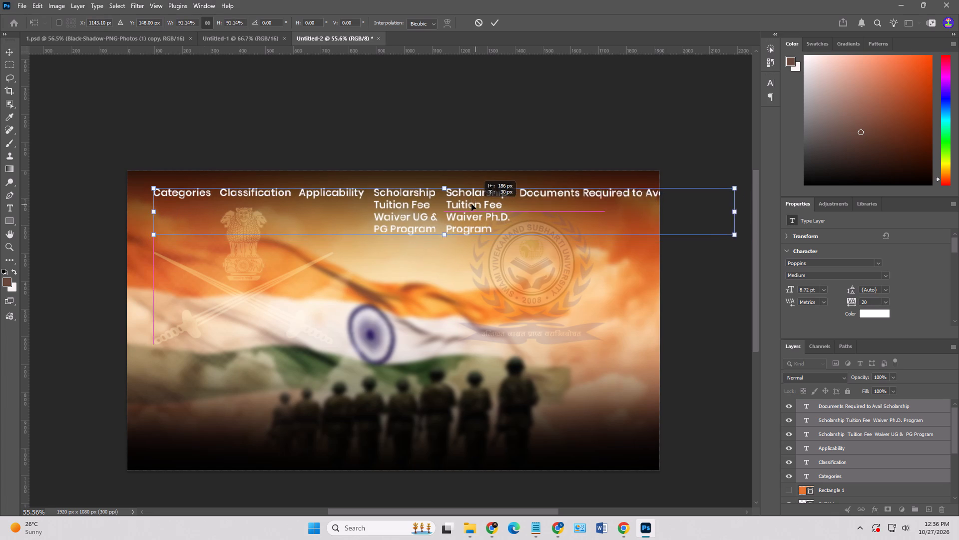
{"action": "left_click_drag", "start_coordinate": [472, 204], "coordinate": [467, 202]}
{"action": "key", "text": "Return"}
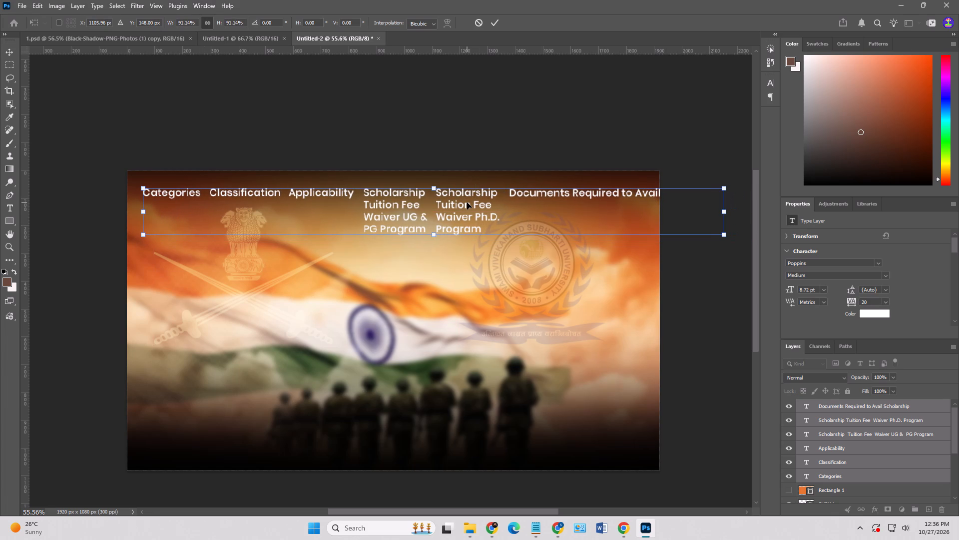
{"action": "left_click", "coordinate": [688, 283]}
Break the Documents heading into two lines, "Documents Required" and "to Avail Scholarship".
{"action": "double_click", "coordinate": [621, 195]}
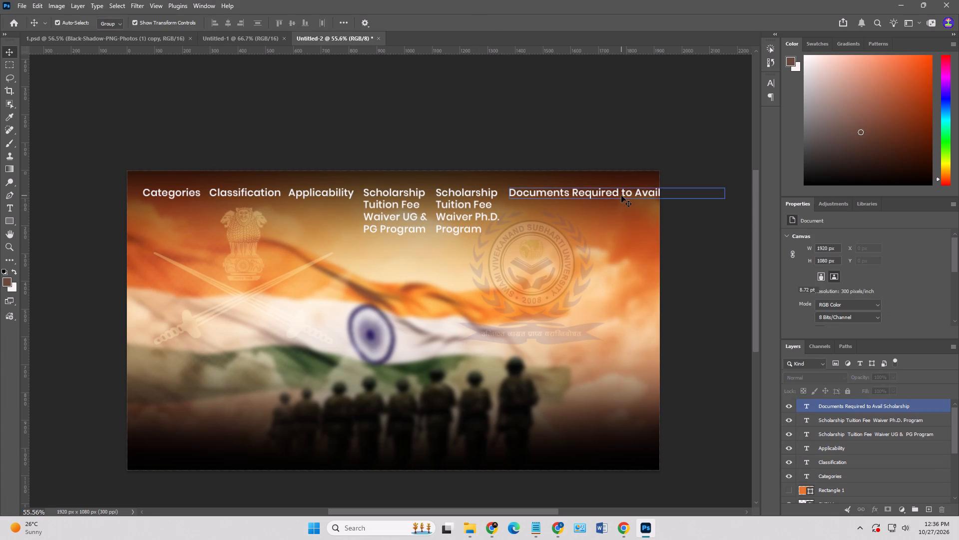
{"action": "left_click", "coordinate": [621, 195]}
{"action": "double_click", "coordinate": [622, 195]}
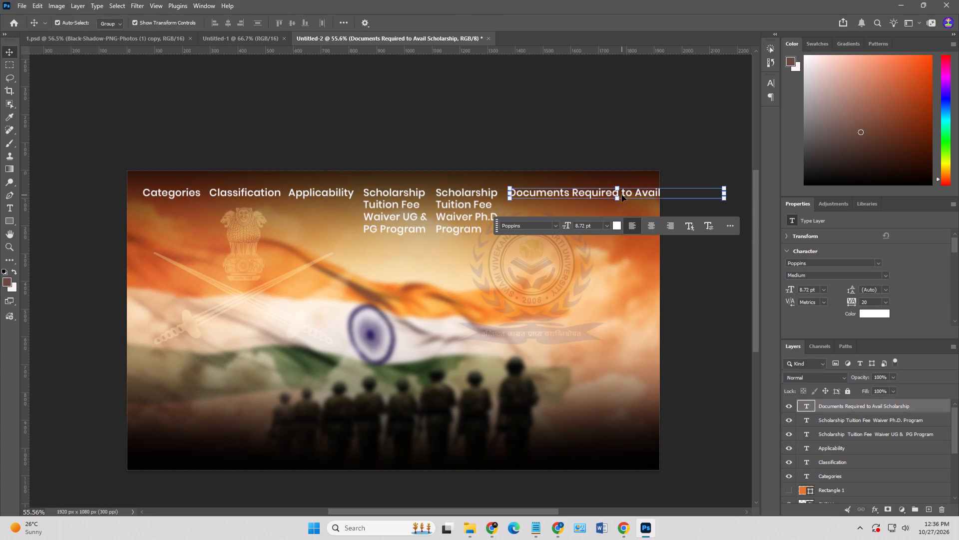
{"action": "double_click", "coordinate": [623, 194]}
{"action": "left_click", "coordinate": [623, 194]}
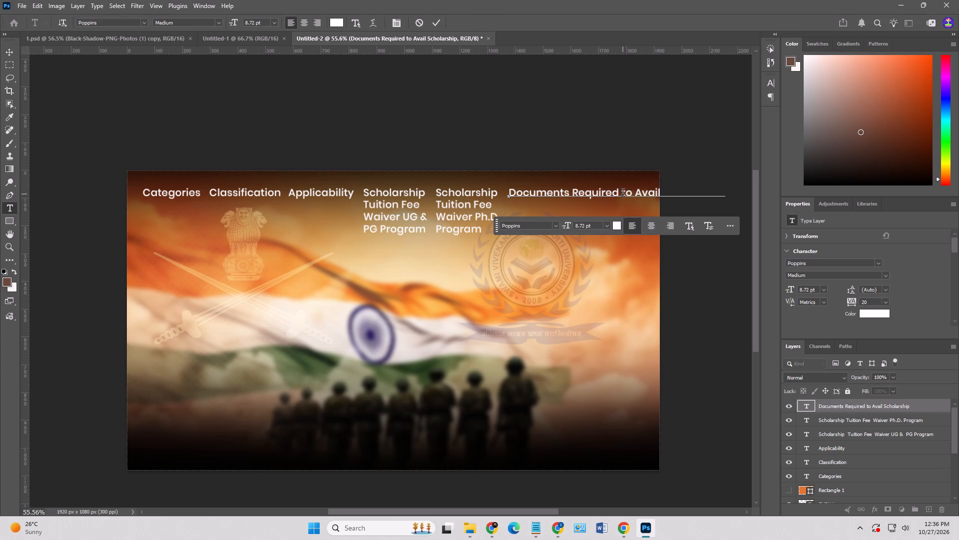
{"action": "key", "text": "Return"}
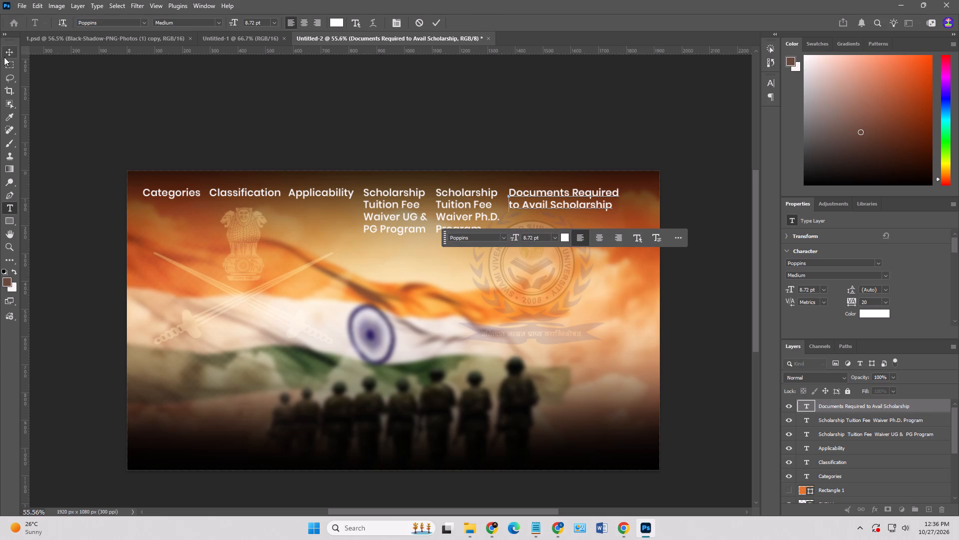
{"action": "left_click", "coordinate": [9, 50]}
Move the Documents heading near the canvas's right edge and shift the UG & PG and Ph.D. headings right, leaving equal 57 px gaps between the three.
{"action": "left_click_drag", "start_coordinate": [544, 194], "coordinate": [559, 194]}
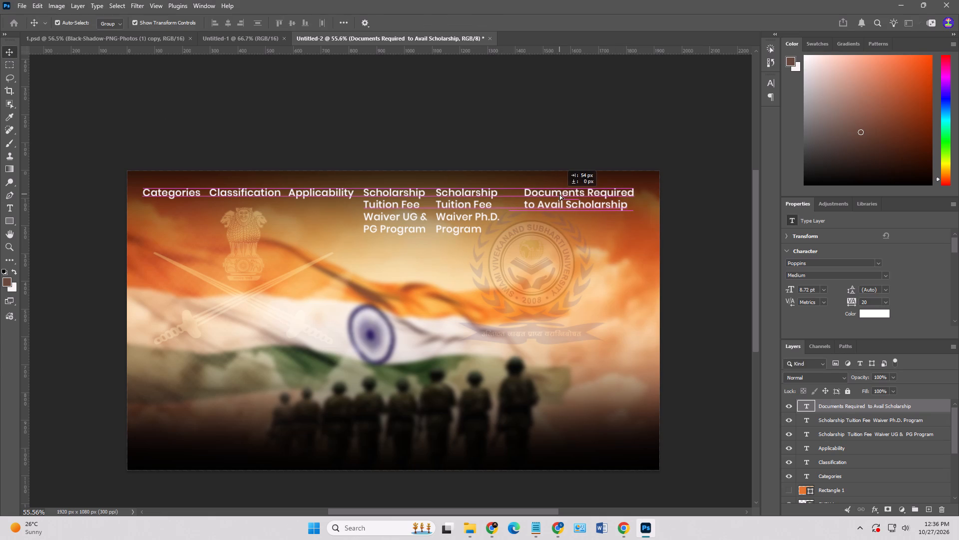
{"action": "left_click_drag", "start_coordinate": [559, 194], "coordinate": [571, 194]}
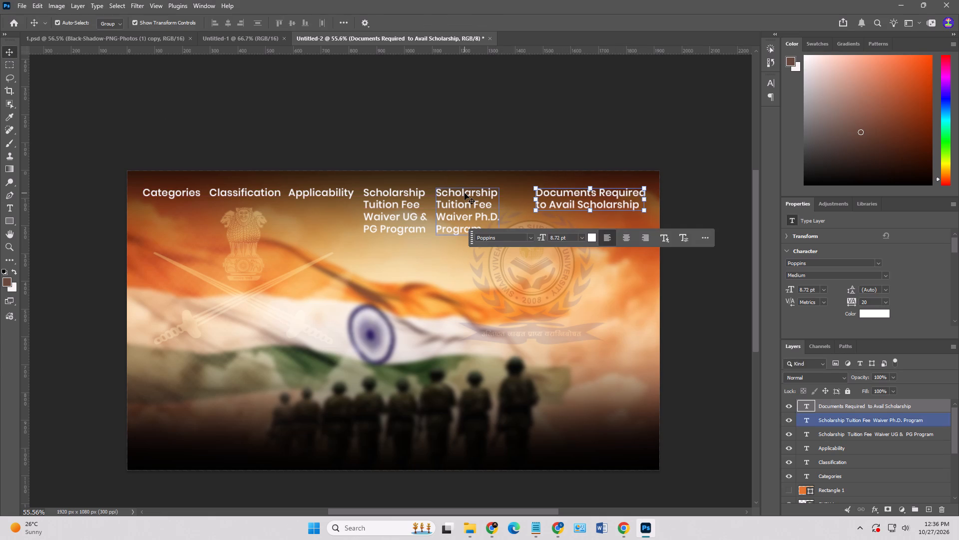
{"action": "left_click_drag", "start_coordinate": [465, 193], "coordinate": [479, 192]}
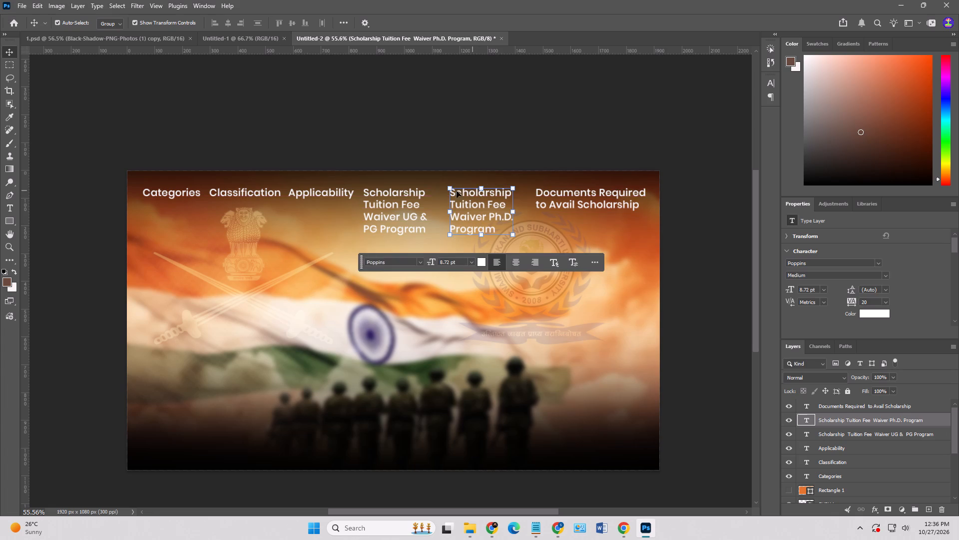
{"action": "left_click_drag", "start_coordinate": [398, 192], "coordinate": [405, 192]}
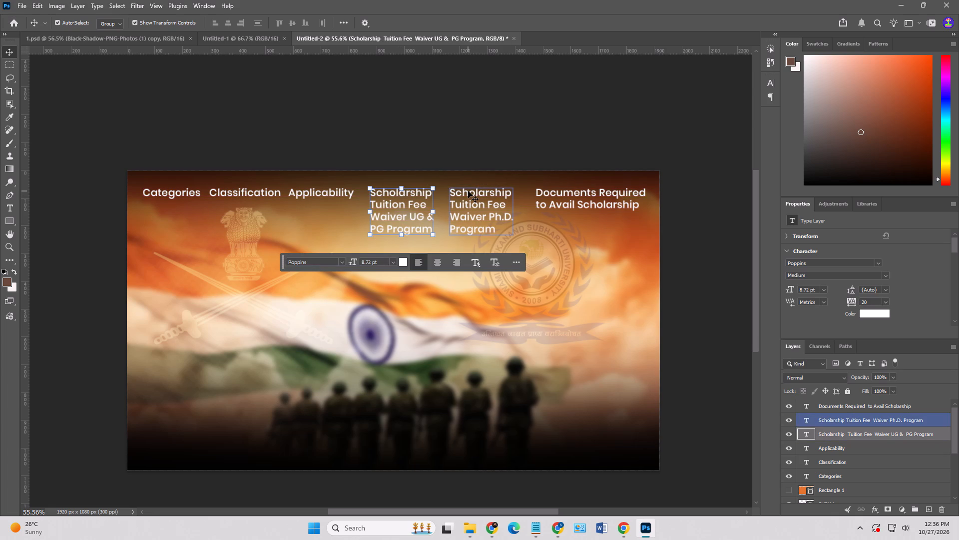
{"action": "left_click_drag", "start_coordinate": [468, 191], "coordinate": [473, 191]}
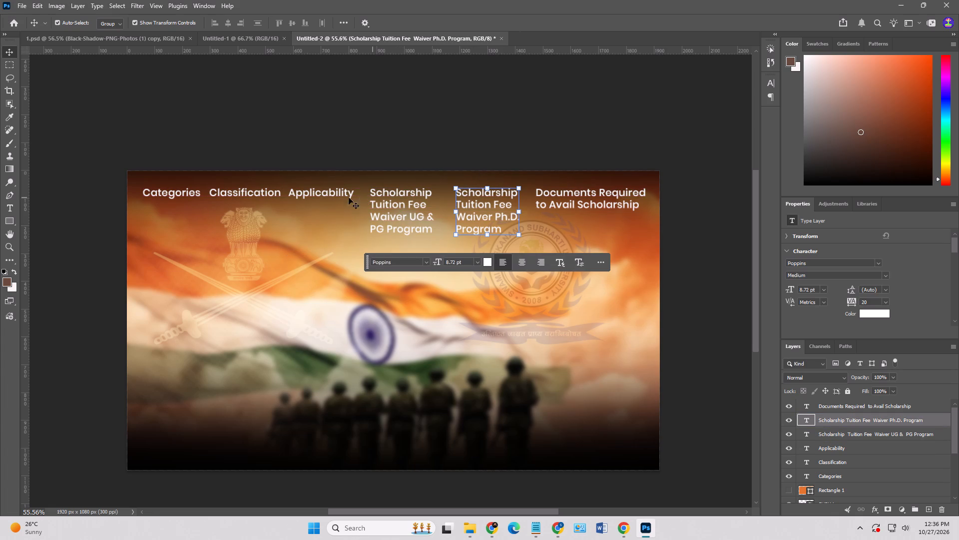
{"action": "left_click_drag", "start_coordinate": [382, 196], "coordinate": [388, 196]}
{"action": "left_click", "coordinate": [476, 200], "text": "shift"}
{"action": "left_click", "coordinate": [474, 201]}
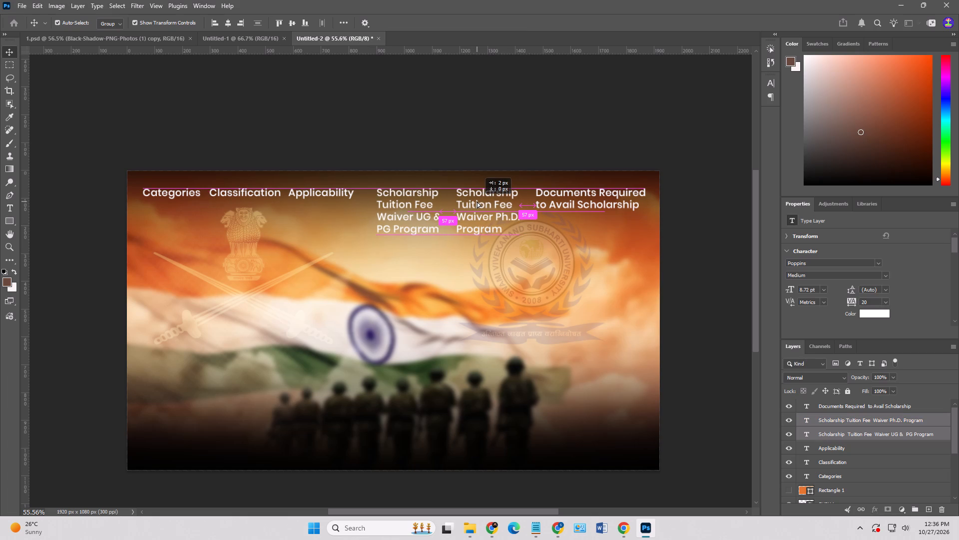
Move the Applicability heading right, and shift Classification and Applicability together to leave a 46 px gap after Categories.
{"action": "left_click_drag", "start_coordinate": [322, 194], "coordinate": [326, 194]}
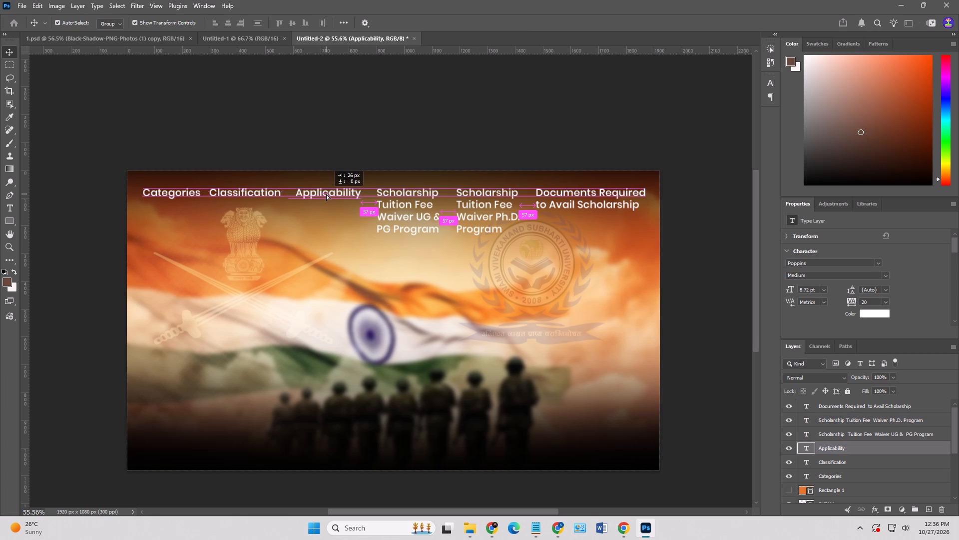
{"action": "left_click_drag", "start_coordinate": [326, 194], "coordinate": [327, 194]}
{"action": "left_click", "coordinate": [251, 191], "text": "shift"}
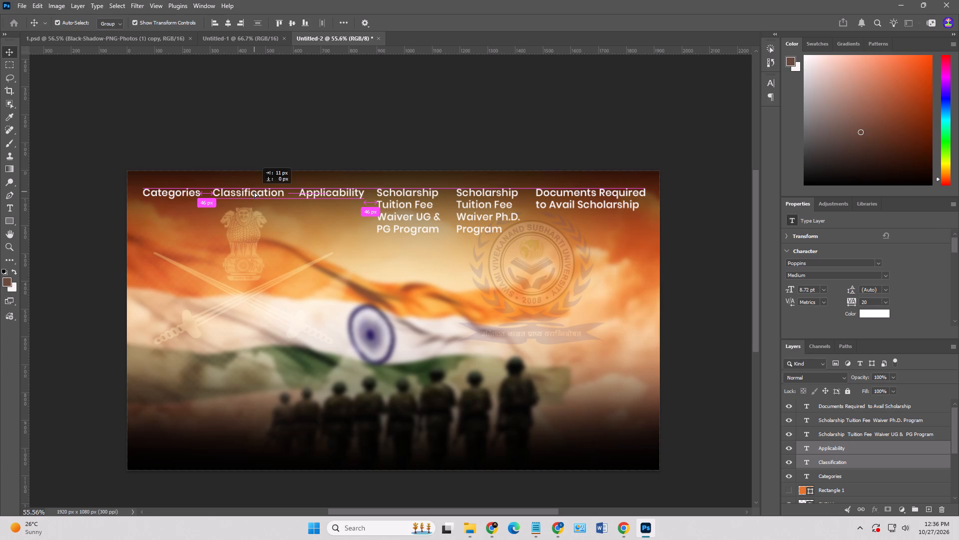
{"action": "left_click", "coordinate": [415, 207]}
{"action": "left_click", "coordinate": [474, 211], "text": "shift"}
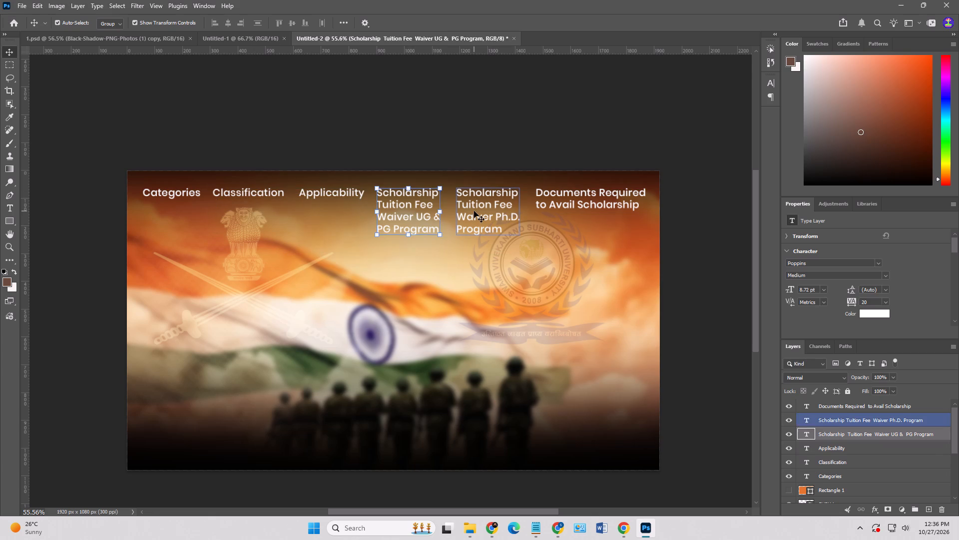
{"action": "left_click", "coordinate": [475, 208]}
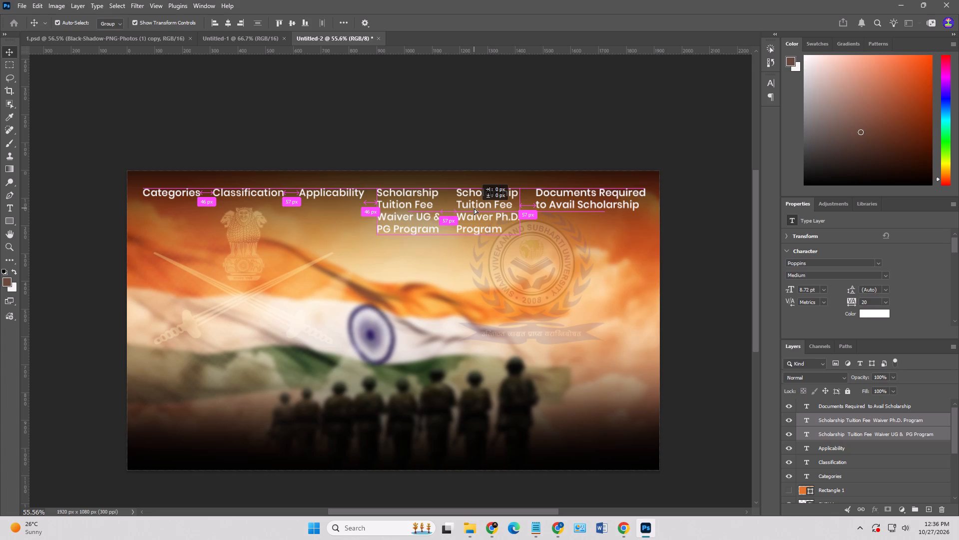
Shift the Applicability, UG & PG, Ph.D. and Documents headings left so all six headings are about 46 px apart.
{"action": "left_click", "coordinate": [326, 193]}
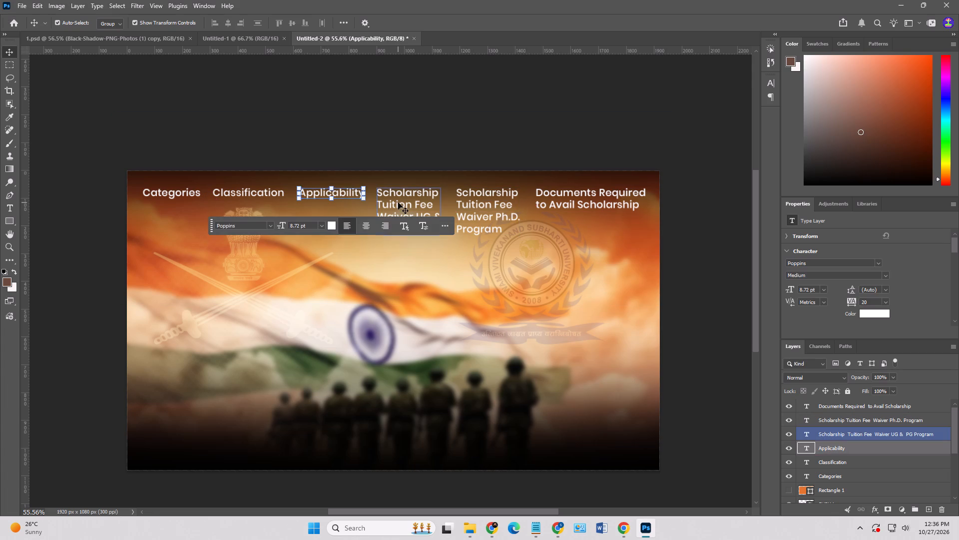
{"action": "left_click", "coordinate": [398, 202], "text": "shift"}
{"action": "left_click", "coordinate": [469, 208], "text": "shift"}
{"action": "left_click", "coordinate": [471, 207]}
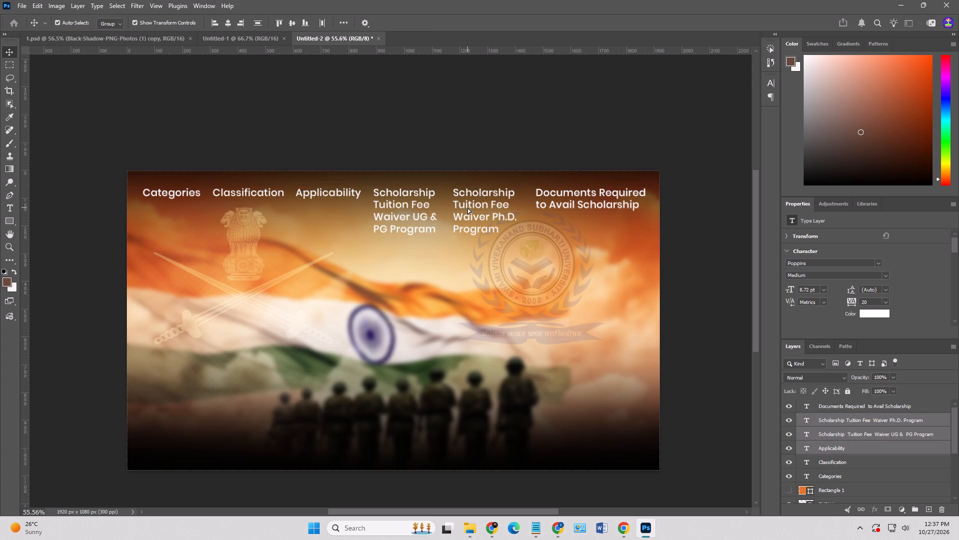
{"action": "left_click", "coordinate": [503, 252]}
{"action": "left_click", "coordinate": [480, 200]}
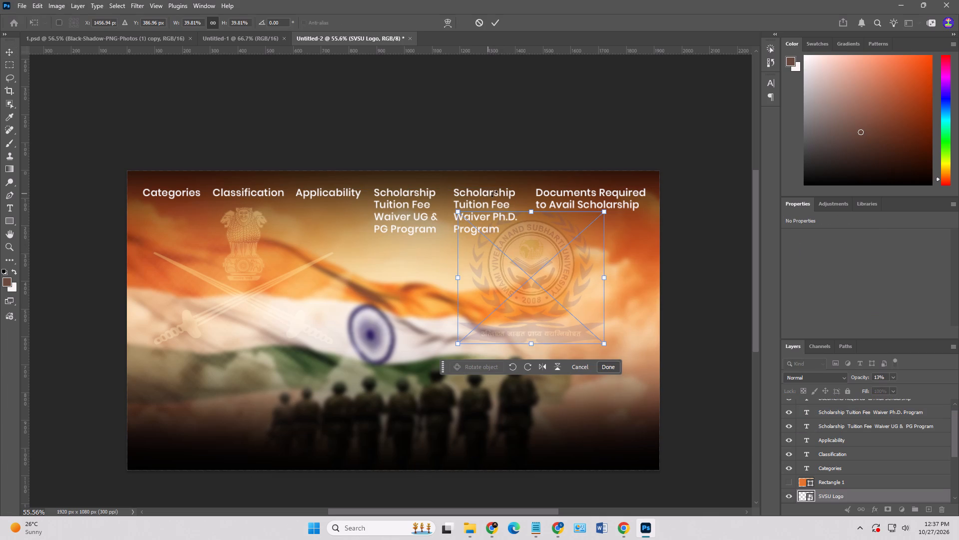
{"action": "double_click", "coordinate": [725, 216]}
{"action": "left_click", "coordinate": [476, 193]}
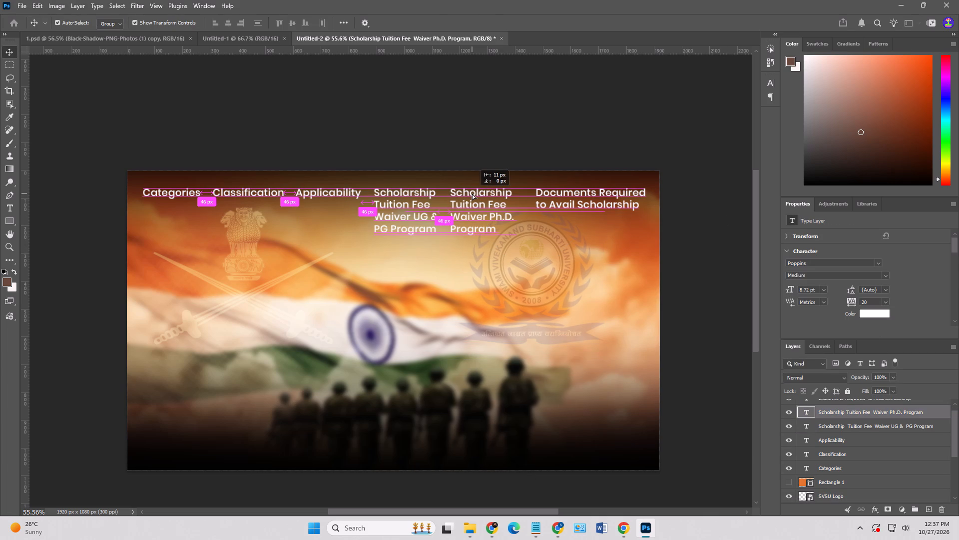
{"action": "left_click", "coordinate": [567, 196]}
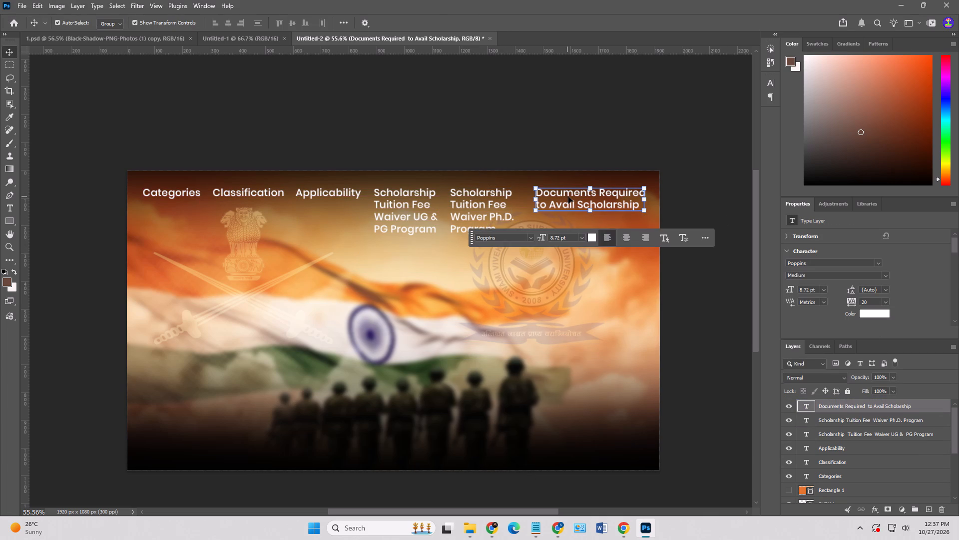
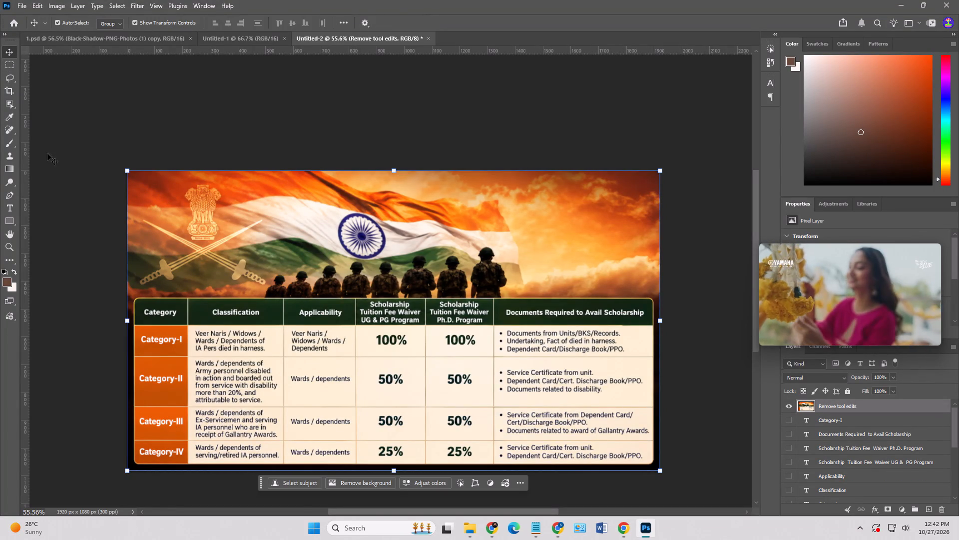
Move the SVSU Logo layer to the top of the layer stack, above the Remove tool edits layer.
{"action": "scroll", "coordinate": [866, 508], "scroll_direction": "down", "scroll_amount": 2}
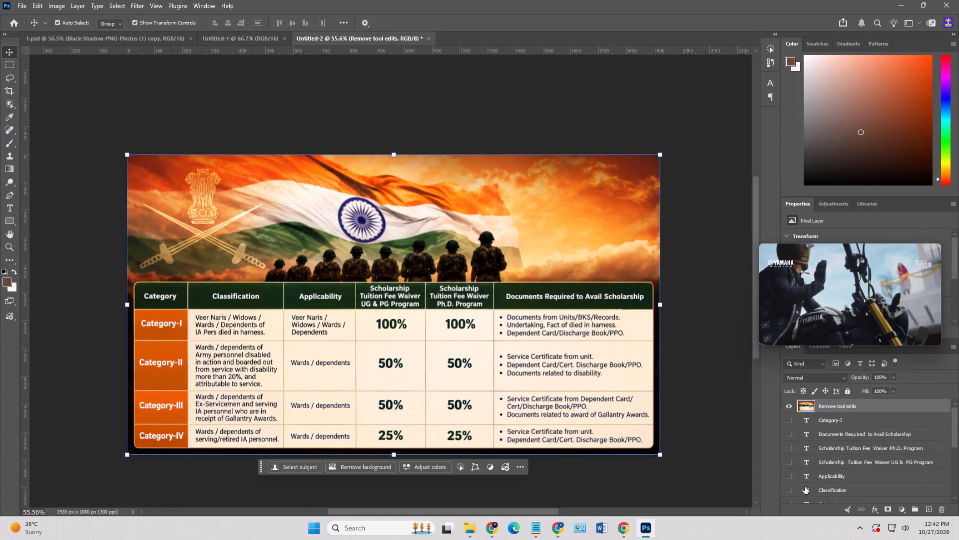
{"action": "scroll", "coordinate": [804, 483], "scroll_direction": "down", "scroll_amount": 5}
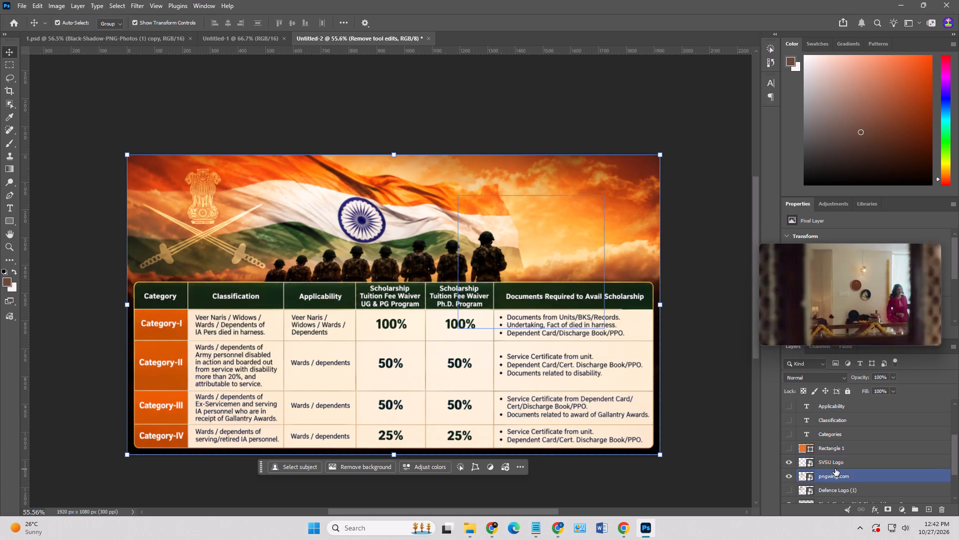
{"action": "left_click_drag", "start_coordinate": [836, 463], "coordinate": [846, 346]}
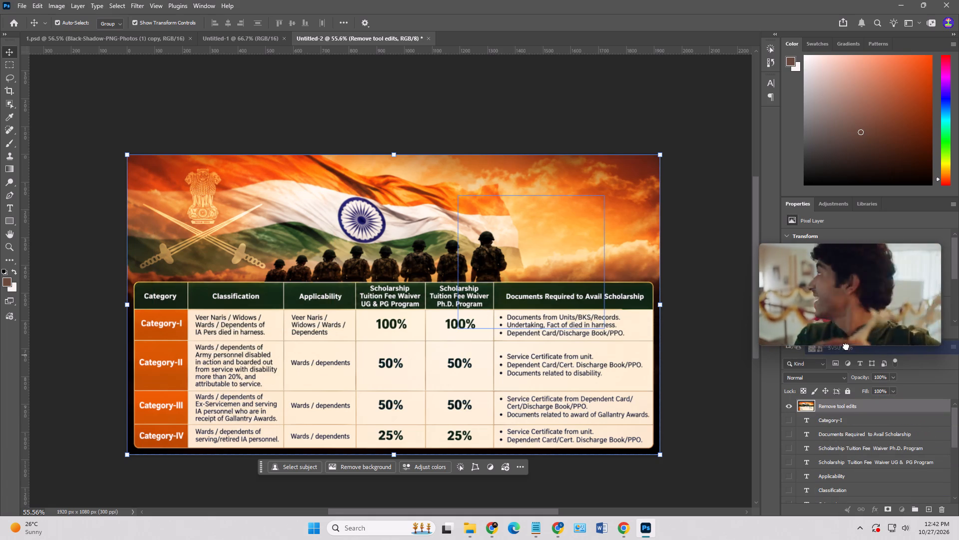
{"action": "left_click_drag", "start_coordinate": [846, 346], "coordinate": [839, 391]}
Move the SVSU logo into the sky above the Documents Required column and scale it down to about 30%.
{"action": "left_click", "coordinate": [552, 247]}
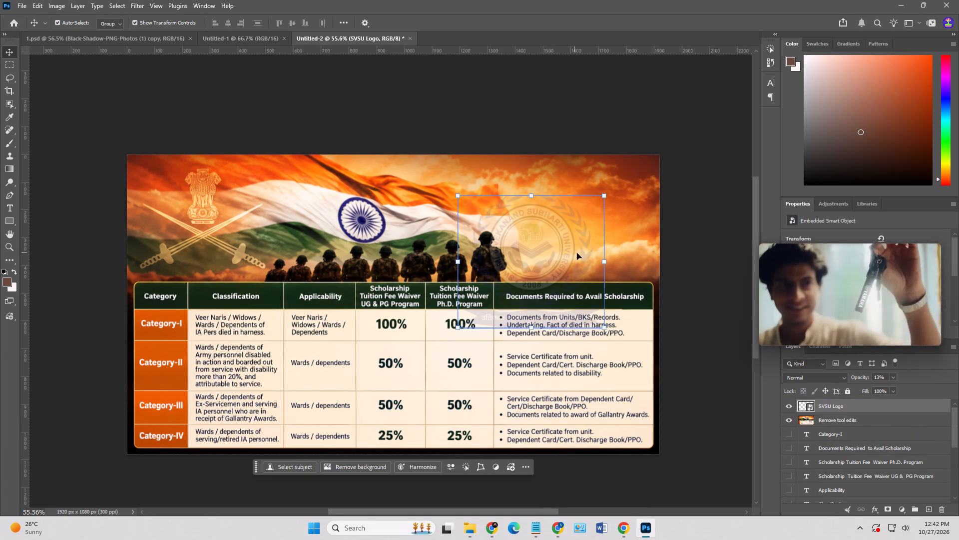
{"action": "left_click_drag", "start_coordinate": [570, 248], "coordinate": [623, 217]}
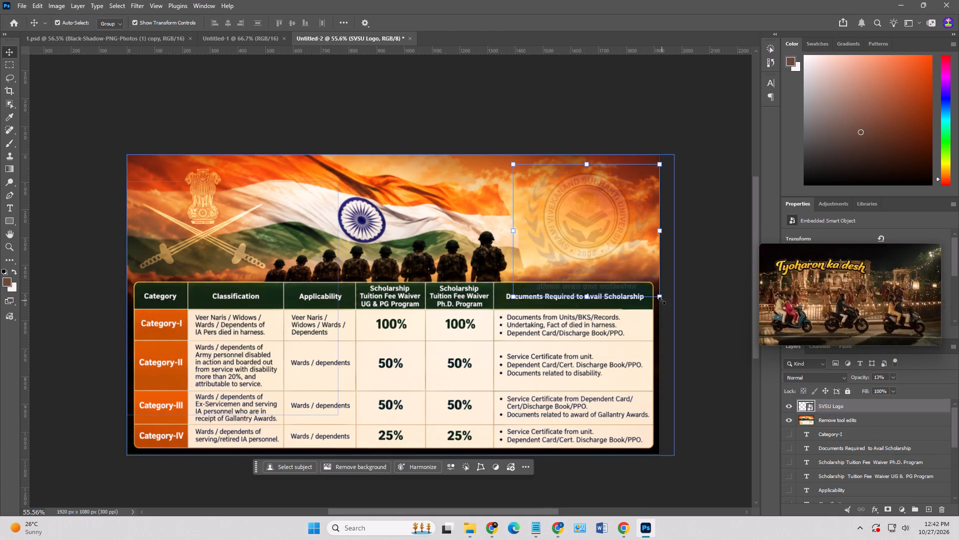
{"action": "left_click_drag", "start_coordinate": [662, 300], "coordinate": [621, 274]}
{"action": "left_click_drag", "start_coordinate": [577, 223], "coordinate": [591, 226]}
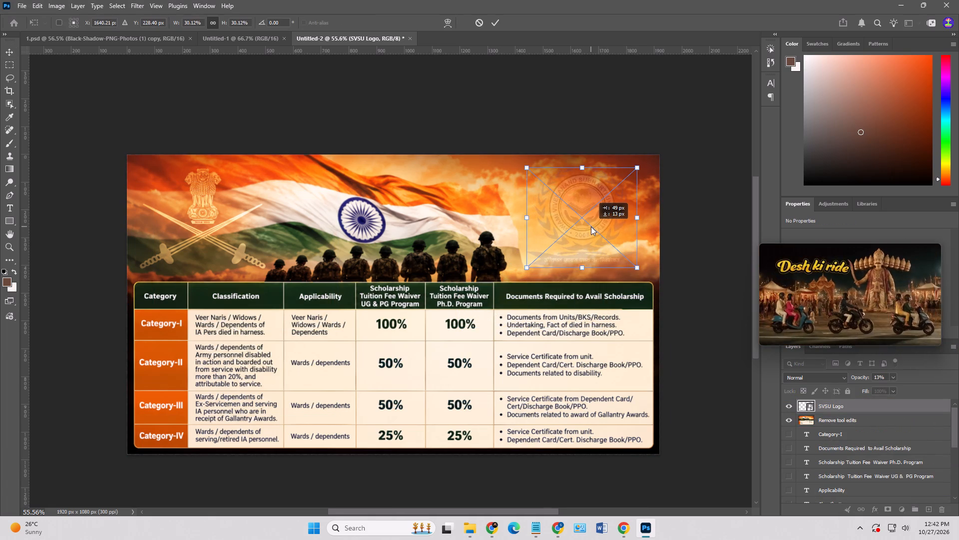
{"action": "left_click_drag", "start_coordinate": [591, 226], "coordinate": [591, 226]}
{"action": "key", "text": "Return"}
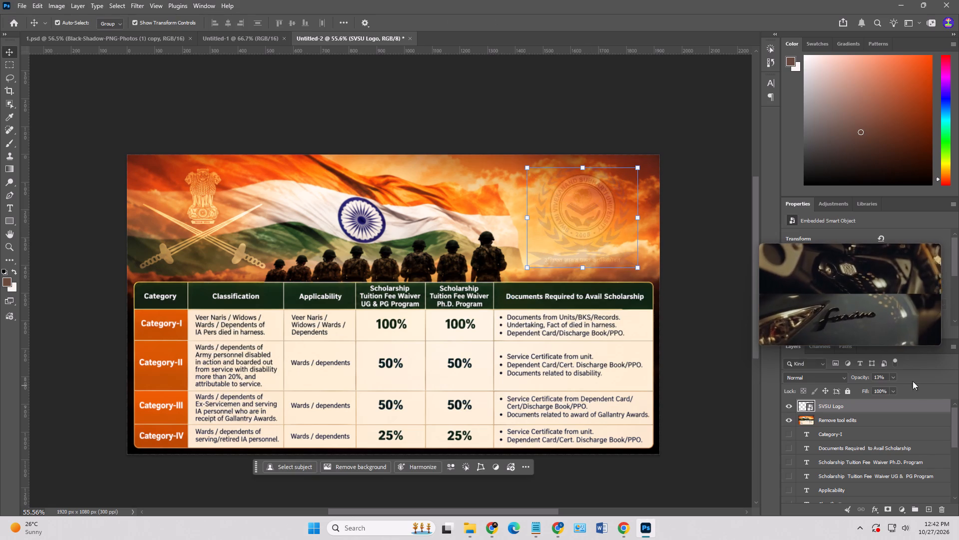
Set the SVSU Logo layer's opacity to 24%.
{"action": "left_click", "coordinate": [896, 377]}
{"action": "left_click", "coordinate": [899, 387]}
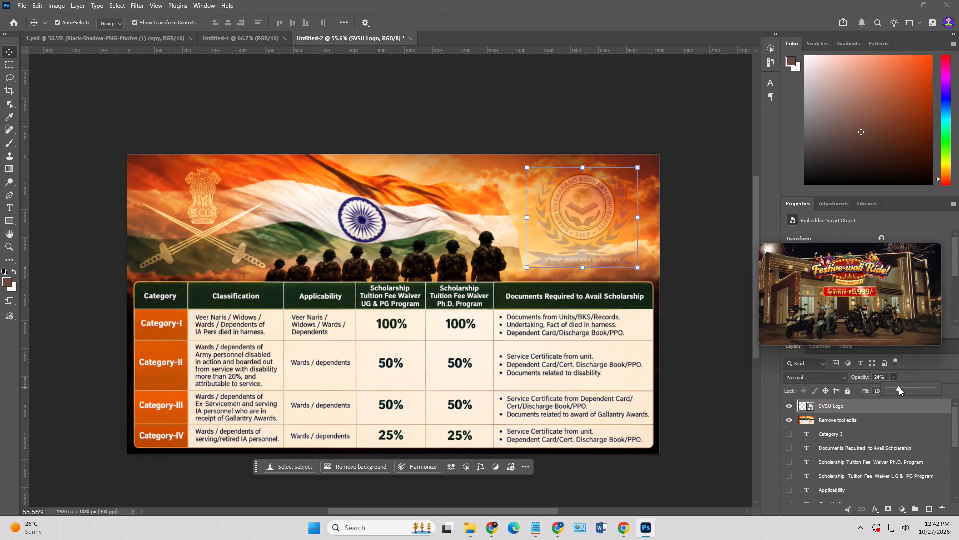
Lower the opacity of the SVSU Logo layer to make the university emblem a fainter watermark on the sky.
{"action": "left_click", "coordinate": [894, 388]}
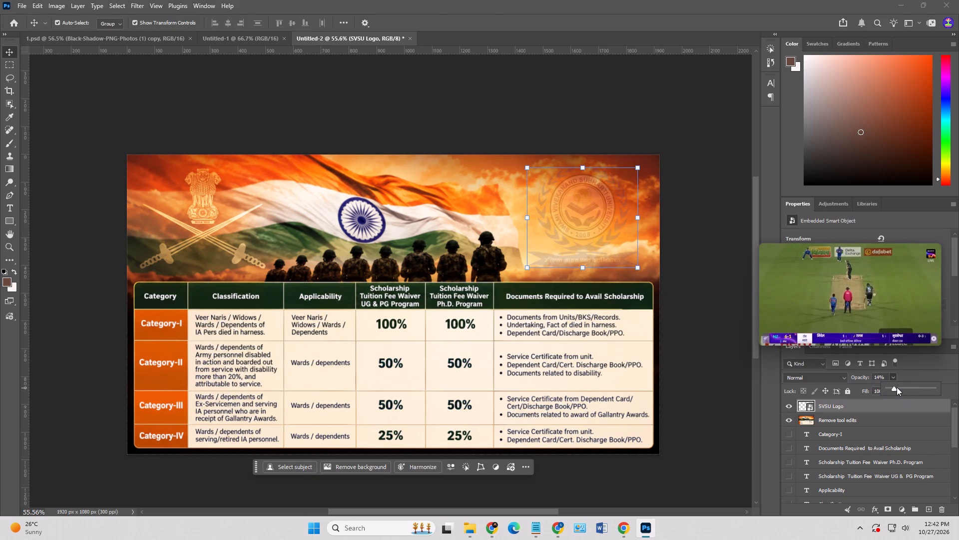
{"action": "left_click", "coordinate": [897, 387]}
{"action": "left_click", "coordinate": [695, 382]}
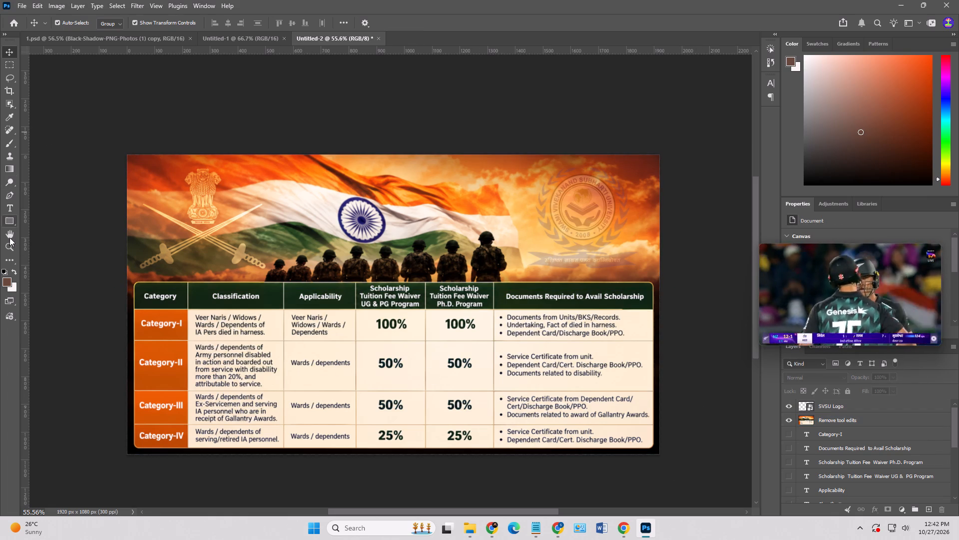
Draw a rectangle shape of about 1884 x 610 px over the whole scholarship table and round its corners to about 34 px.
{"action": "left_click", "coordinate": [9, 217]}
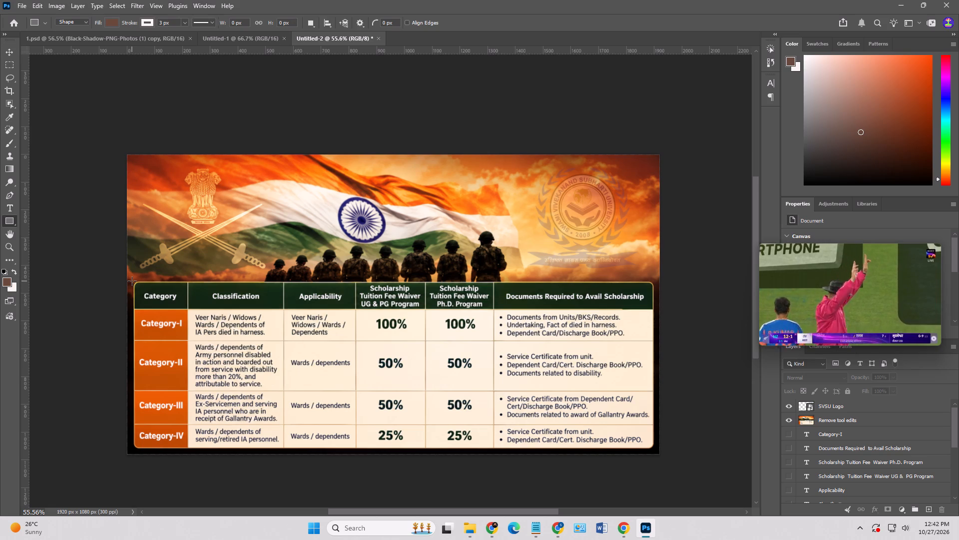
{"action": "left_click_drag", "start_coordinate": [132, 280], "coordinate": [606, 428]}
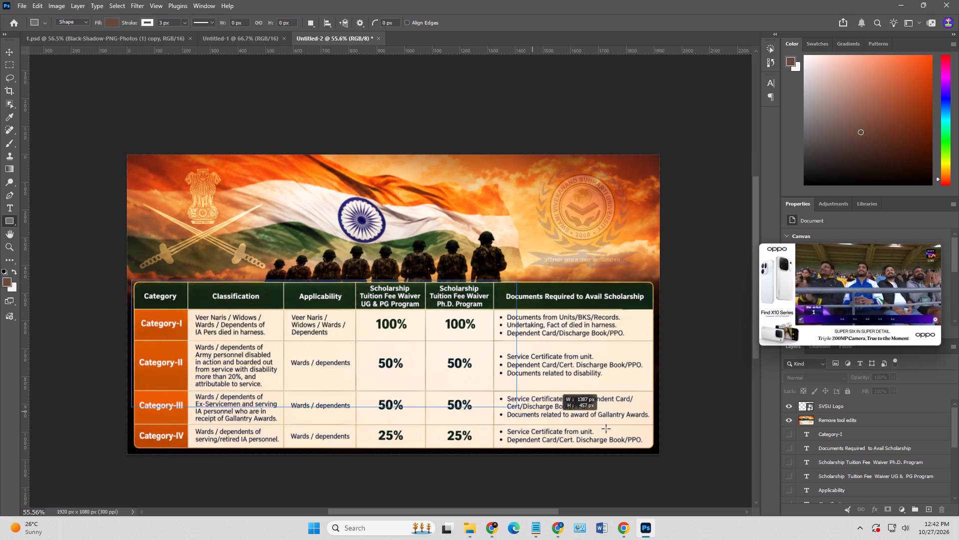
{"action": "left_click_drag", "start_coordinate": [606, 428], "coordinate": [652, 448]}
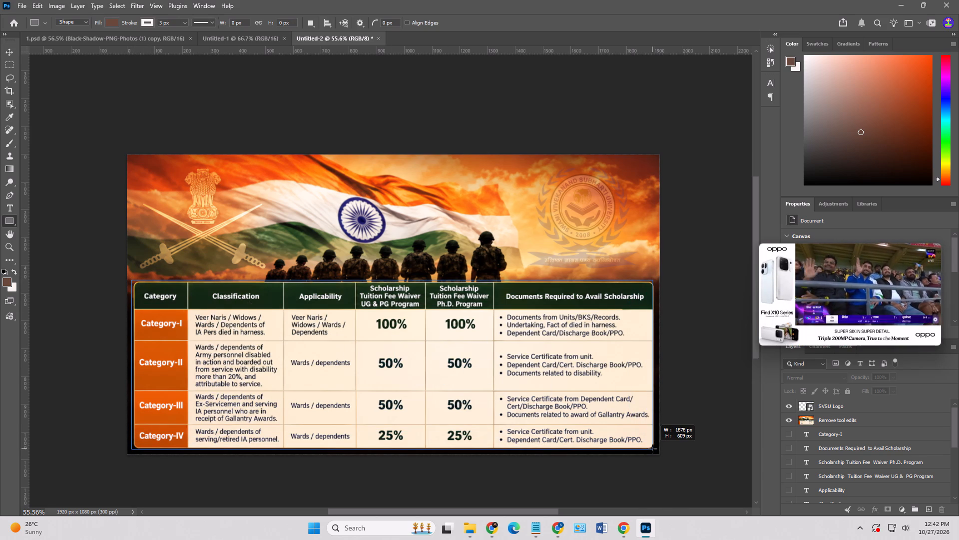
{"action": "left_click_drag", "start_coordinate": [652, 448], "coordinate": [654, 448]}
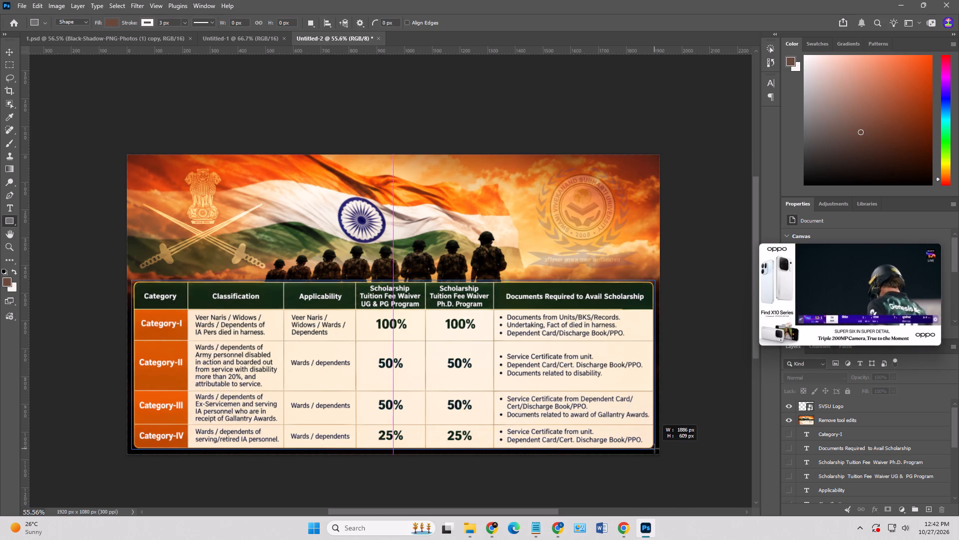
{"action": "left_click_drag", "start_coordinate": [654, 448], "coordinate": [654, 449]}
{"action": "left_click_drag", "start_coordinate": [643, 292], "coordinate": [647, 289]}
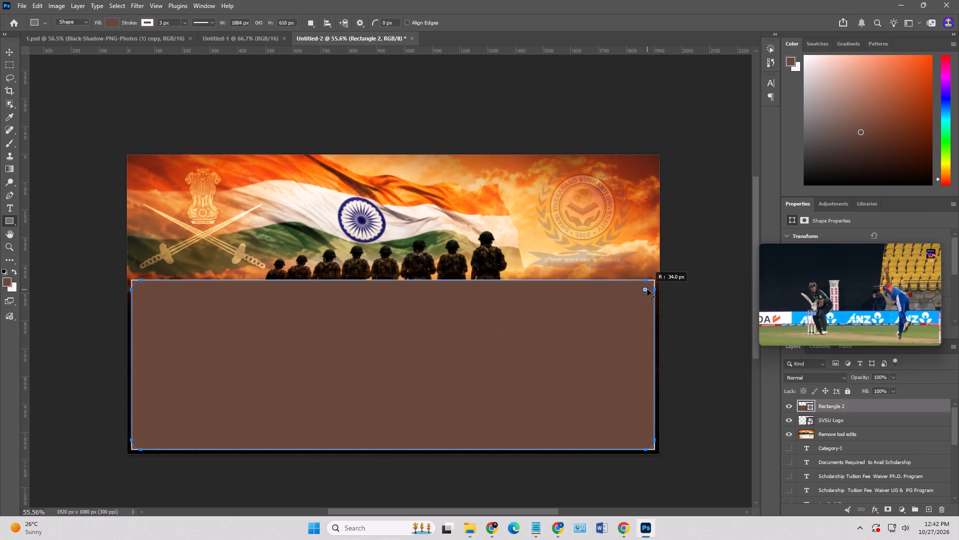
{"action": "left_click_drag", "start_coordinate": [647, 289], "coordinate": [648, 288]}
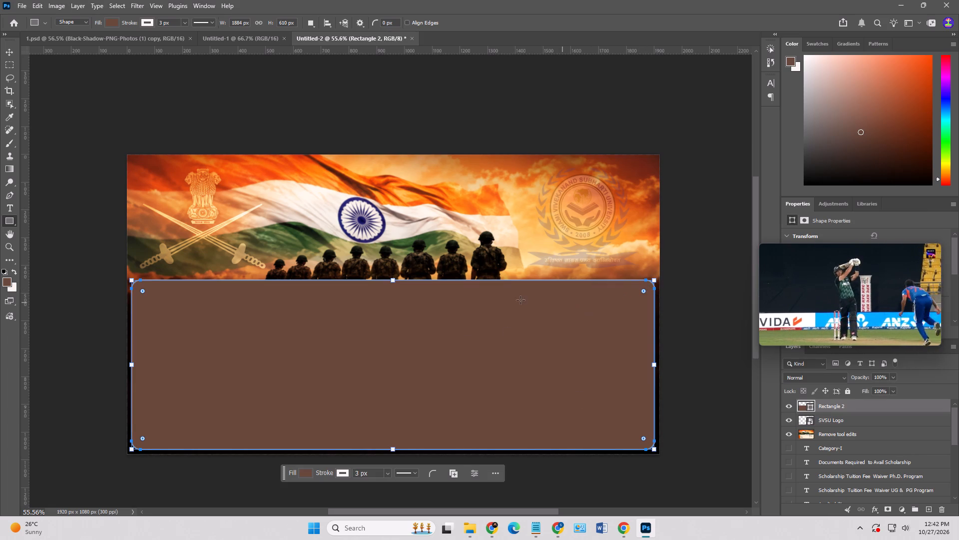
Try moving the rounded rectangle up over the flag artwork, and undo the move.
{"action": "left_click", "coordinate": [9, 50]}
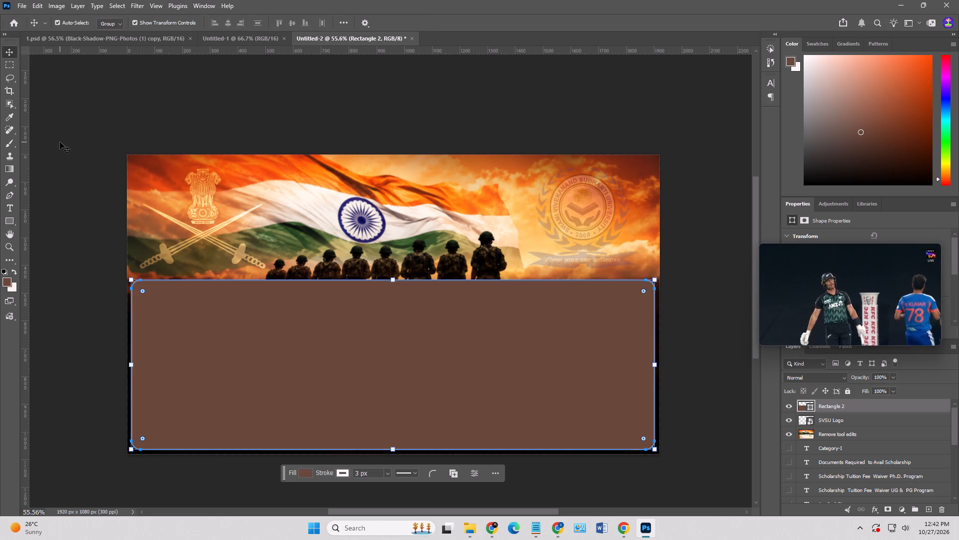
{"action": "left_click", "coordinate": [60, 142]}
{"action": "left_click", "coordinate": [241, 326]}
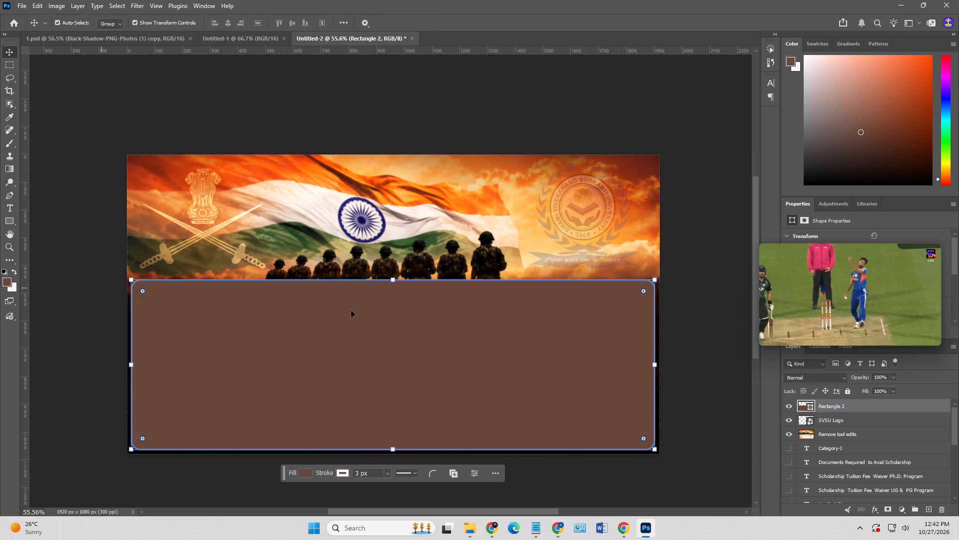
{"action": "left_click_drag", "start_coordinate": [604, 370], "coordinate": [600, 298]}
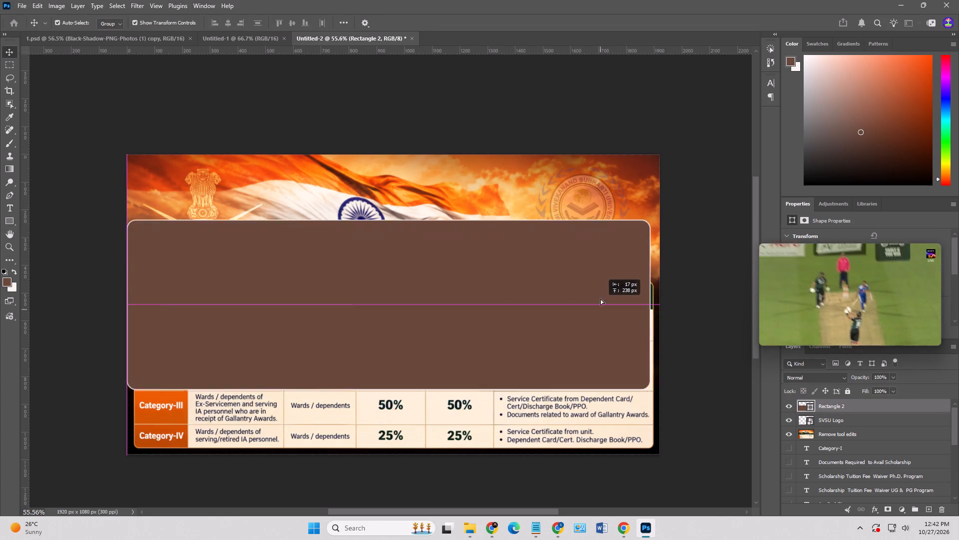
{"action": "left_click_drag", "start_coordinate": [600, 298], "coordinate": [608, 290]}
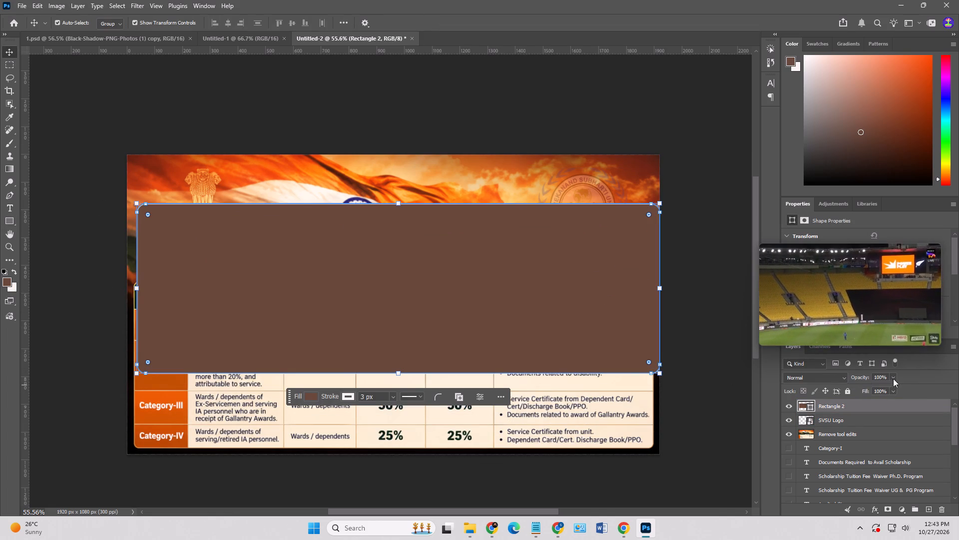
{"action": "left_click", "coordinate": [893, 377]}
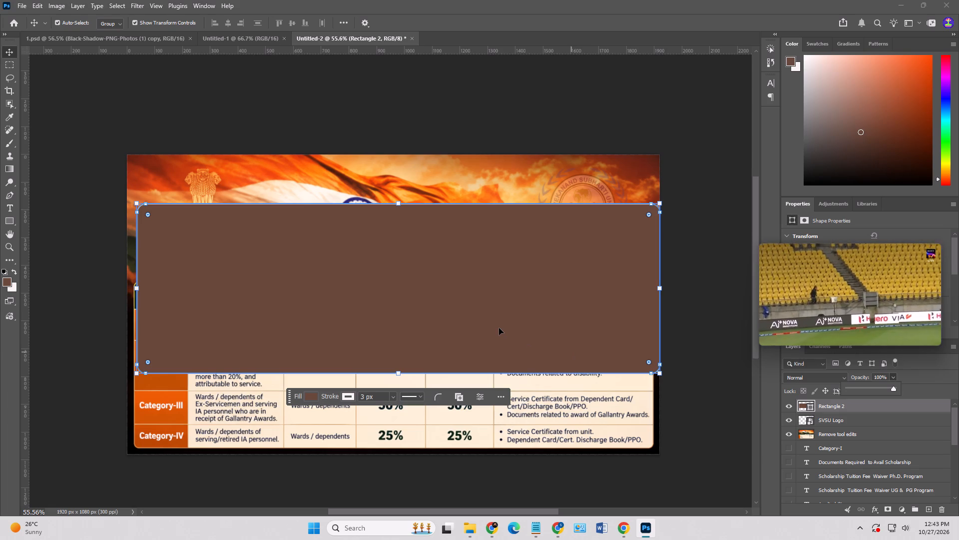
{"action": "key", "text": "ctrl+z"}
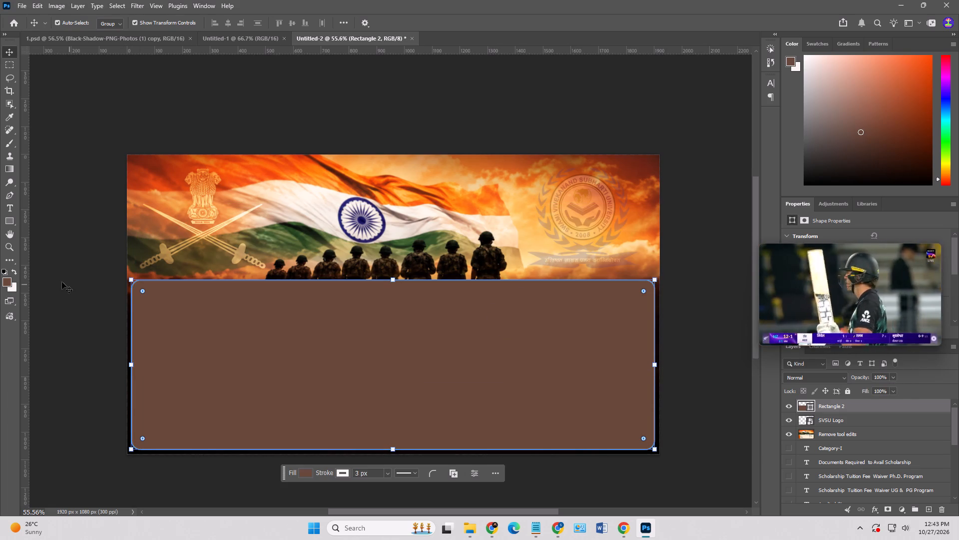
Set the rounded rectangle's fill to none, moving the floating video window away from the shape properties.
{"action": "left_click_drag", "start_coordinate": [852, 251], "coordinate": [853, 150]}
{"action": "scroll", "coordinate": [836, 299], "scroll_direction": "down", "scroll_amount": 2}
{"action": "left_click", "coordinate": [818, 298]}
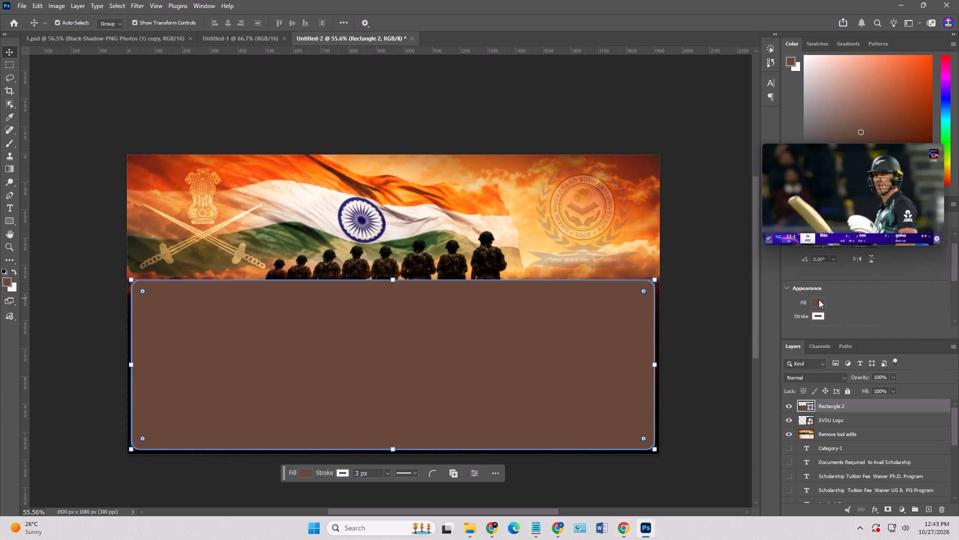
{"action": "left_click", "coordinate": [821, 303]}
{"action": "left_click", "coordinate": [801, 324]}
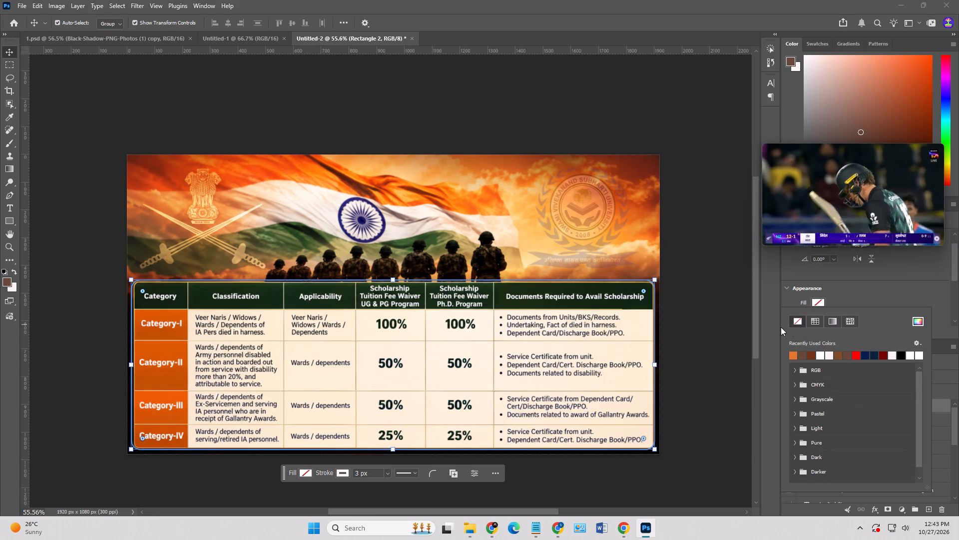
{"action": "left_click", "coordinate": [771, 296]}
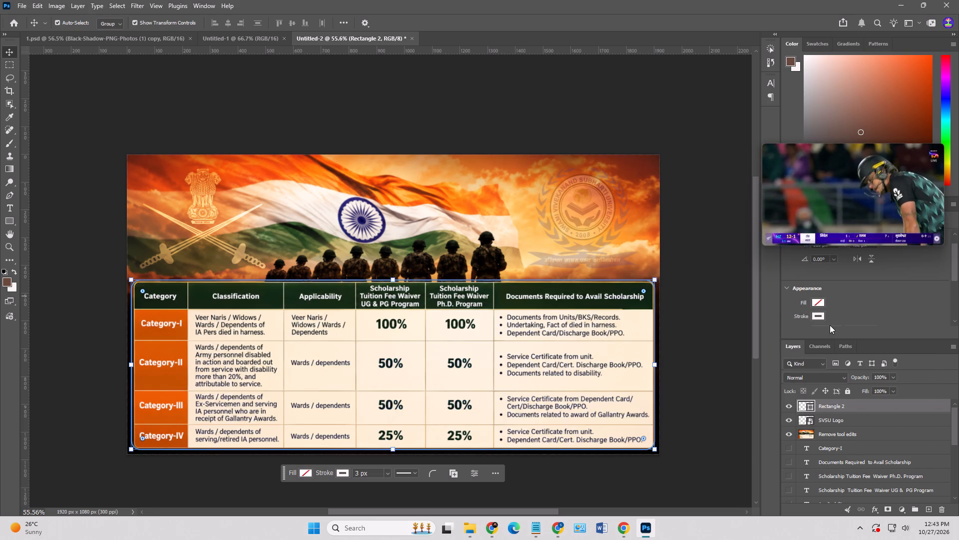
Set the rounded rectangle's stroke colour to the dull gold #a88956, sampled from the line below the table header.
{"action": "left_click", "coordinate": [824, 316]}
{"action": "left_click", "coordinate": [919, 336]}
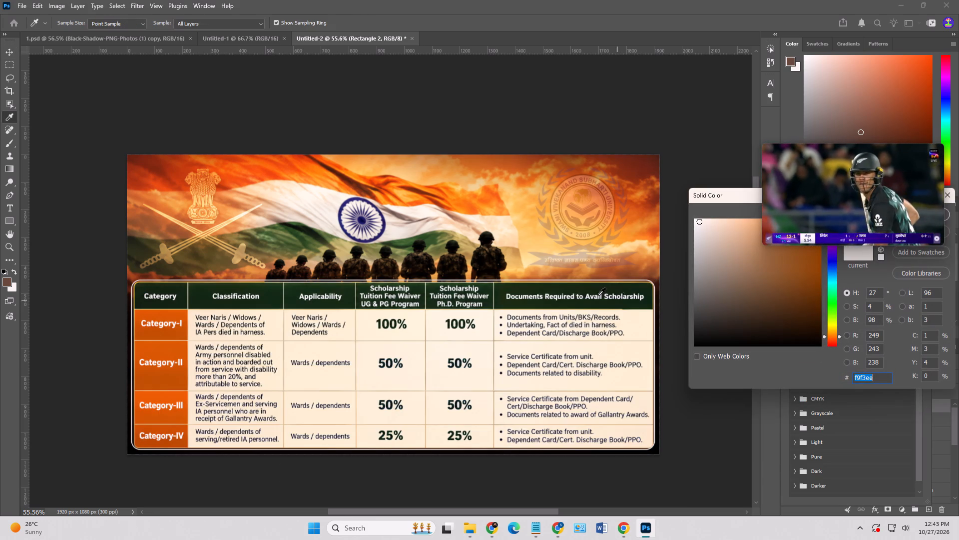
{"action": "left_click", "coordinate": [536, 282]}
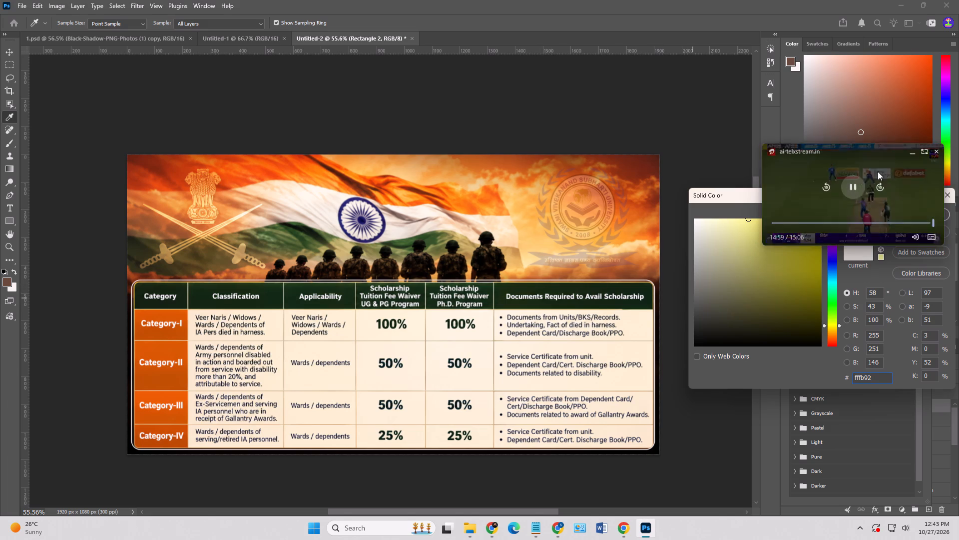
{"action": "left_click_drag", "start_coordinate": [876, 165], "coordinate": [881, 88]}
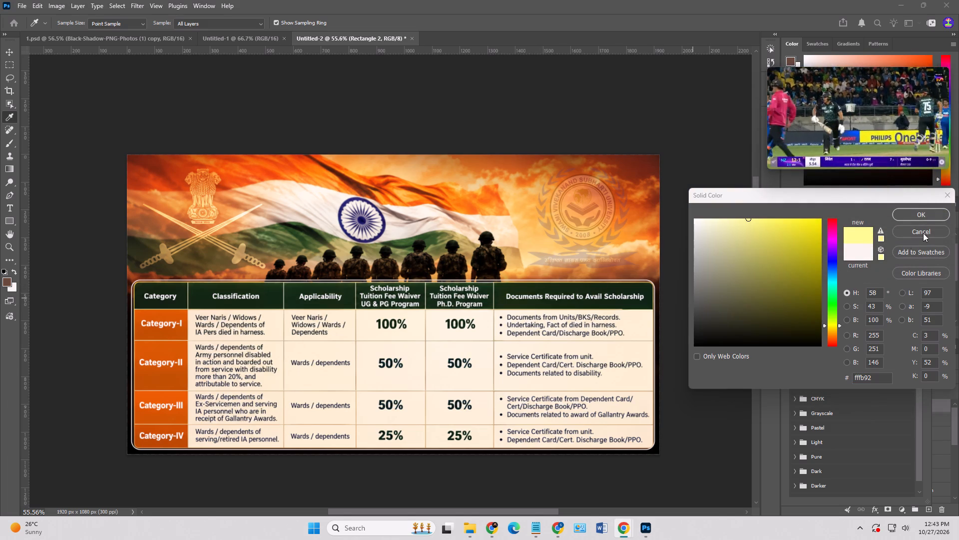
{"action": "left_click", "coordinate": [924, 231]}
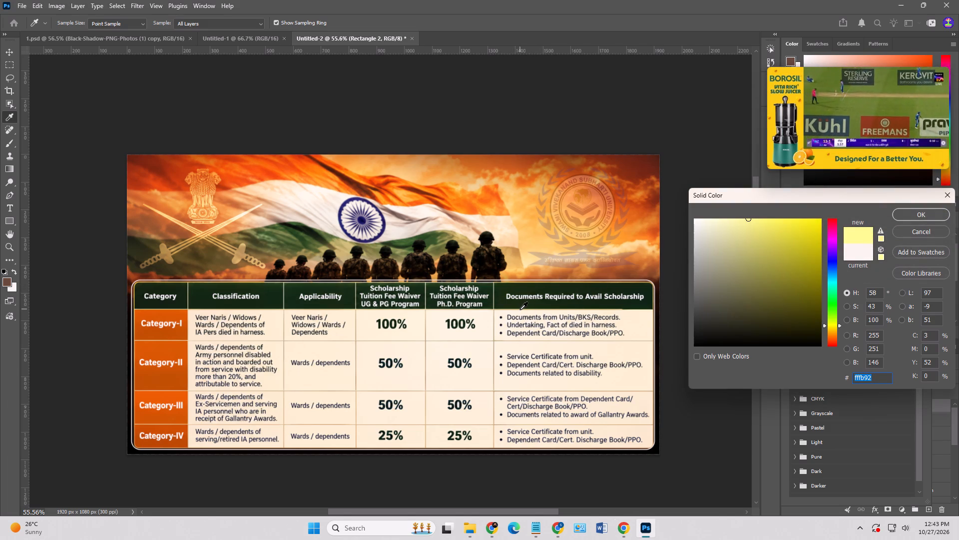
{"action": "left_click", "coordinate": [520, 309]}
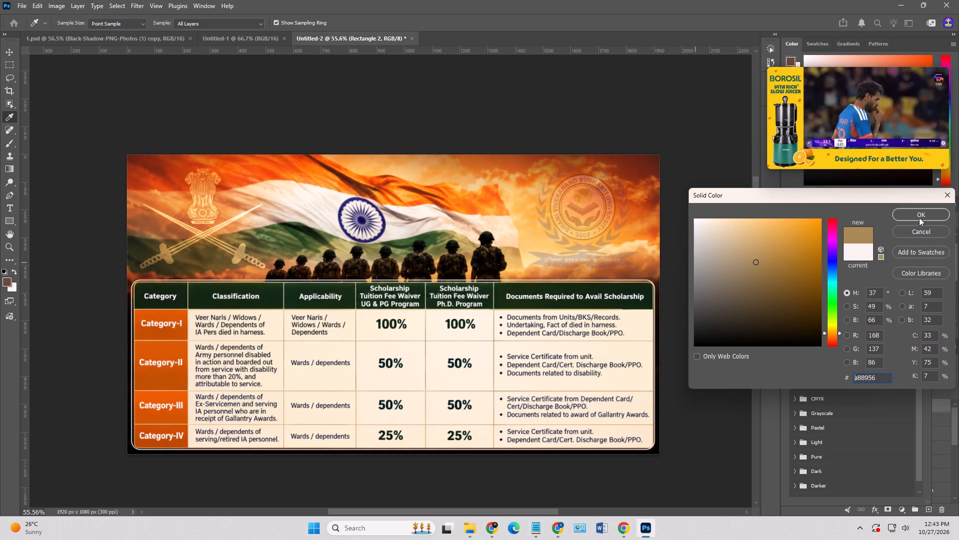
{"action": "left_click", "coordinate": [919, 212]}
Set the rounded rectangle's stroke colour to the gold #d5bc6e, sampled from the table's top border.
{"action": "scroll", "coordinate": [559, 274], "scroll_direction": "up", "scroll_amount": 10, "text": "alt"}
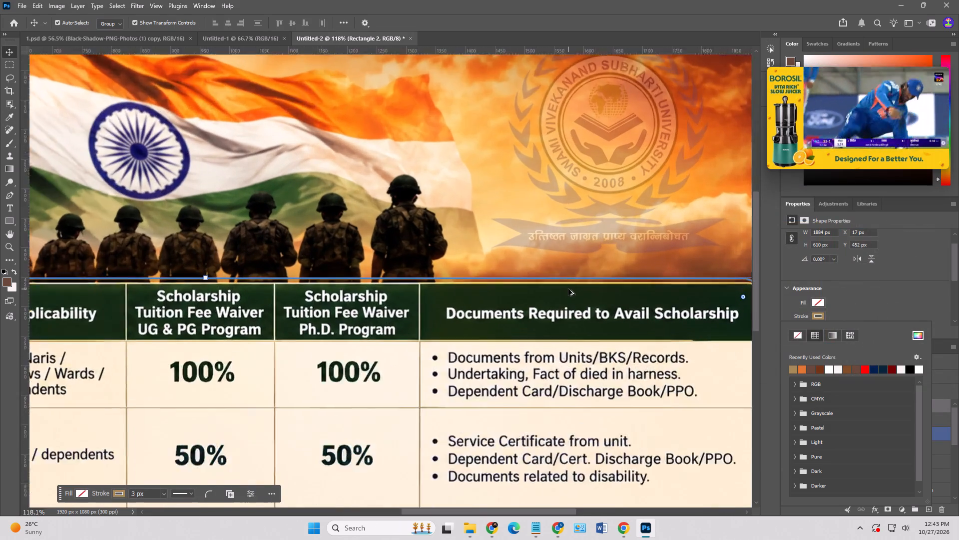
{"action": "scroll", "coordinate": [568, 289], "scroll_direction": "up", "scroll_amount": 1, "text": "alt"}
{"action": "left_click", "coordinate": [917, 333]}
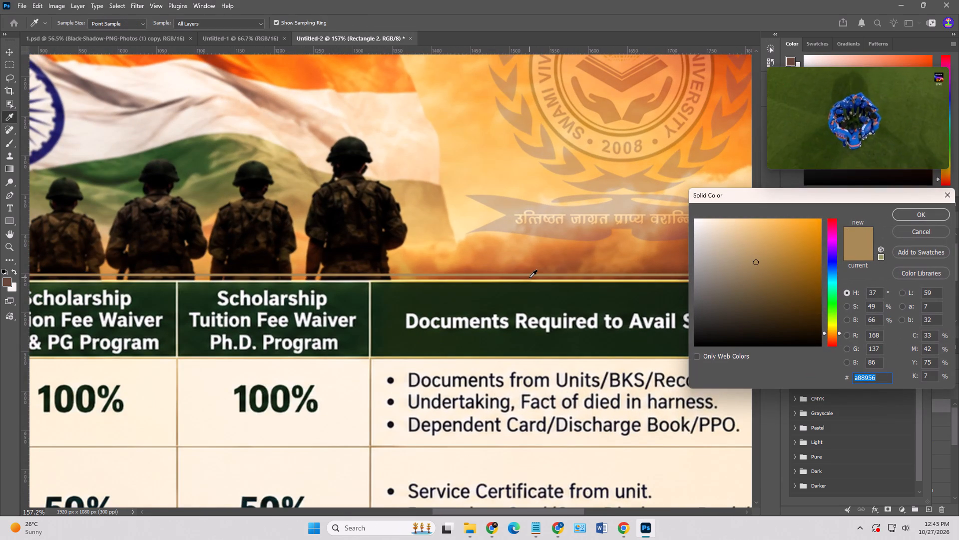
{"action": "left_click", "coordinate": [535, 280]}
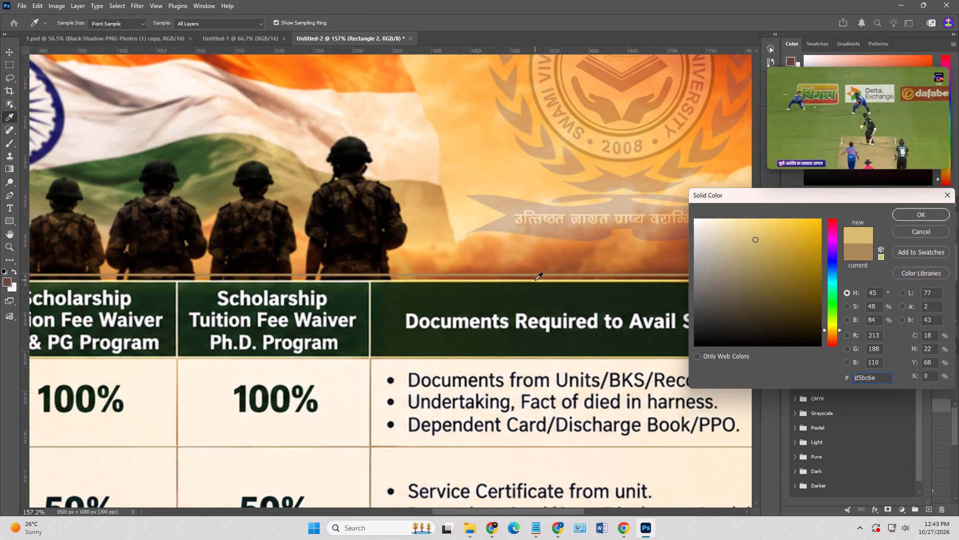
{"action": "left_click", "coordinate": [908, 217]}
Draw an unfilled rectangle with the 3 px gold stroke around the table's green header row, about 1907 x 104 px.
{"action": "scroll", "coordinate": [511, 309], "scroll_direction": "down", "scroll_amount": 3, "text": "alt"}
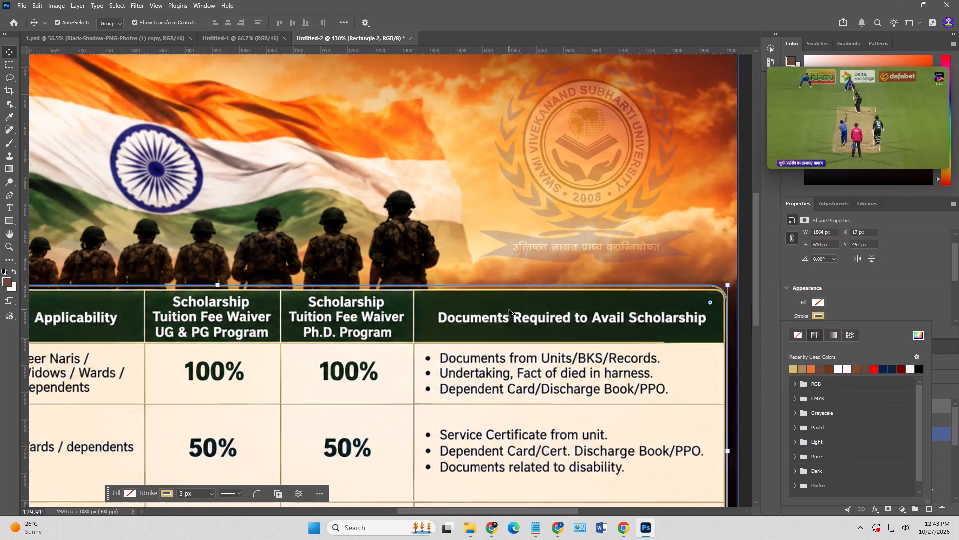
{"action": "scroll", "coordinate": [509, 309], "scroll_direction": "down", "scroll_amount": 9, "text": "alt"}
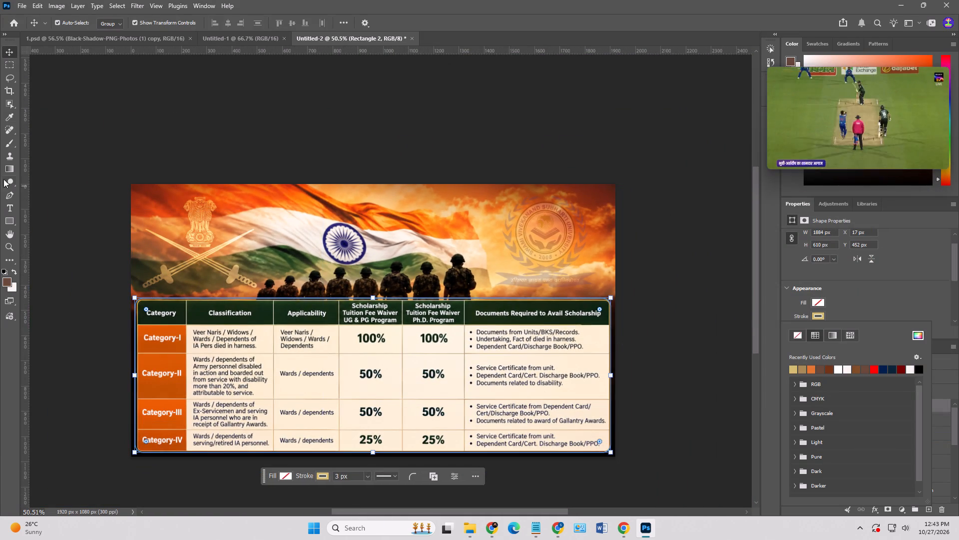
{"action": "left_click", "coordinate": [6, 195]}
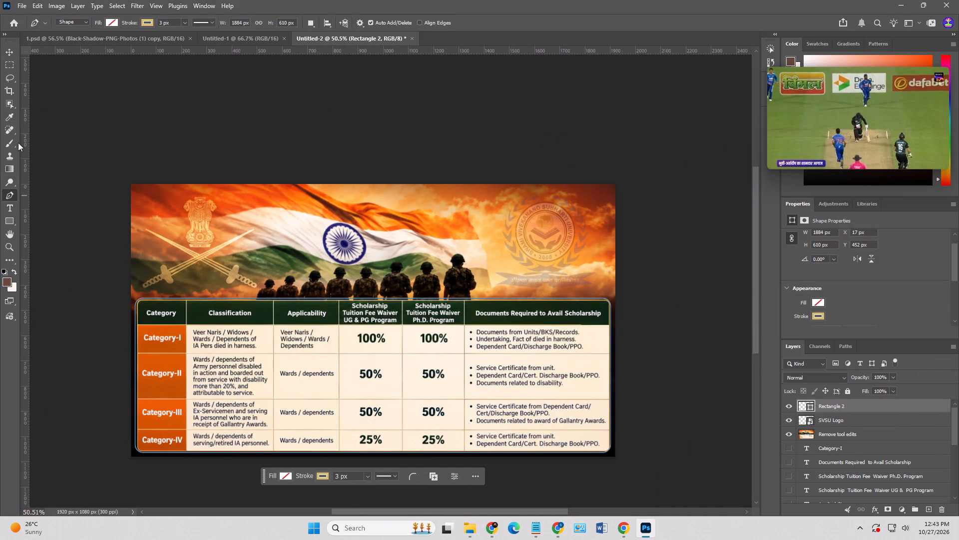
{"action": "left_click", "coordinate": [7, 49]}
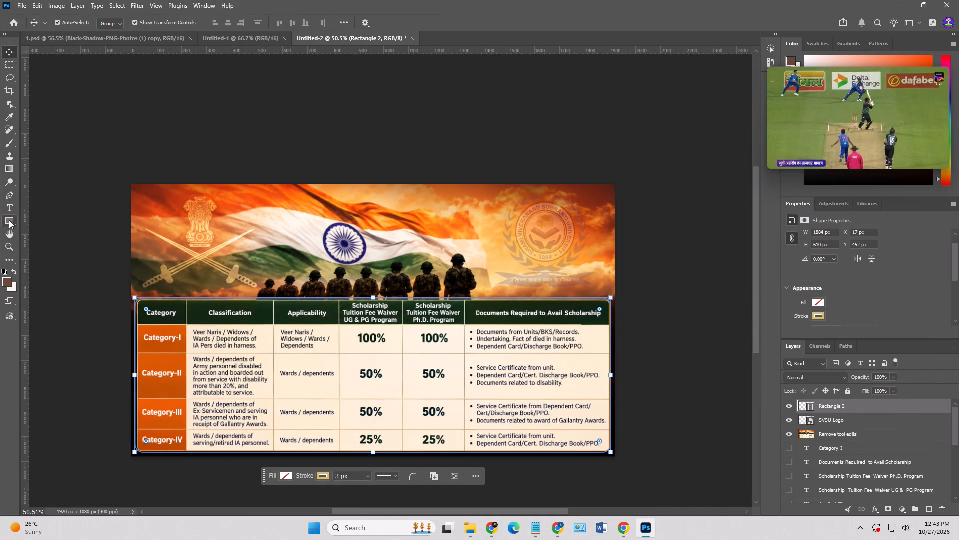
{"action": "left_click", "coordinate": [8, 220]}
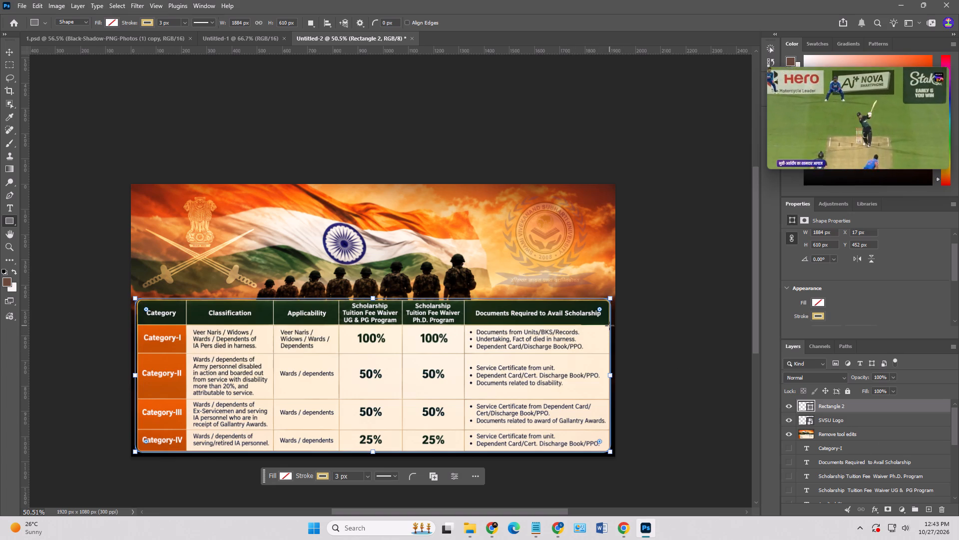
{"action": "left_click_drag", "start_coordinate": [607, 325], "coordinate": [186, 313]}
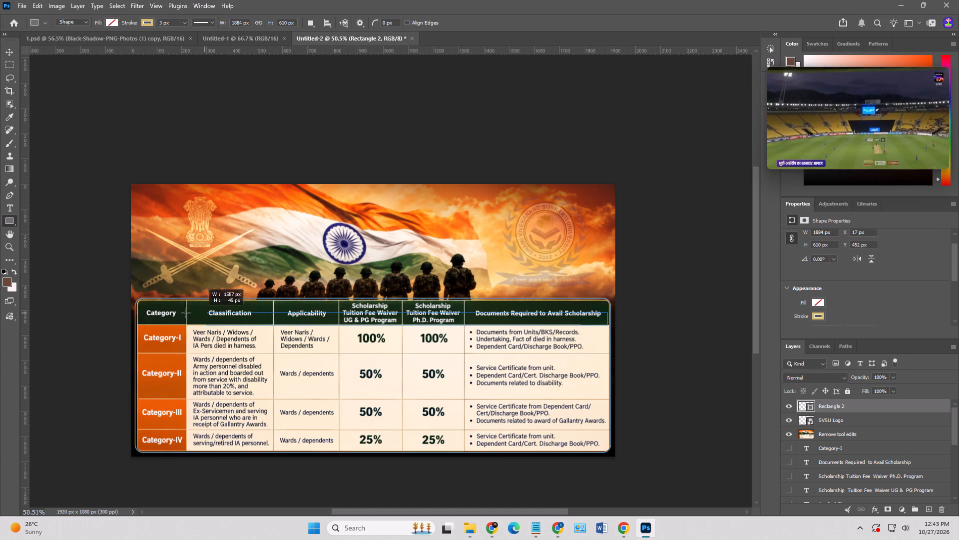
{"action": "left_click_drag", "start_coordinate": [186, 313], "coordinate": [134, 299]}
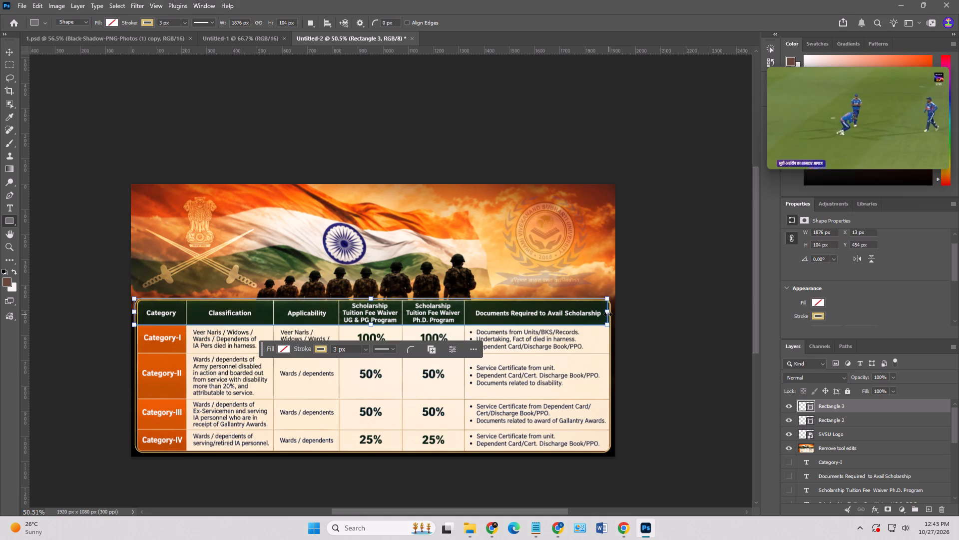
{"action": "left_click_drag", "start_coordinate": [607, 313], "coordinate": [613, 312]}
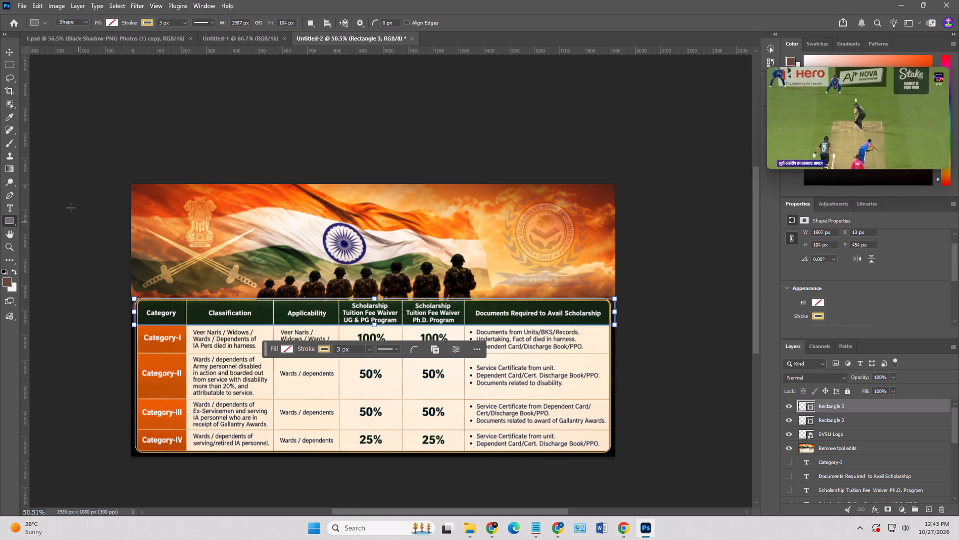
{"action": "left_click", "coordinate": [10, 50]}
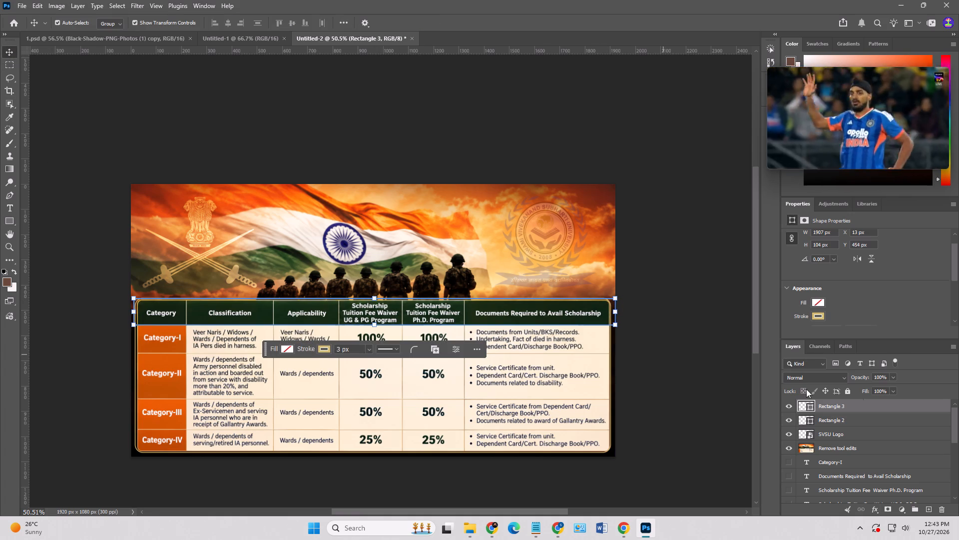
Set the header rectangle's stroke colour to the beige #c7b592, sampled from the table's row divider below Category-I.
{"action": "left_click", "coordinate": [814, 315]}
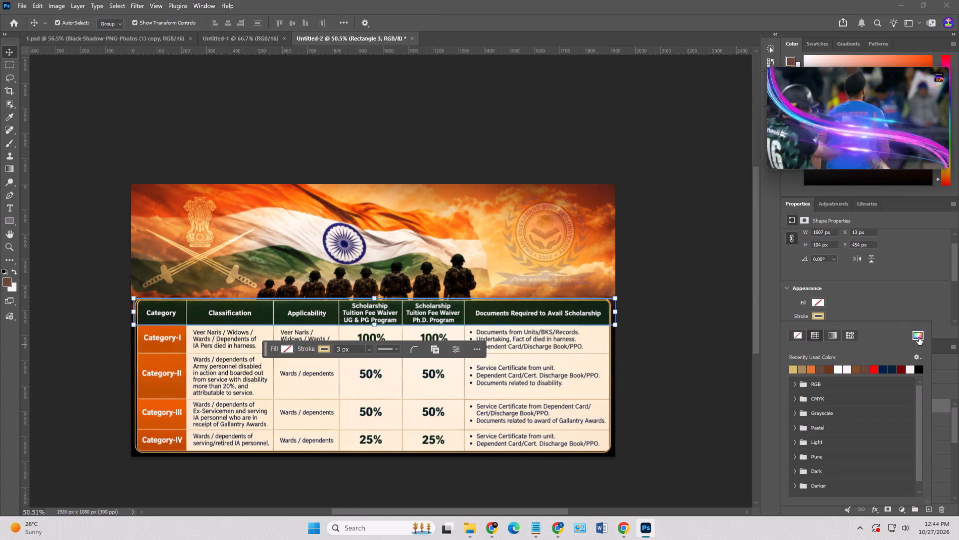
{"action": "left_click", "coordinate": [796, 337]}
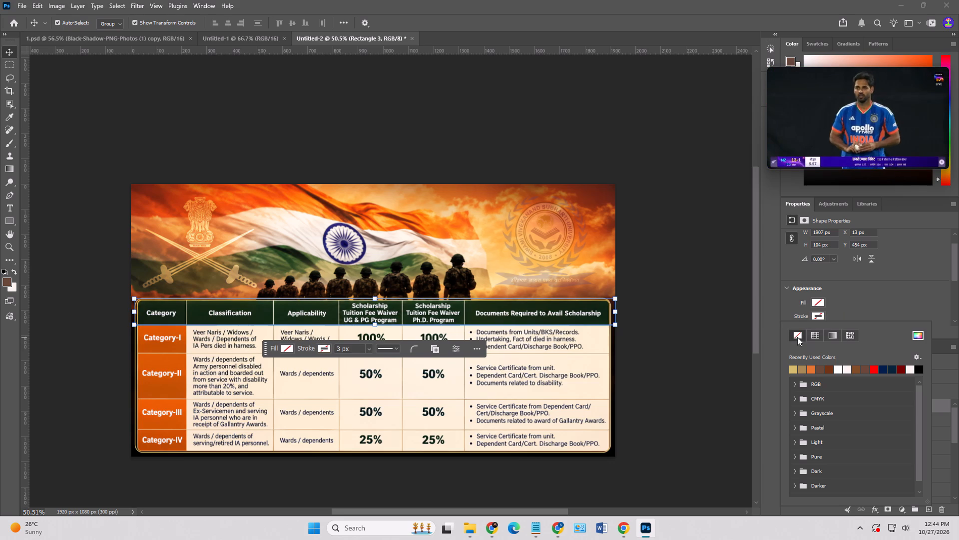
{"action": "left_click", "coordinate": [919, 336]}
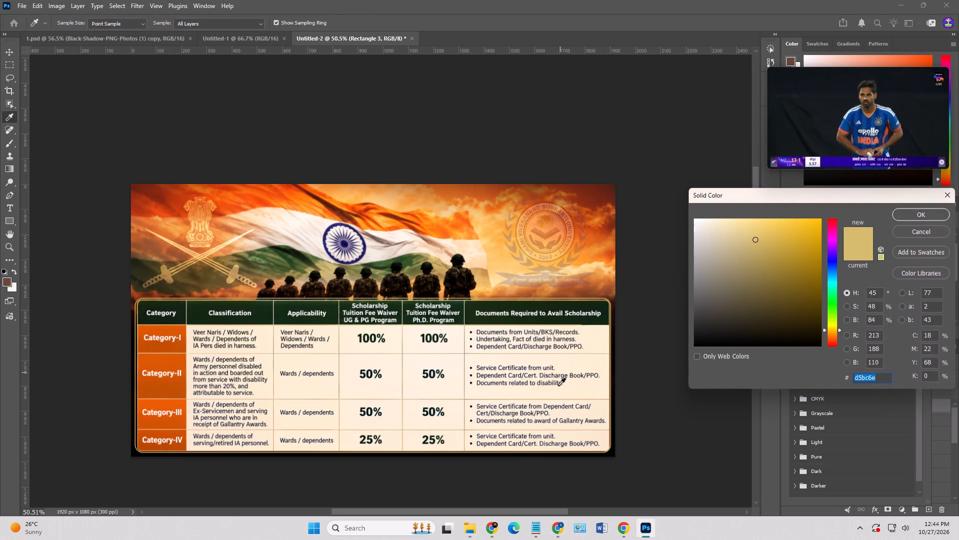
{"action": "left_click", "coordinate": [920, 231]}
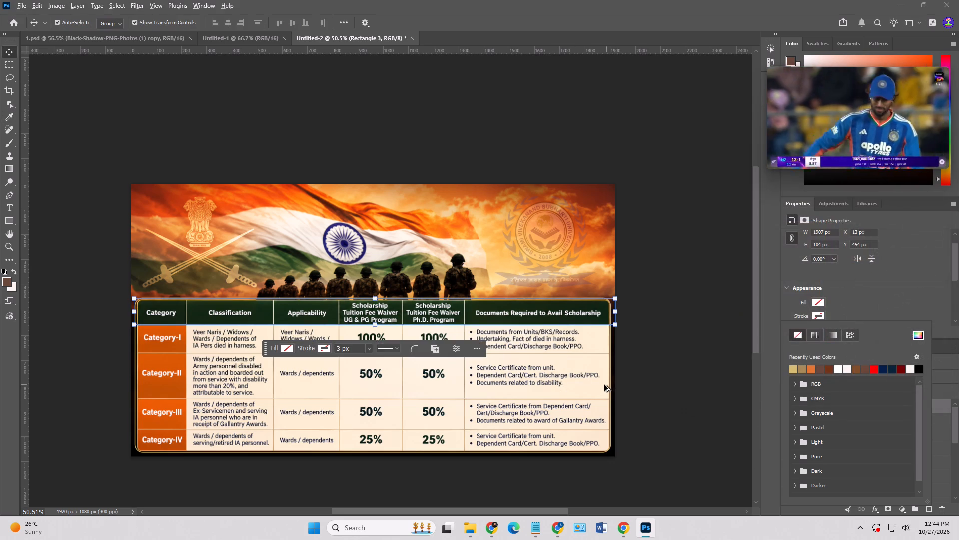
{"action": "scroll", "coordinate": [595, 367], "scroll_direction": "up", "scroll_amount": 11, "text": "alt"}
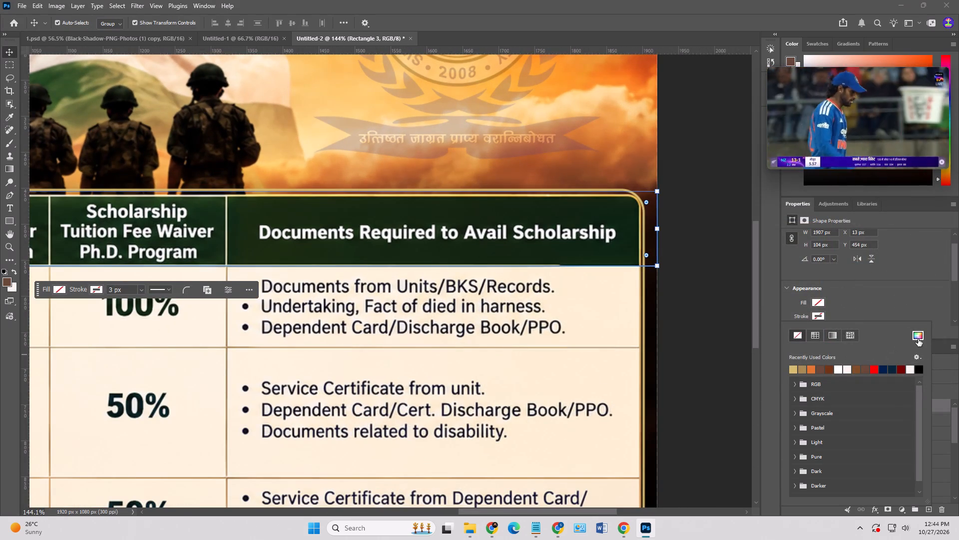
{"action": "left_click", "coordinate": [919, 337]}
{"action": "left_click", "coordinate": [597, 348]}
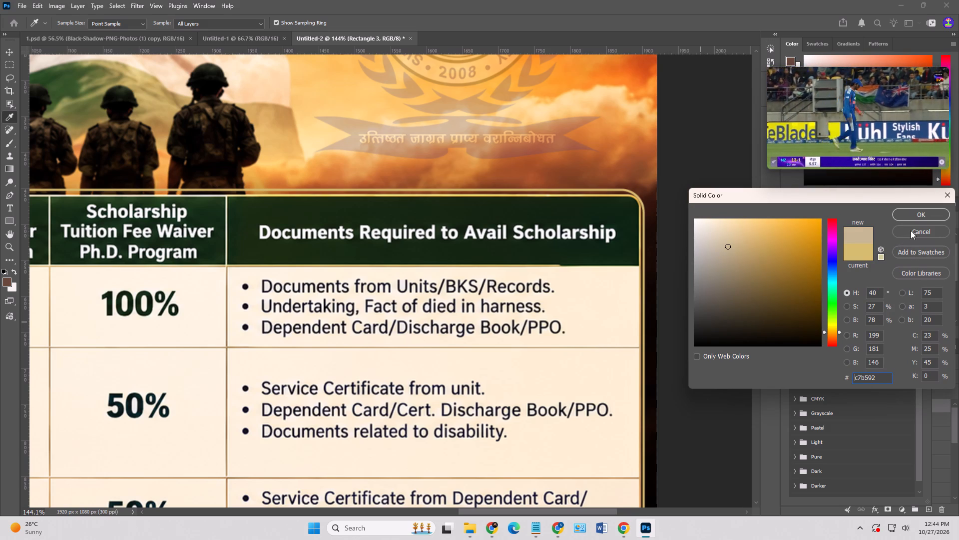
{"action": "left_click", "coordinate": [913, 213]}
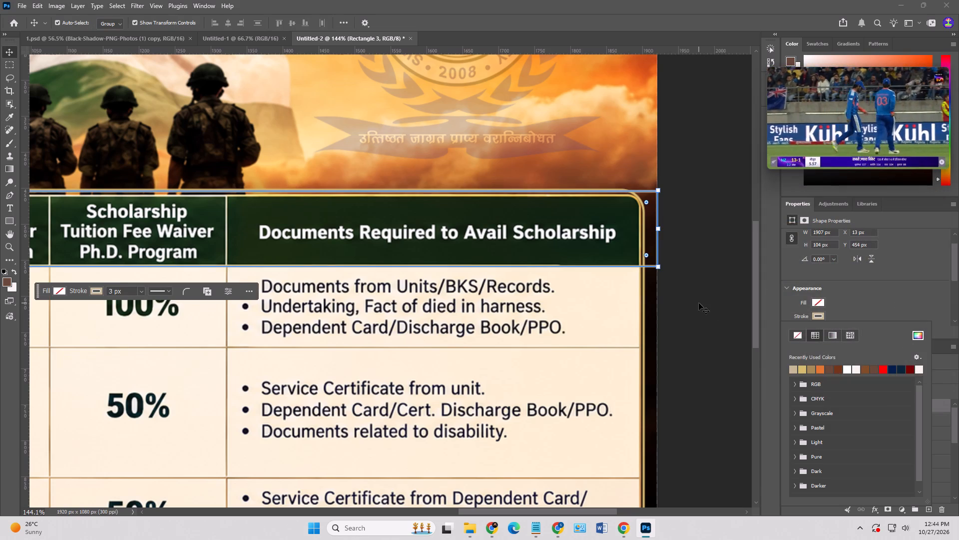
{"action": "left_click", "coordinate": [699, 303]}
Stretch the header rectangle's top edge upward so the shape is about 116 px high.
{"action": "left_click", "coordinate": [850, 406]}
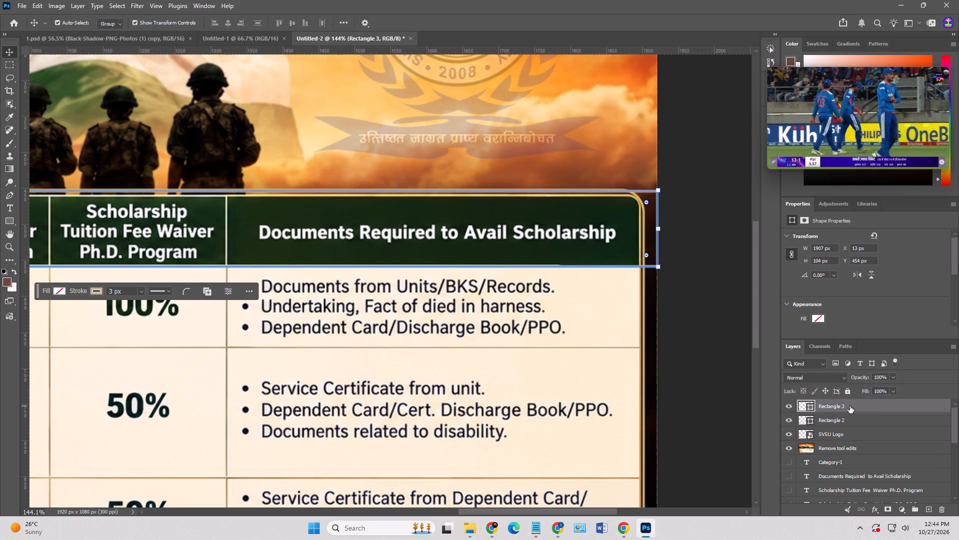
{"action": "scroll", "coordinate": [667, 357], "scroll_direction": "down", "scroll_amount": 5, "text": "alt"}
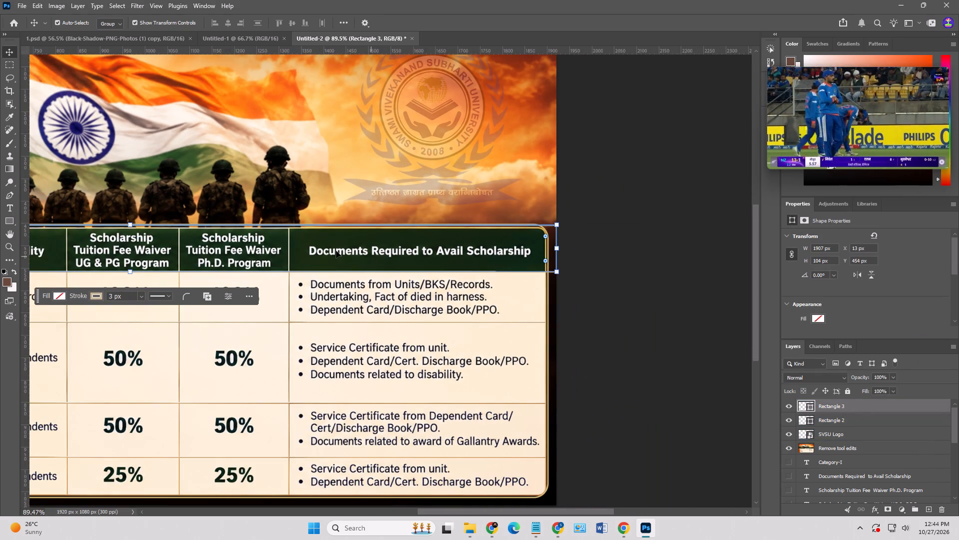
{"action": "left_click_drag", "start_coordinate": [132, 226], "coordinate": [132, 222], "text": "shift"}
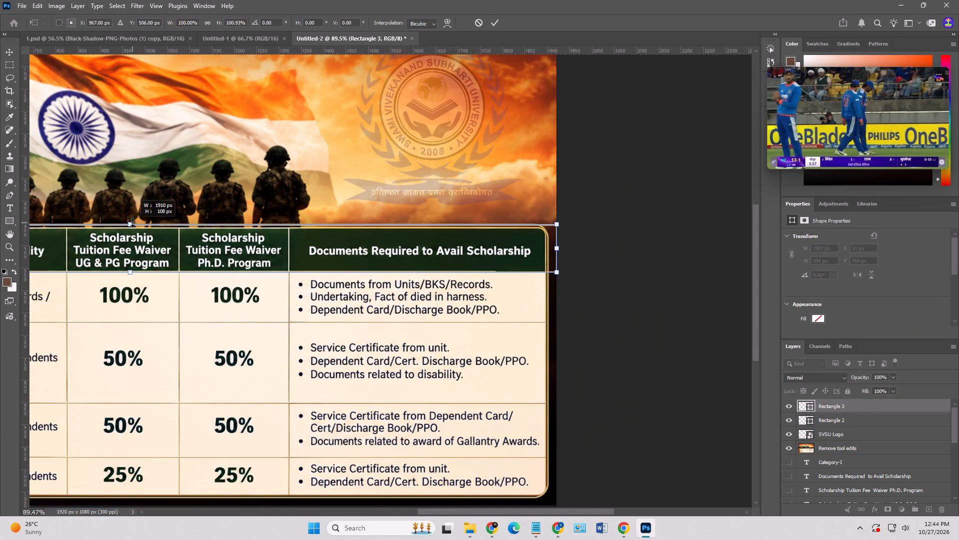
{"action": "left_click_drag", "start_coordinate": [132, 222], "coordinate": [132, 220], "text": "shift"}
{"action": "left_click", "coordinate": [820, 318]}
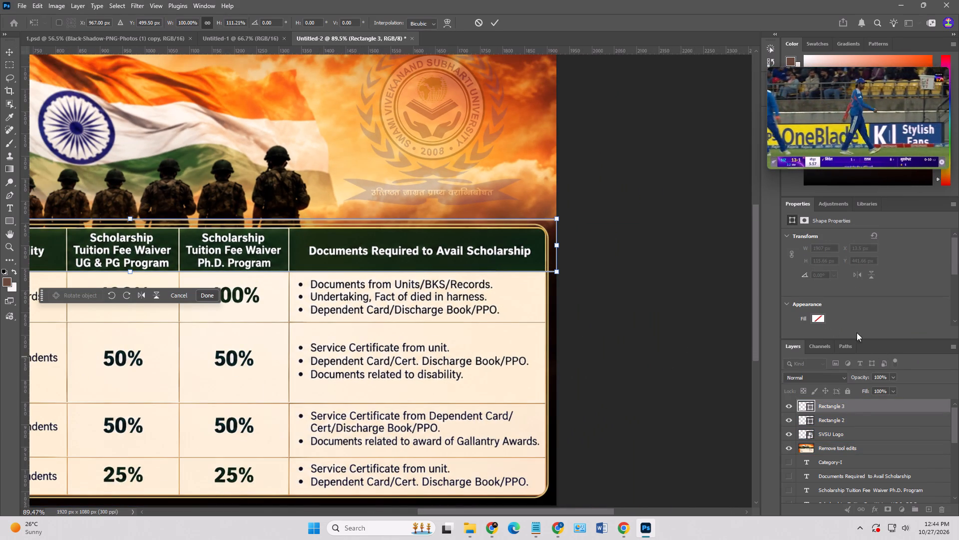
{"action": "key", "text": "plus"}
{"action": "key", "text": "Return"}
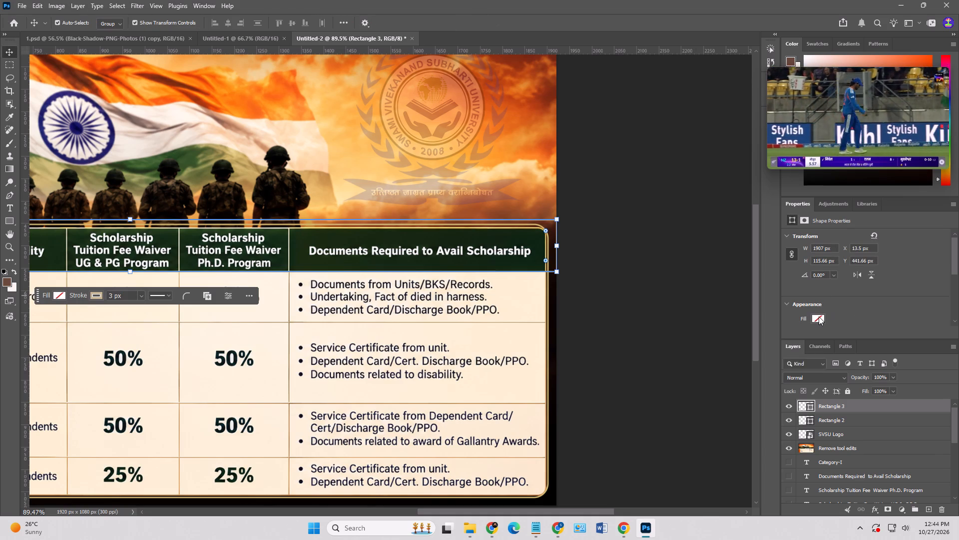
Fill the header rectangle with the dark green #182b12, sampled from the table header.
{"action": "left_click", "coordinate": [819, 316]}
{"action": "left_click", "coordinate": [917, 335]}
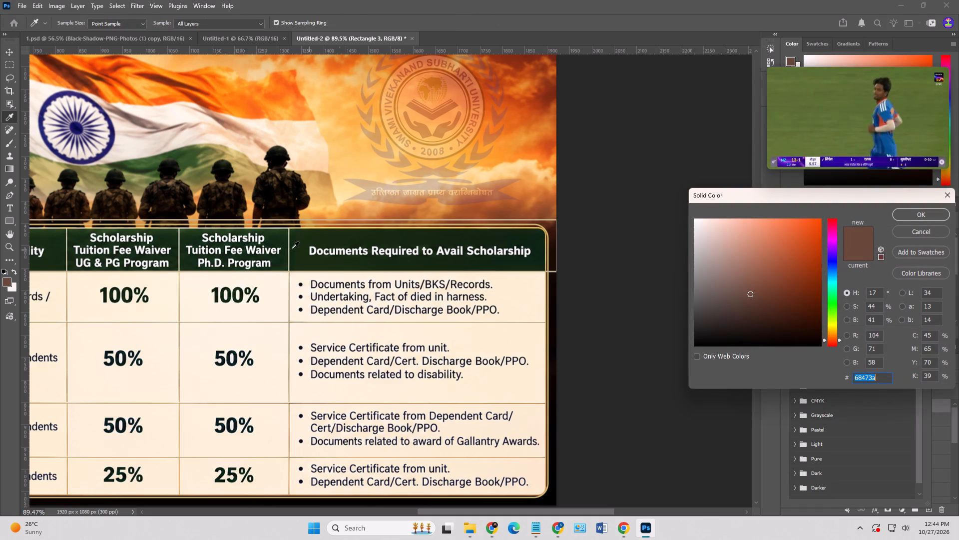
{"action": "left_click", "coordinate": [308, 240]}
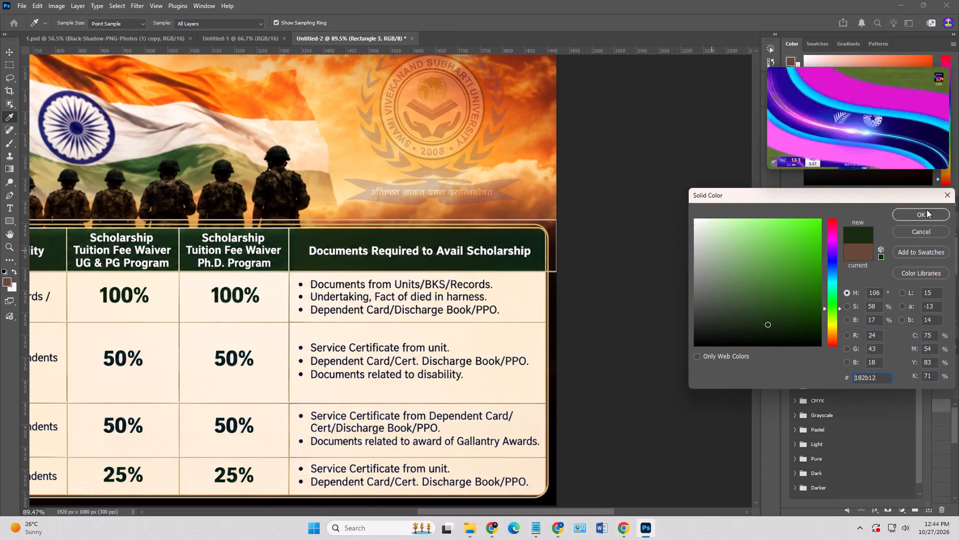
{"action": "left_click", "coordinate": [927, 209]}
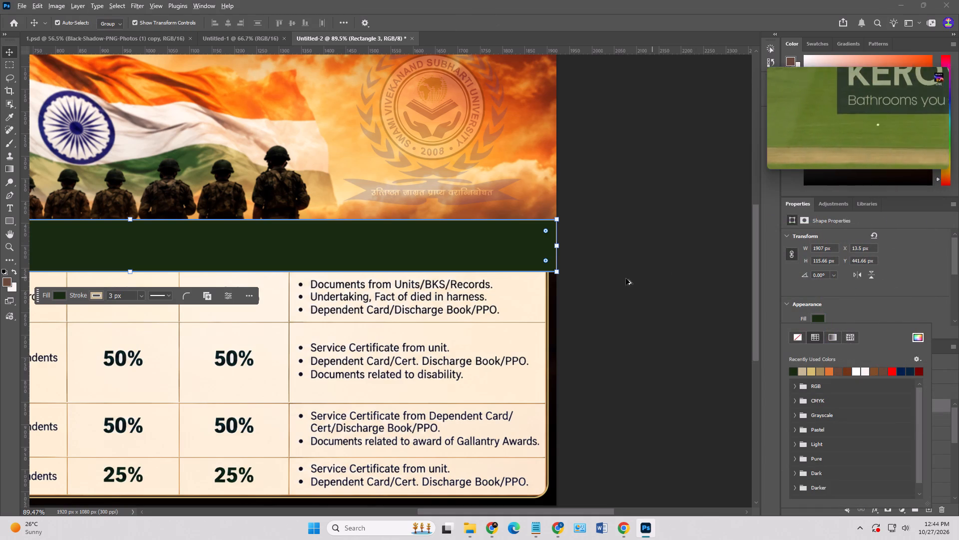
{"action": "scroll", "coordinate": [616, 280], "scroll_direction": "down", "scroll_amount": 8, "text": "alt"}
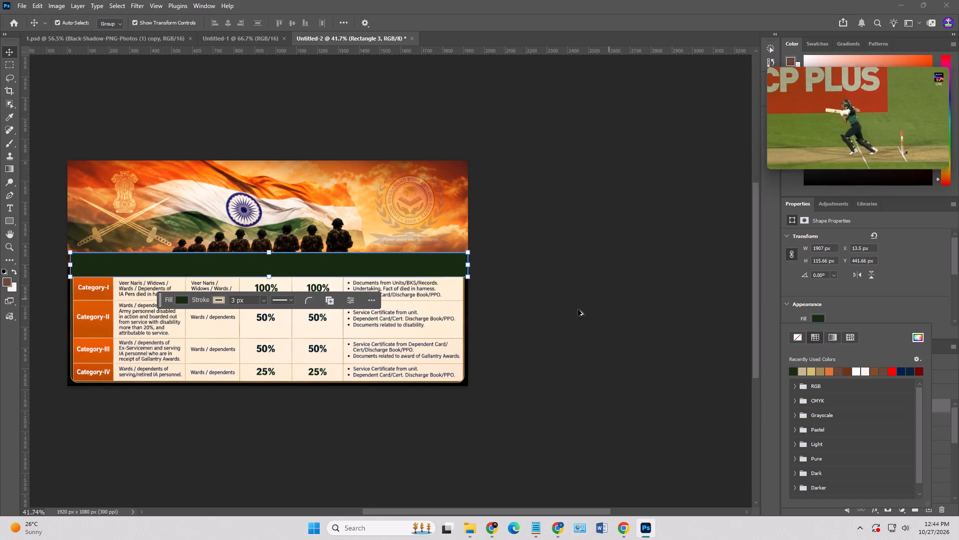
{"action": "left_click", "coordinate": [876, 309]}
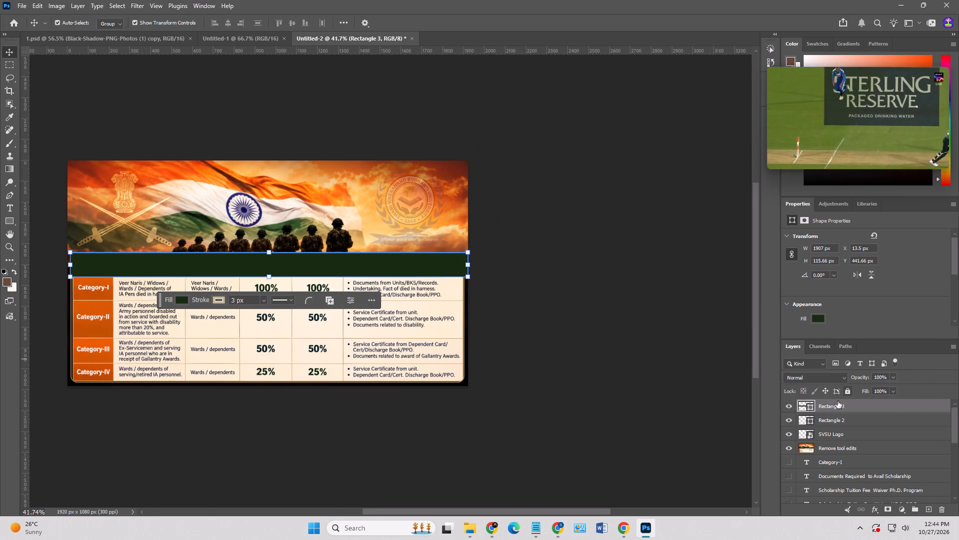
Fill the large rounded table rectangle with the cream colour sampled from the table body.
{"action": "left_click", "coordinate": [826, 420]}
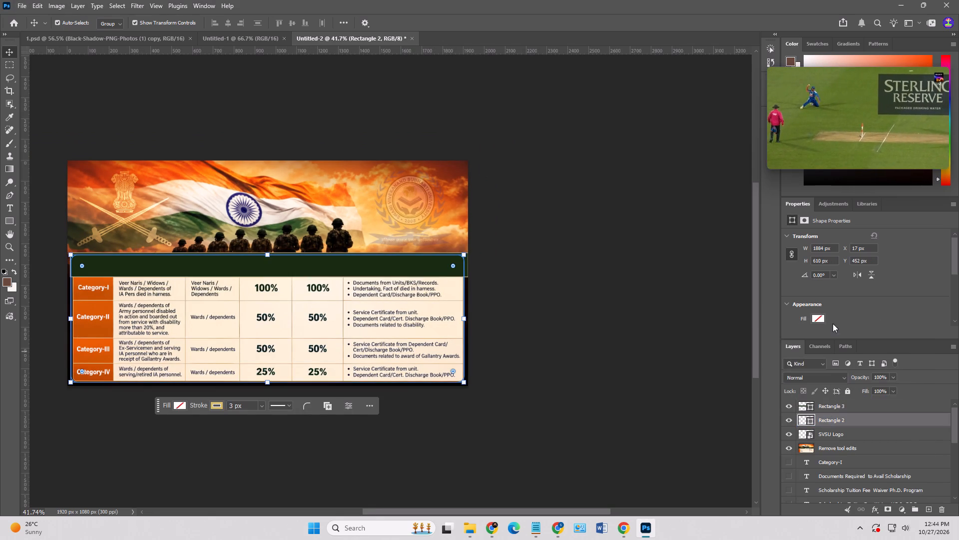
{"action": "left_click", "coordinate": [820, 319]}
{"action": "left_click", "coordinate": [918, 336]}
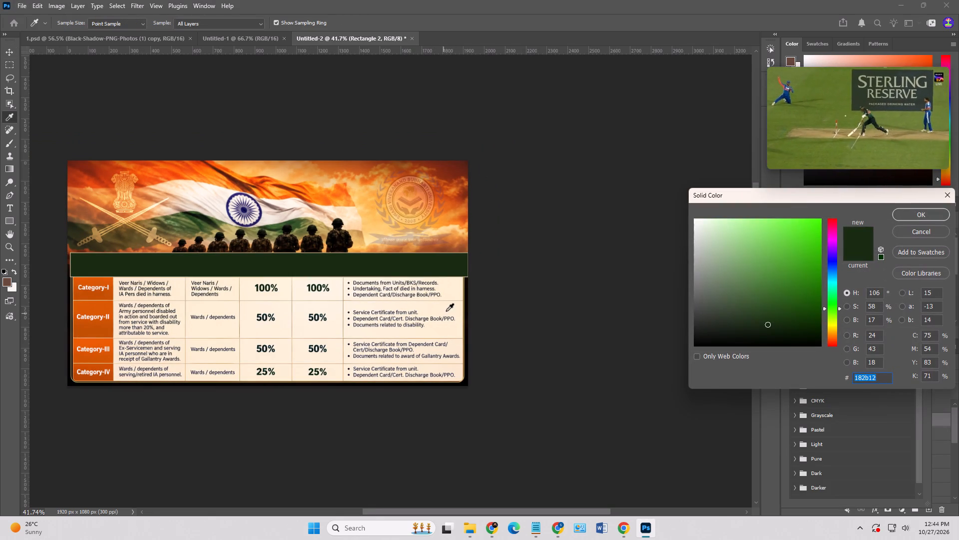
{"action": "left_click", "coordinate": [447, 310]}
{"action": "left_click", "coordinate": [924, 217]}
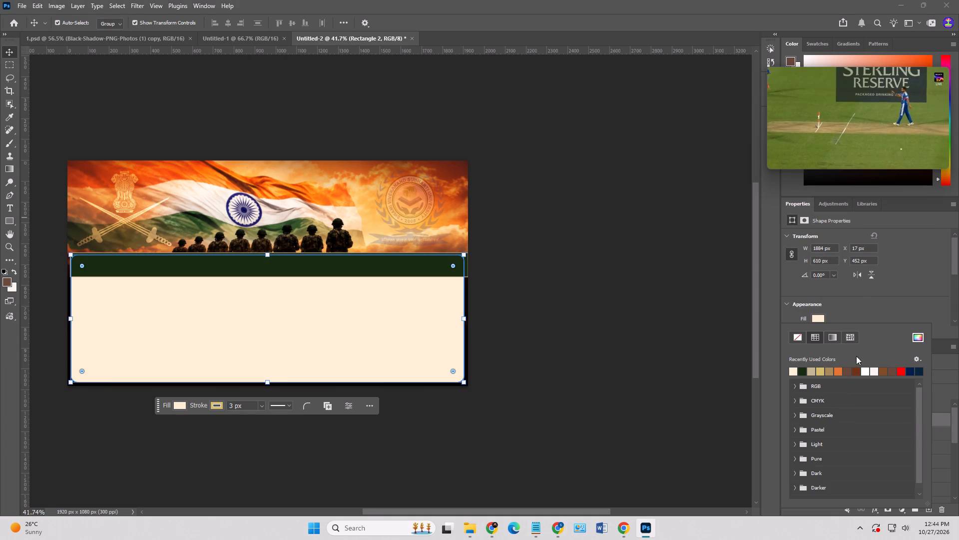
{"action": "left_click", "coordinate": [871, 303]}
Clip the green header rectangle to the rounded table rectangle with a clipping mask.
{"action": "left_click", "coordinate": [822, 408]}
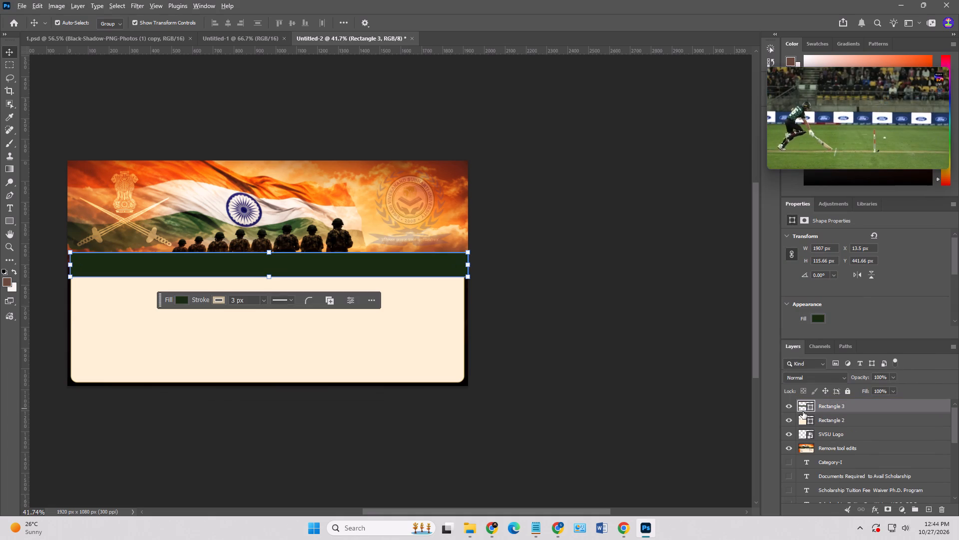
{"action": "left_click", "coordinate": [805, 413], "text": "alt"}
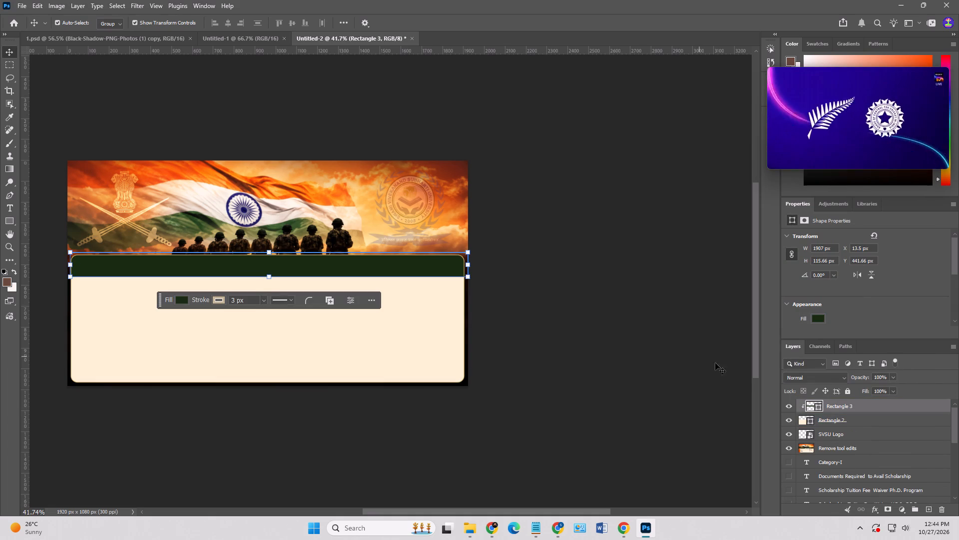
Duplicate the clipped green header rectangle, Rectangle 3.
{"action": "left_click", "coordinate": [837, 406]}
{"action": "key", "text": "ctrl+j"}
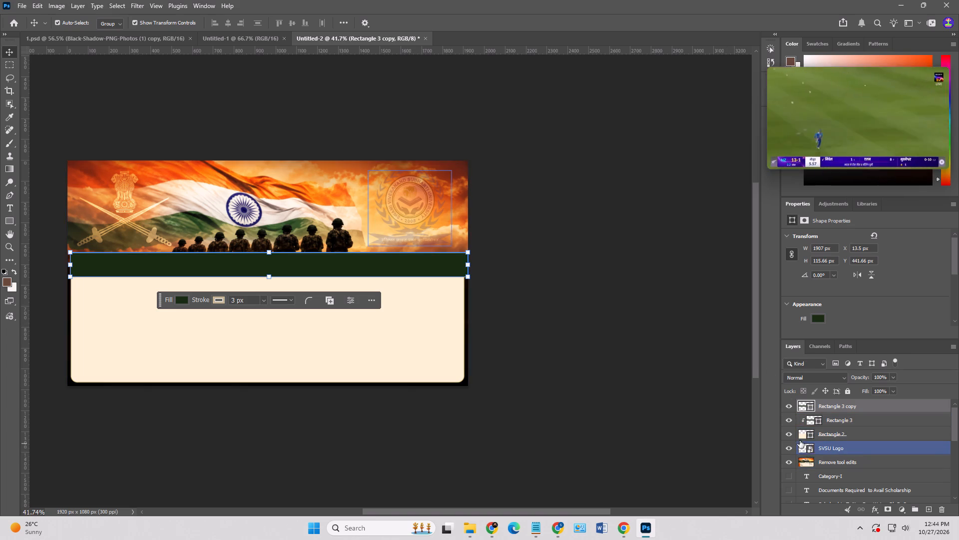
Set the cream rounded table rectangle's blend mode to Overlay.
{"action": "left_click", "coordinate": [820, 460]}
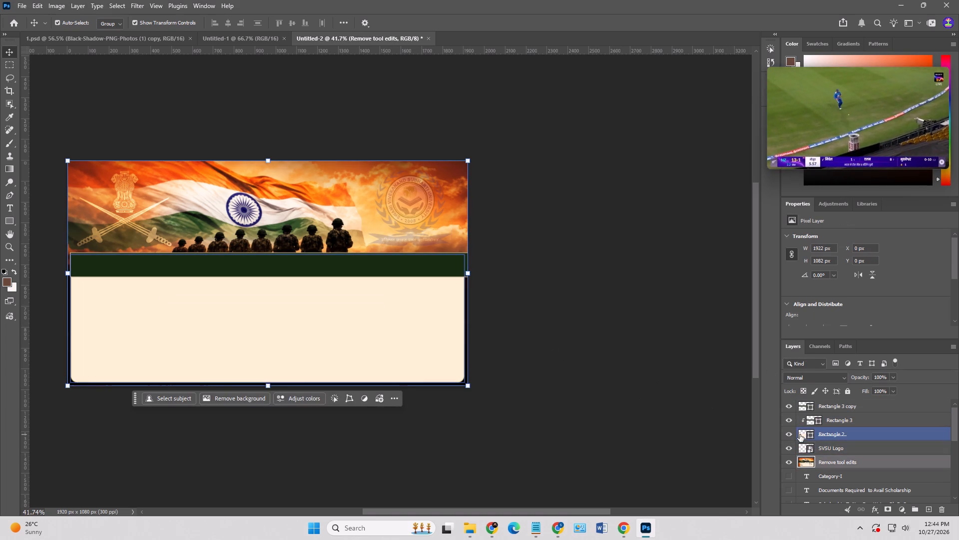
{"action": "left_click", "coordinate": [802, 433]}
{"action": "left_click", "coordinate": [814, 372]}
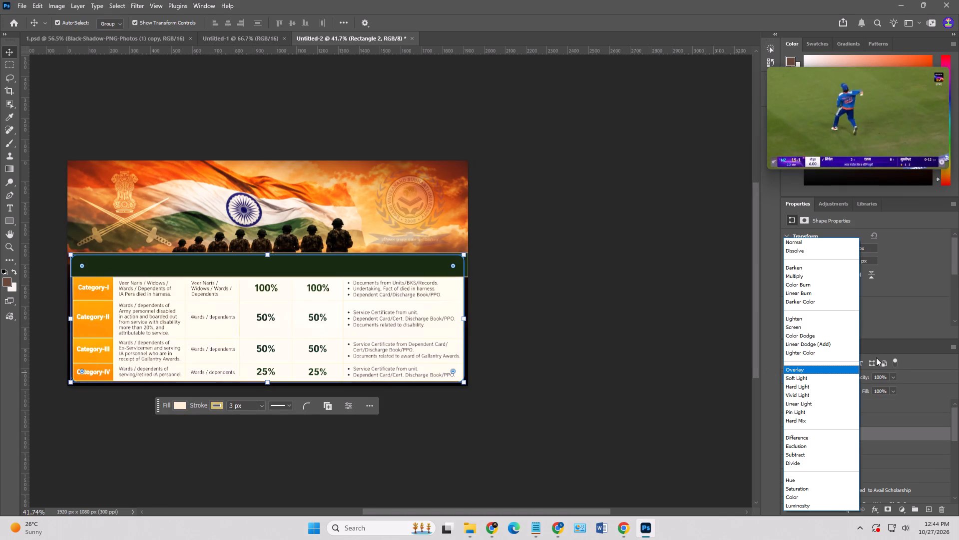
{"action": "left_click", "coordinate": [888, 331]}
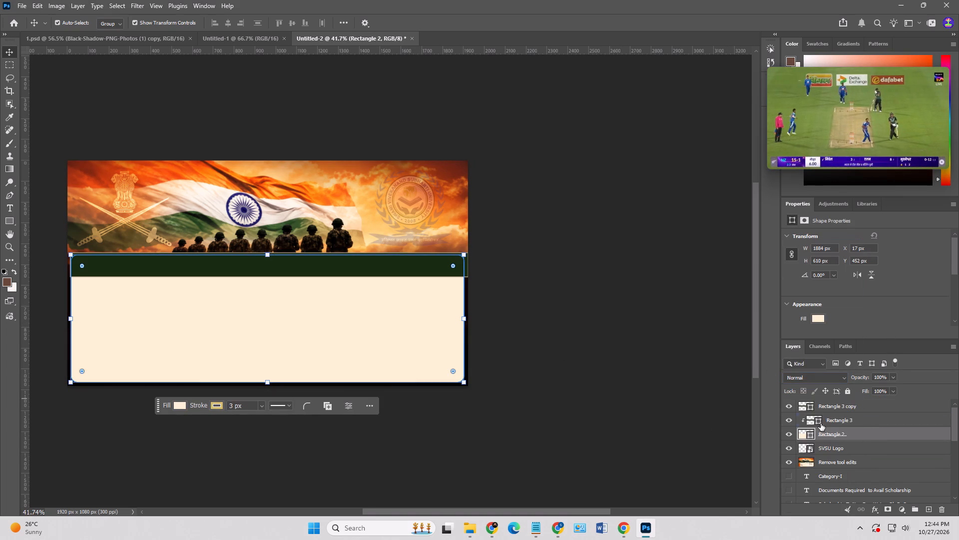
{"action": "left_click", "coordinate": [804, 432]}
{"action": "left_click", "coordinate": [826, 374]}
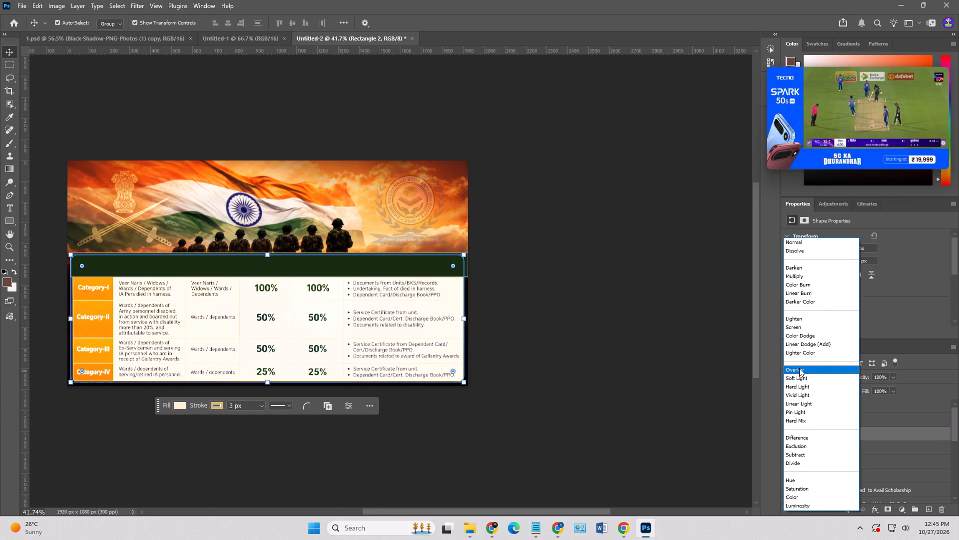
{"action": "left_click", "coordinate": [799, 368]}
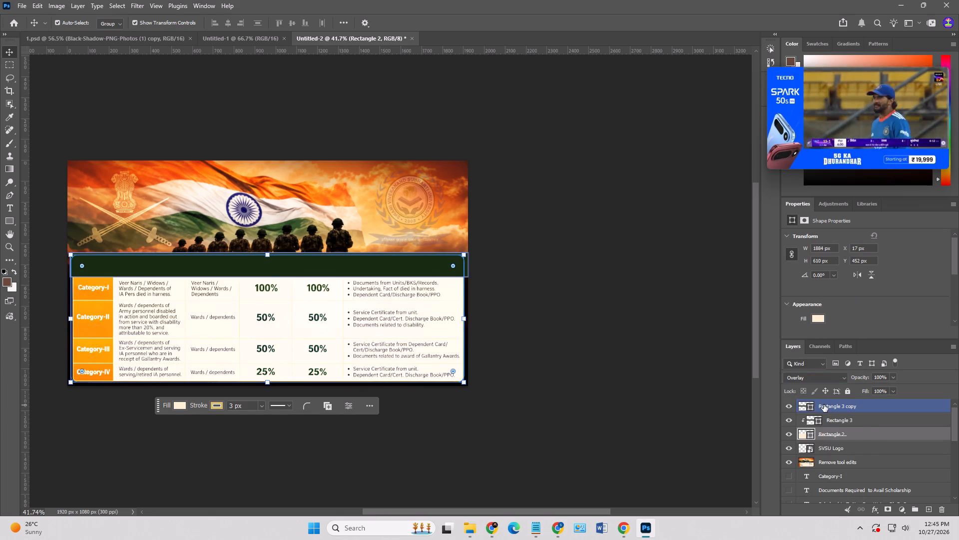
Duplicate the unclipped green header rectangle and place the new copy 113 px lower, over the Category-I row.
{"action": "left_click", "coordinate": [824, 404]}
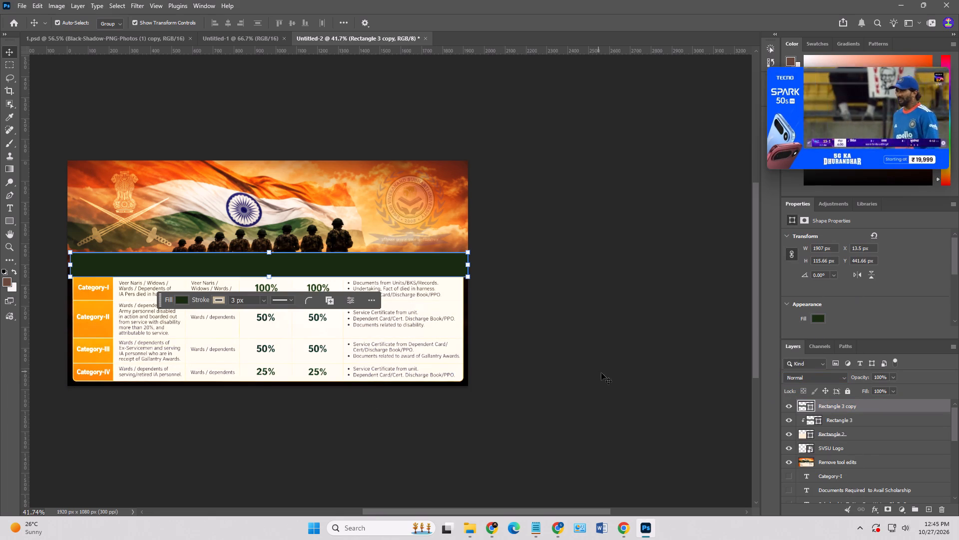
{"action": "left_click", "coordinate": [354, 268]}
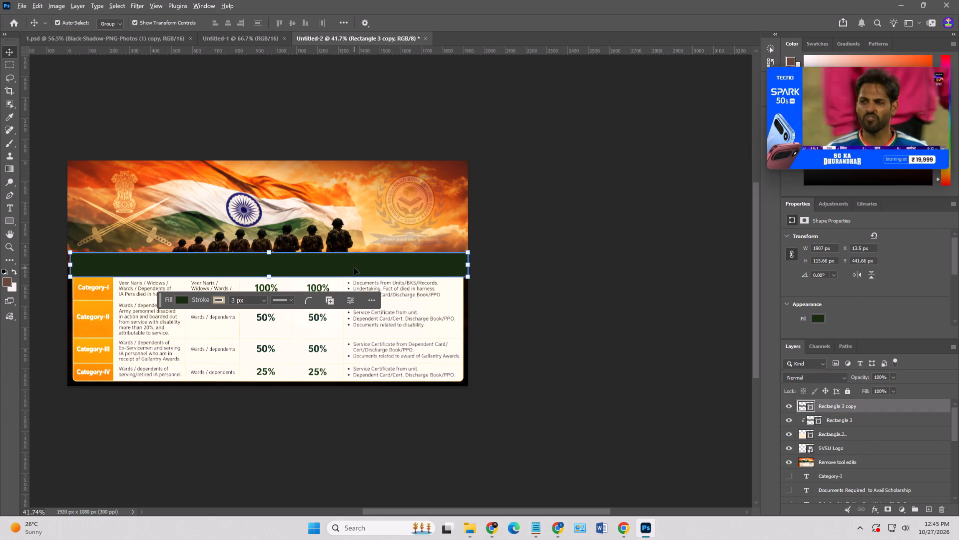
{"action": "left_click_drag", "start_coordinate": [352, 267], "coordinate": [351, 294], "text": "alt"}
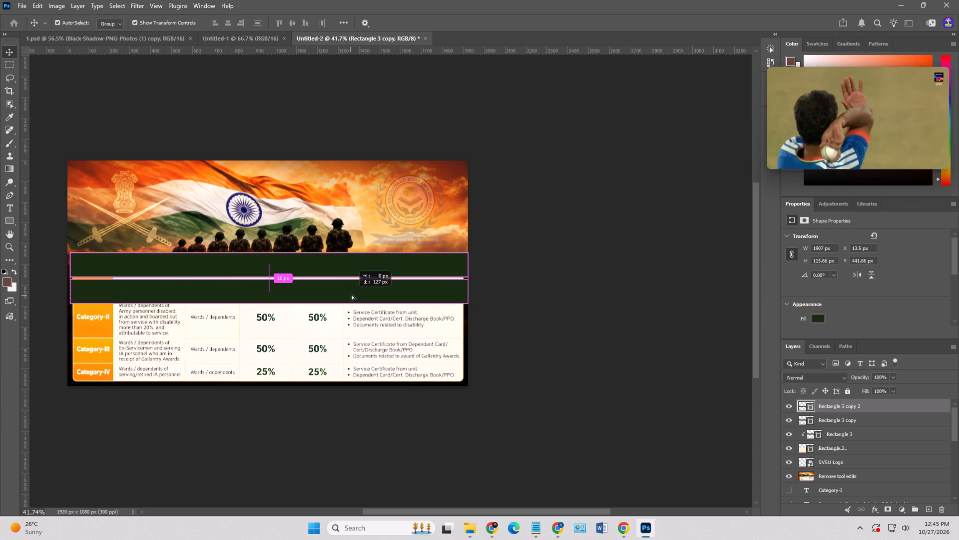
{"action": "left_click_drag", "start_coordinate": [351, 294], "coordinate": [352, 290], "text": "alt"}
{"action": "right_click", "coordinate": [352, 290], "text": "alt+shift"}
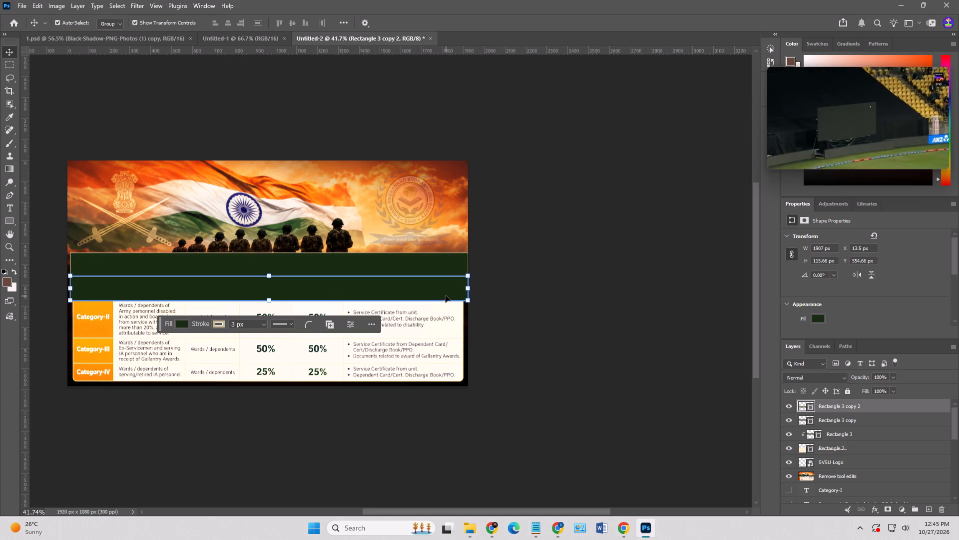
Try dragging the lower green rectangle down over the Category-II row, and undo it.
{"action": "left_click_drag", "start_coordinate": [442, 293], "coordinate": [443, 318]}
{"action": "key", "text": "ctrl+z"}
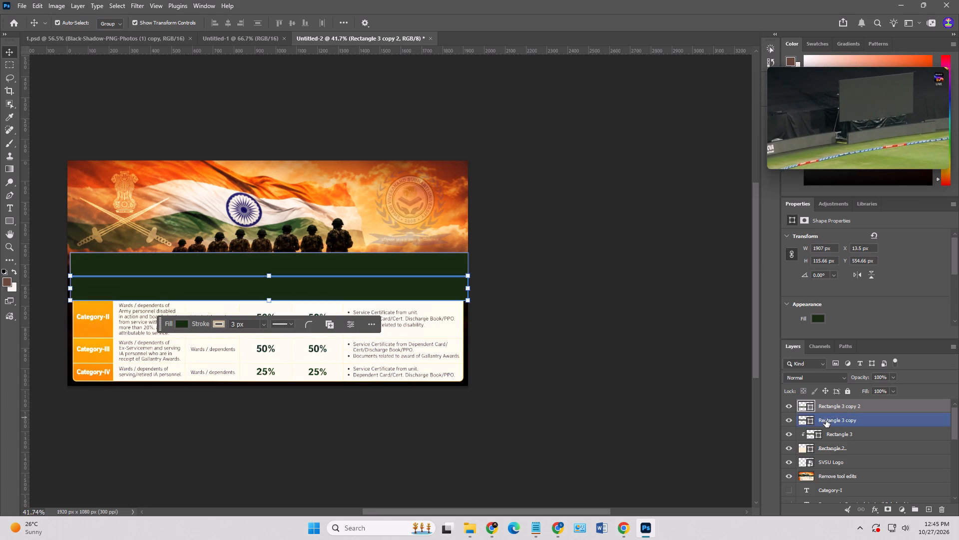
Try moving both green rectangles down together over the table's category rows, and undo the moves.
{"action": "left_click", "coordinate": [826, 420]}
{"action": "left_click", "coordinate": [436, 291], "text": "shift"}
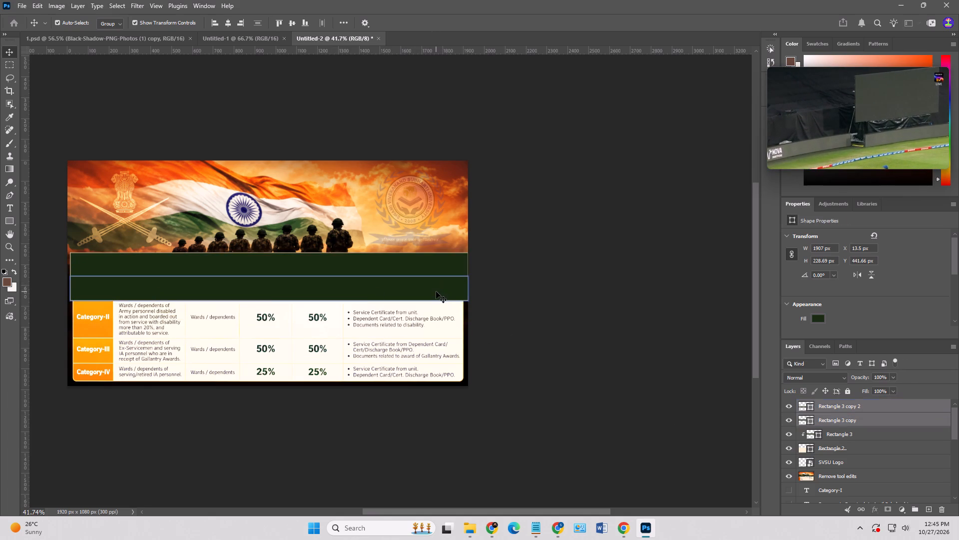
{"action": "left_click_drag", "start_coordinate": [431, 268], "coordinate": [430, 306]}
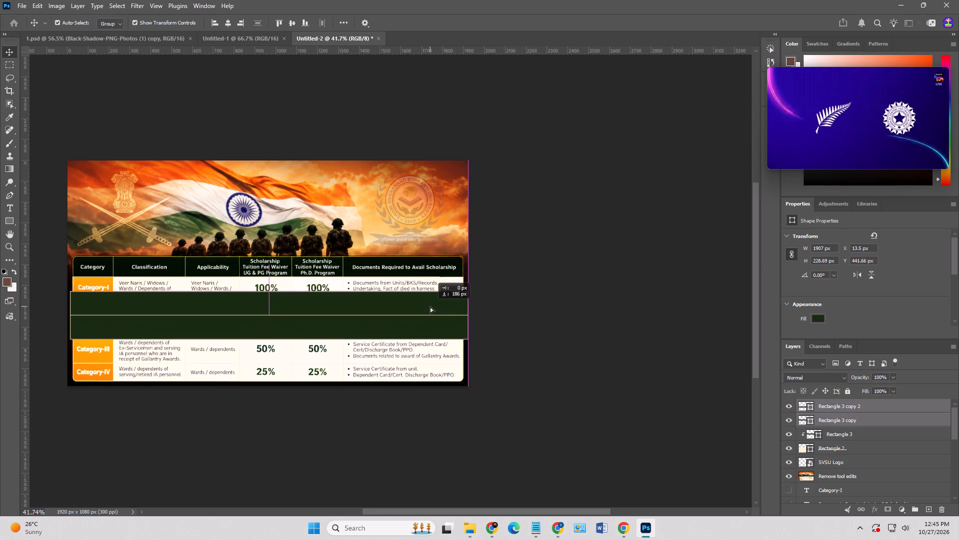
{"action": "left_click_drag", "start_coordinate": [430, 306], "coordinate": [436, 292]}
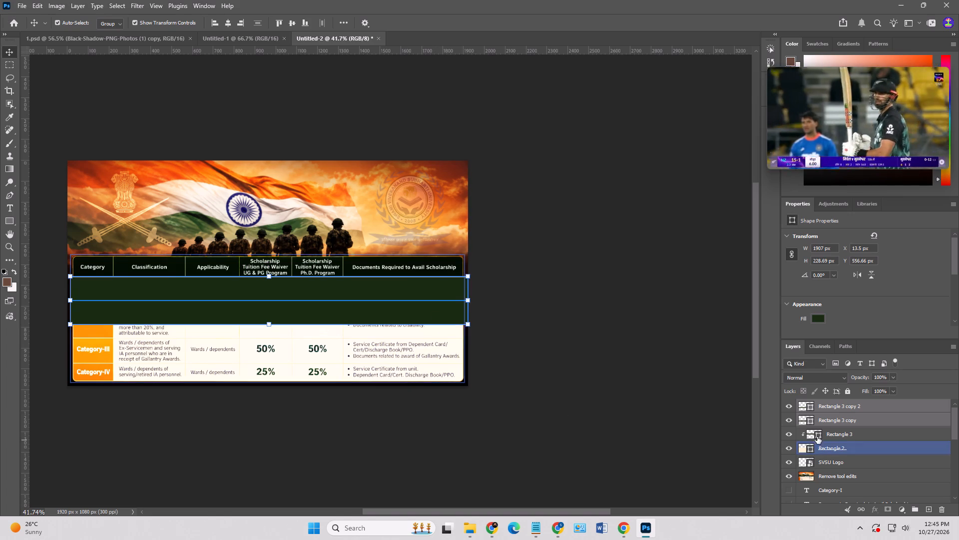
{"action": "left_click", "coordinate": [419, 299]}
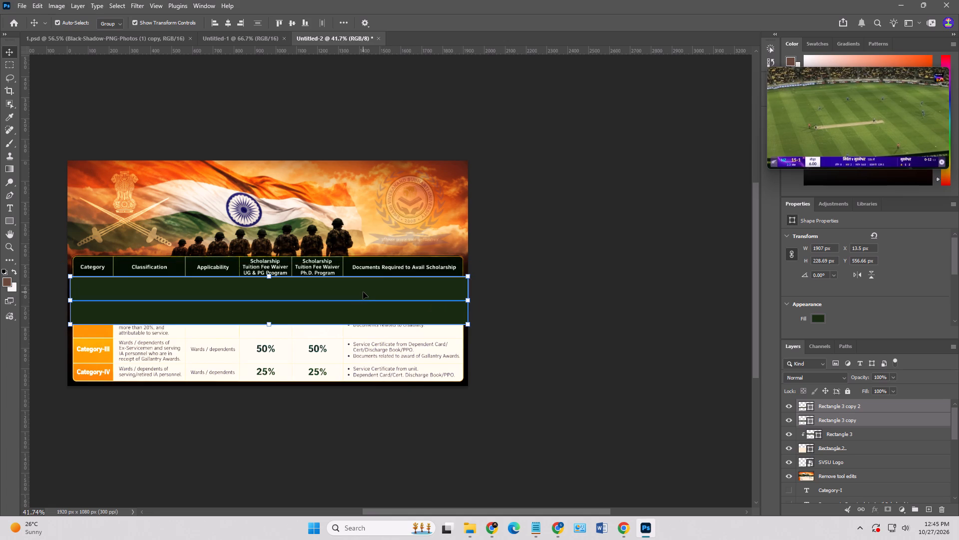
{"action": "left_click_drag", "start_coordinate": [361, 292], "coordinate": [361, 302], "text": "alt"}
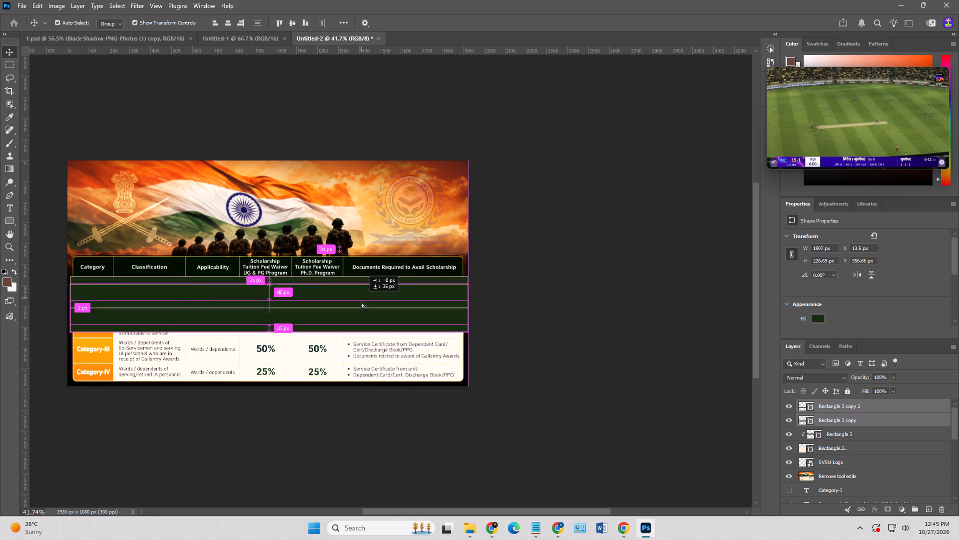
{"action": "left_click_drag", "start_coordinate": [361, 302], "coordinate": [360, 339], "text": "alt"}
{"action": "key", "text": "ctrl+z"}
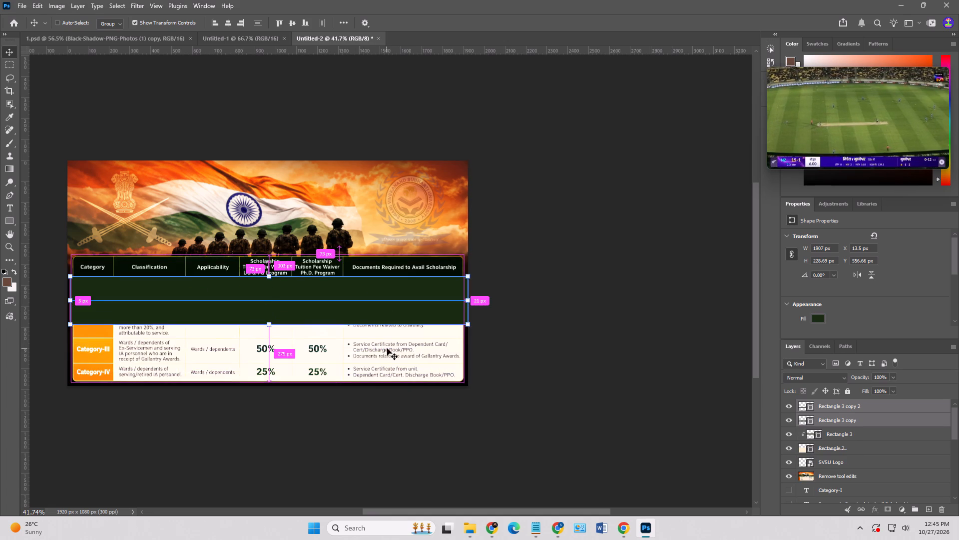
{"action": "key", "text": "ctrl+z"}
Delete the lower green rectangle copy, Rectangle 3 copy 2.
{"action": "left_click", "coordinate": [445, 301]}
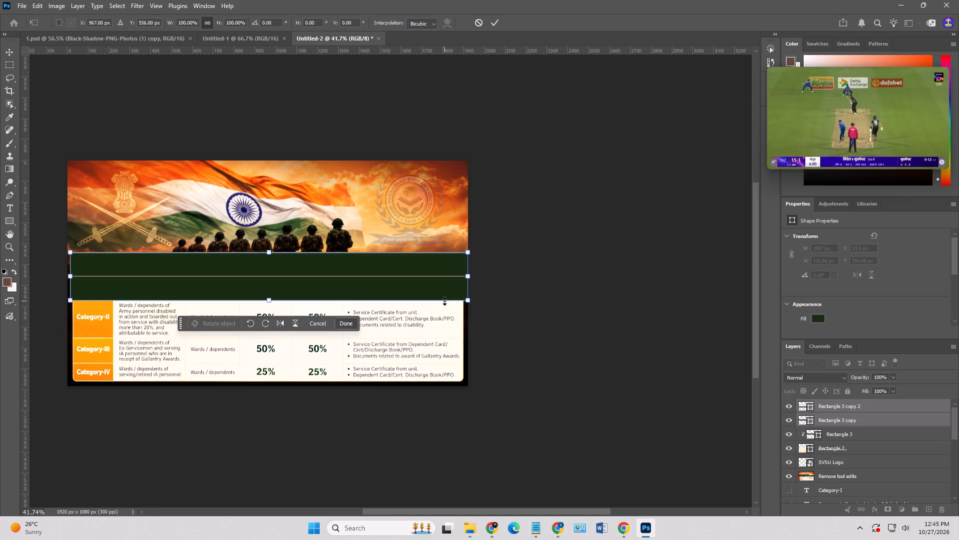
{"action": "left_click", "coordinate": [851, 413]}
{"action": "key", "text": "Delete"}
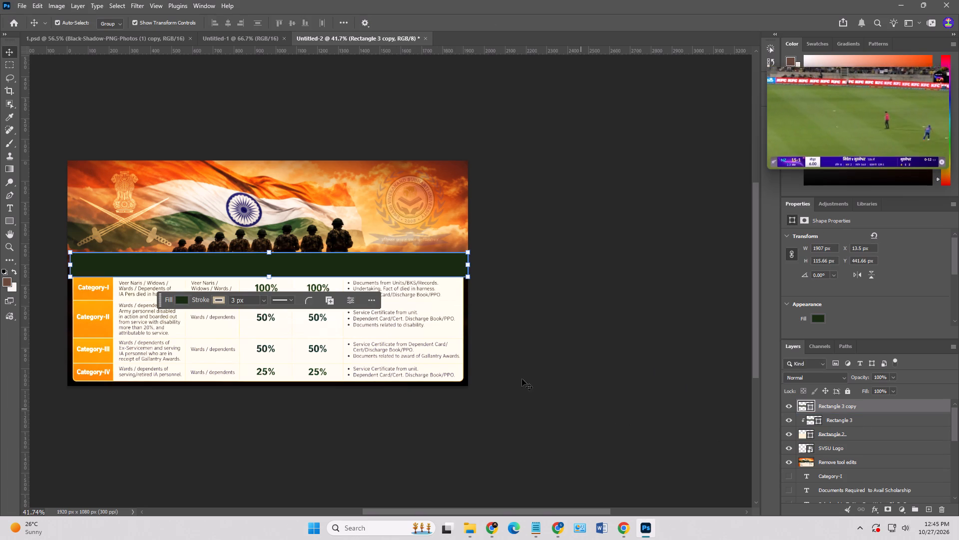
Move the unclipped green rectangle down over the Category-I row and extend its top edge to the header's bottom, about 126 px high.
{"action": "left_click_drag", "start_coordinate": [426, 270], "coordinate": [427, 292]}
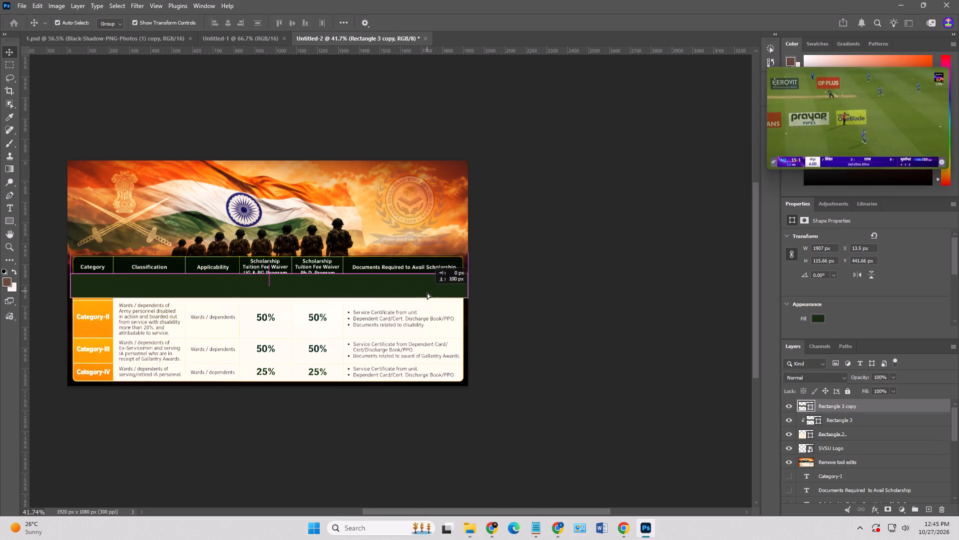
{"action": "left_click_drag", "start_coordinate": [427, 292], "coordinate": [429, 296]}
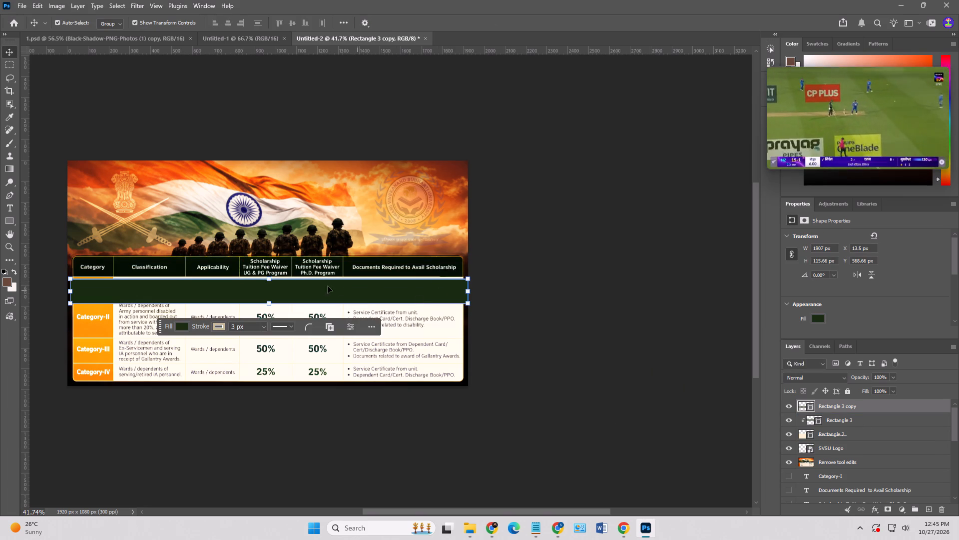
{"action": "left_click", "coordinate": [268, 278]}
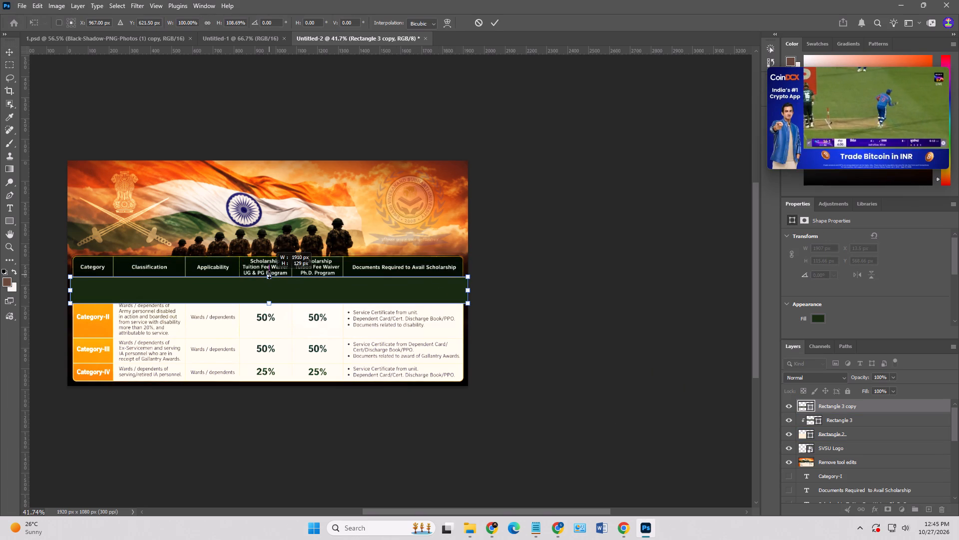
{"action": "key", "text": "Return"}
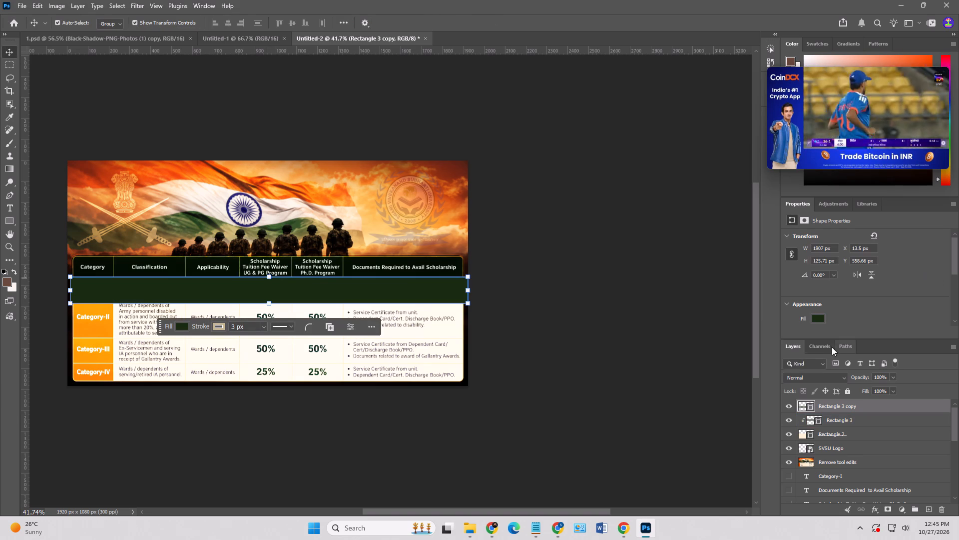
Set the Category-I row rectangle's fill to none, keeping its 3 px gold stroke.
{"action": "left_click", "coordinate": [814, 318]}
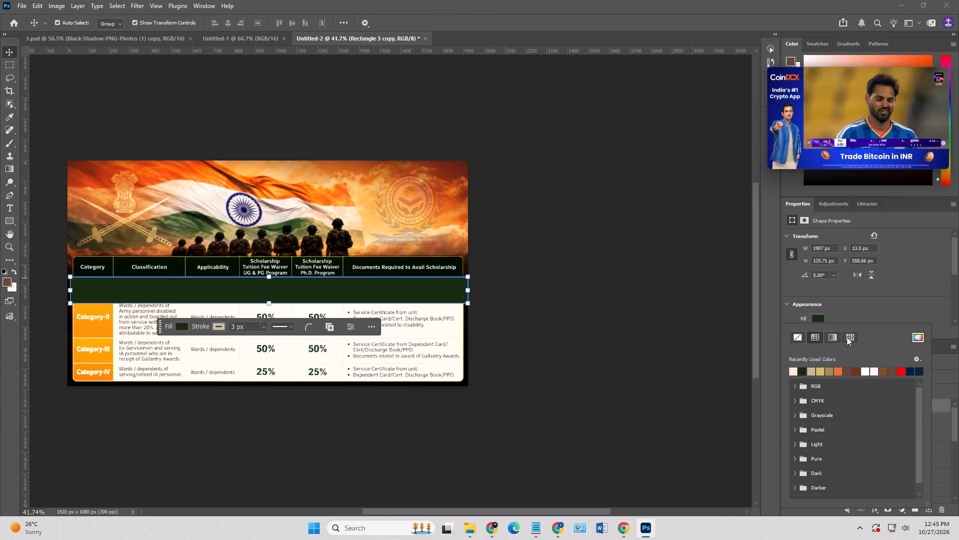
{"action": "left_click", "coordinate": [839, 307]}
{"action": "scroll", "coordinate": [817, 312], "scroll_direction": "down", "scroll_amount": 4}
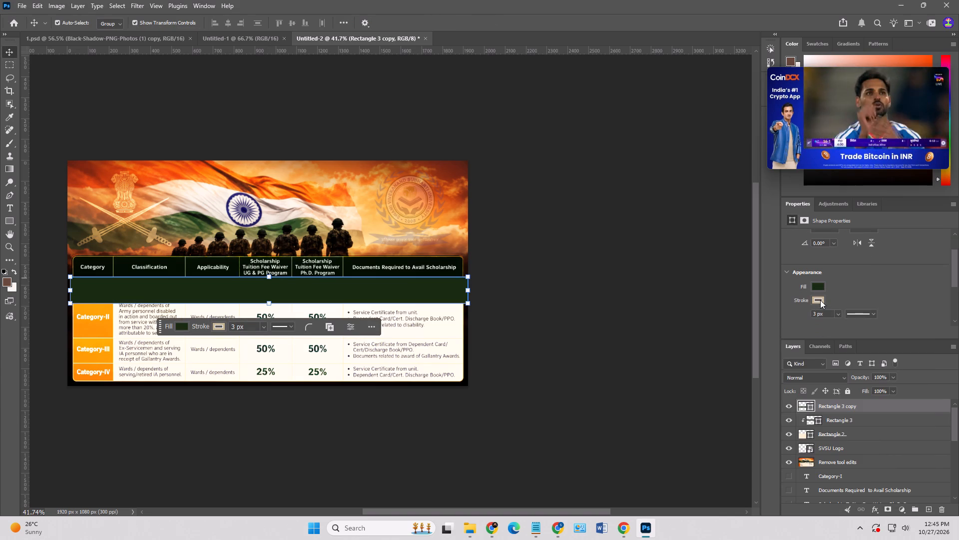
{"action": "left_click", "coordinate": [818, 280]}
{"action": "left_click", "coordinate": [818, 285]}
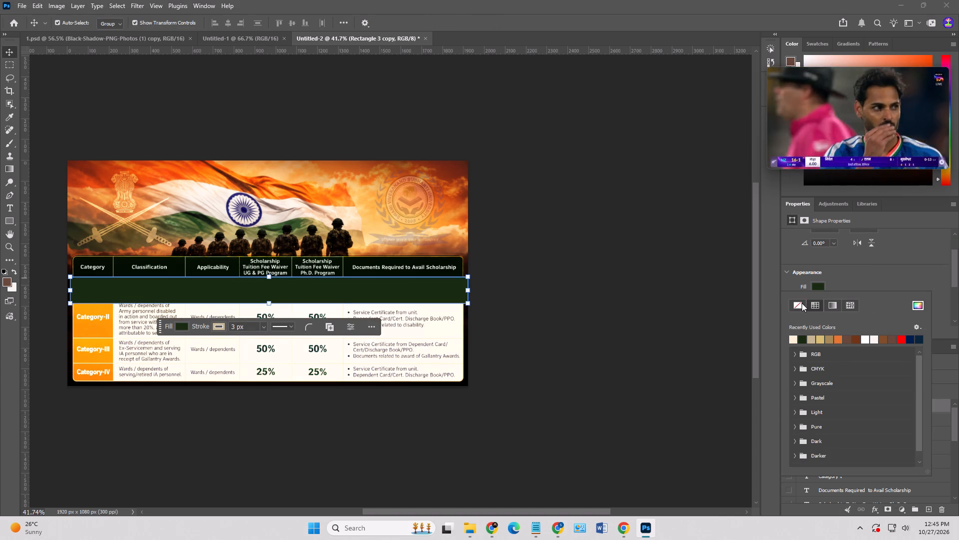
{"action": "left_click", "coordinate": [802, 303]}
{"action": "left_click", "coordinate": [589, 309]}
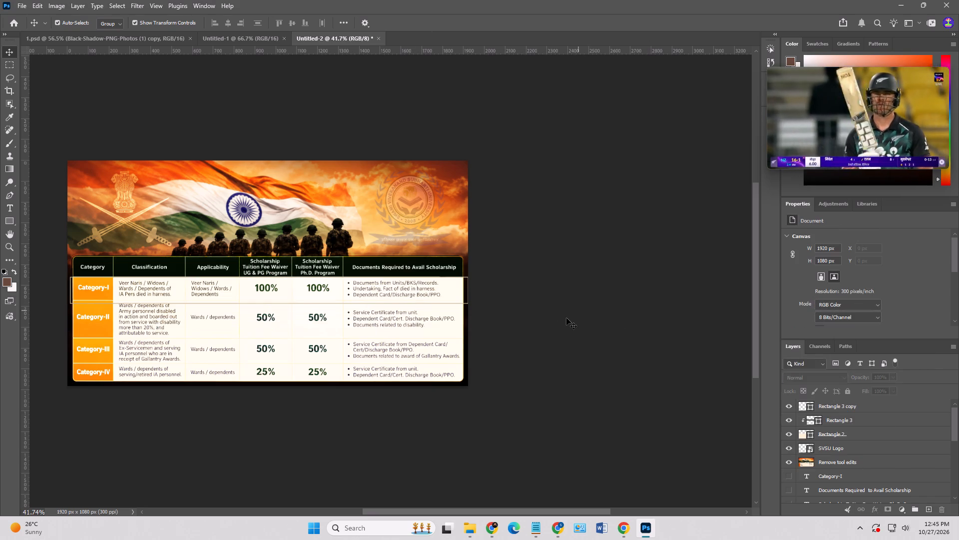
Duplicate the unfilled Category-I outline rectangle and place the copy about 126 px lower, over the Category-II row.
{"action": "scroll", "coordinate": [378, 302], "scroll_direction": "up", "scroll_amount": 8, "text": "alt"}
{"action": "scroll", "coordinate": [525, 307], "scroll_direction": "up", "scroll_amount": 3, "text": "alt"}
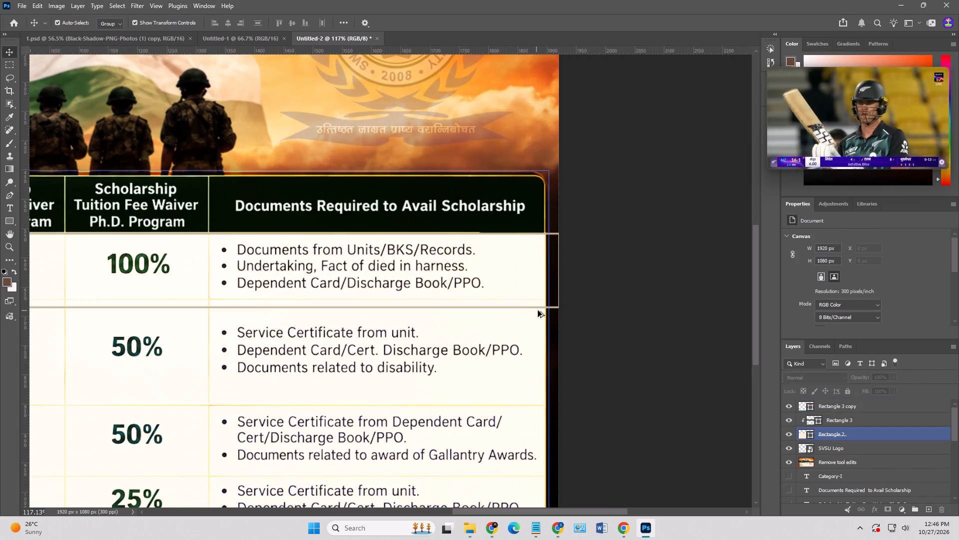
{"action": "left_click", "coordinate": [551, 306]}
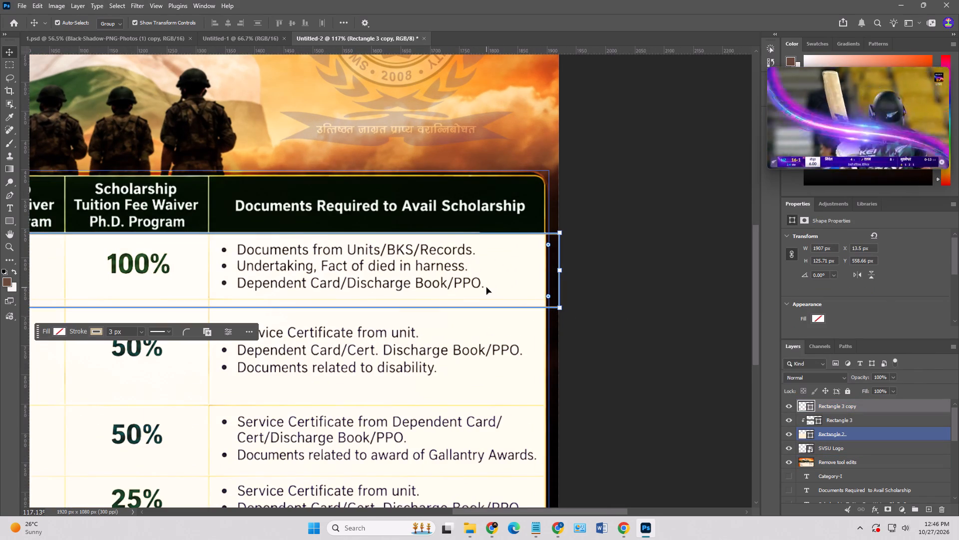
{"action": "left_click_drag", "start_coordinate": [483, 307], "coordinate": [483, 319], "text": "alt"}
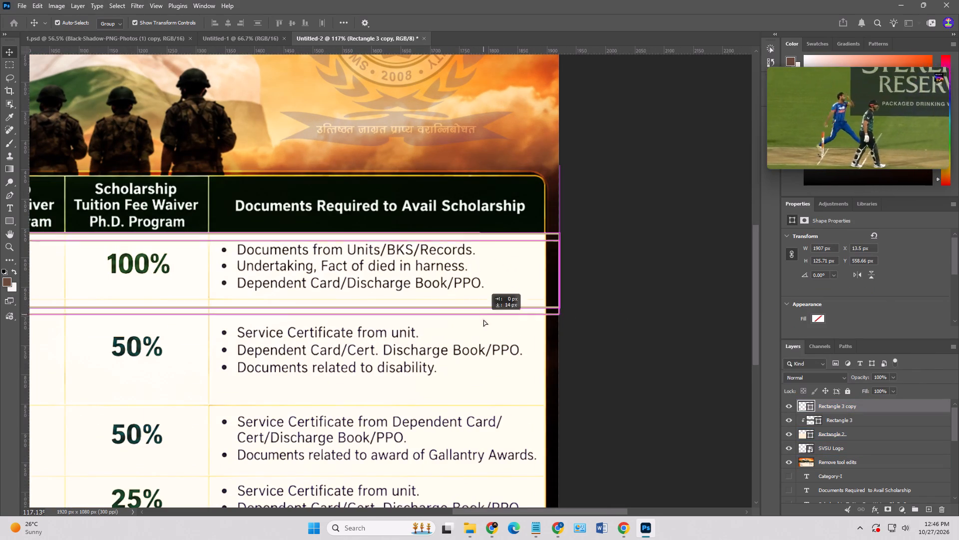
{"action": "left_click_drag", "start_coordinate": [483, 319], "coordinate": [484, 382], "text": "alt"}
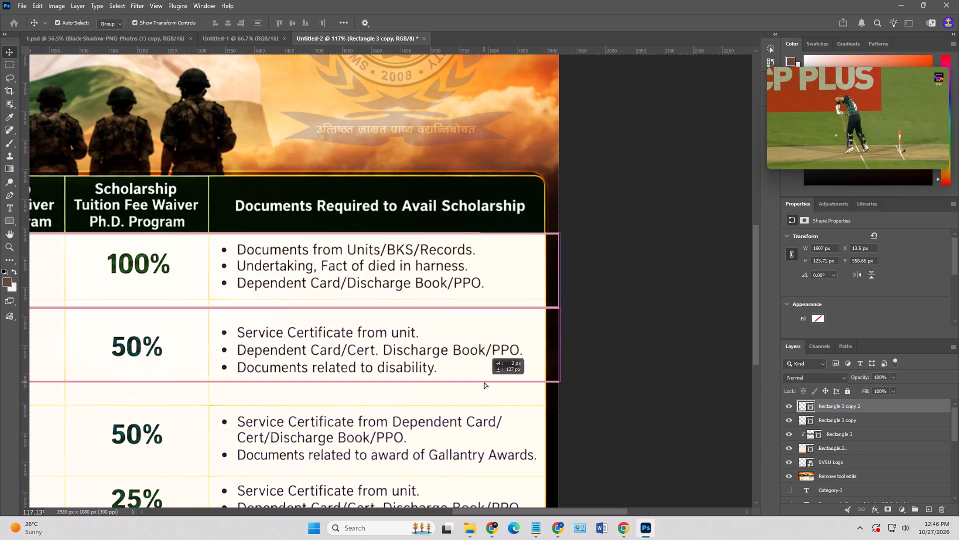
{"action": "left_click_drag", "start_coordinate": [484, 382], "coordinate": [484, 381], "text": "alt"}
{"action": "right_click", "coordinate": [484, 381], "text": "alt"}
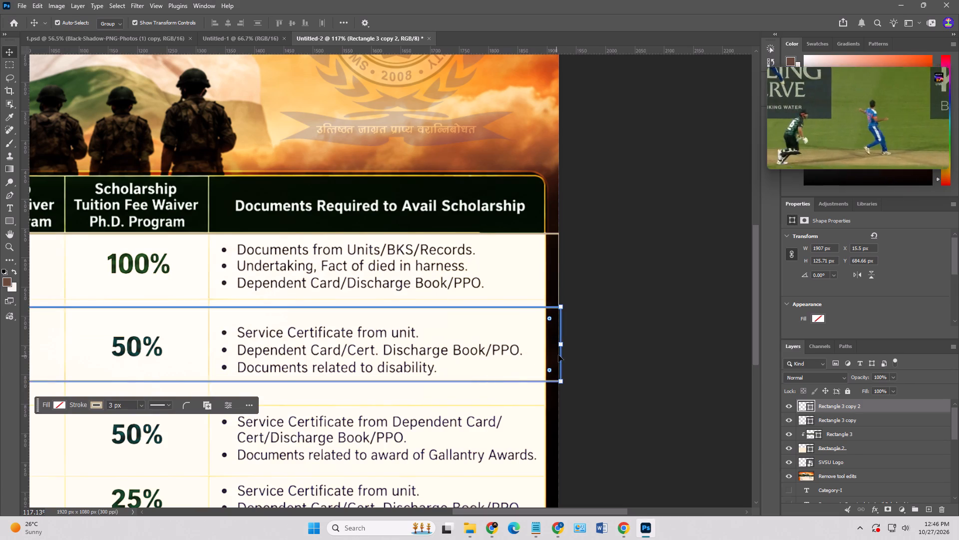
Extend the Category-II outline rectangle's bottom edge to the row's lower dividing line, making it about 165 px high.
{"action": "scroll", "coordinate": [559, 355], "scroll_direction": "down", "scroll_amount": 8, "text": "alt"}
{"action": "scroll", "coordinate": [247, 341], "scroll_direction": "up", "scroll_amount": 1, "text": "alt"}
{"action": "scroll", "coordinate": [201, 331], "scroll_direction": "up", "scroll_amount": 5, "text": "alt"}
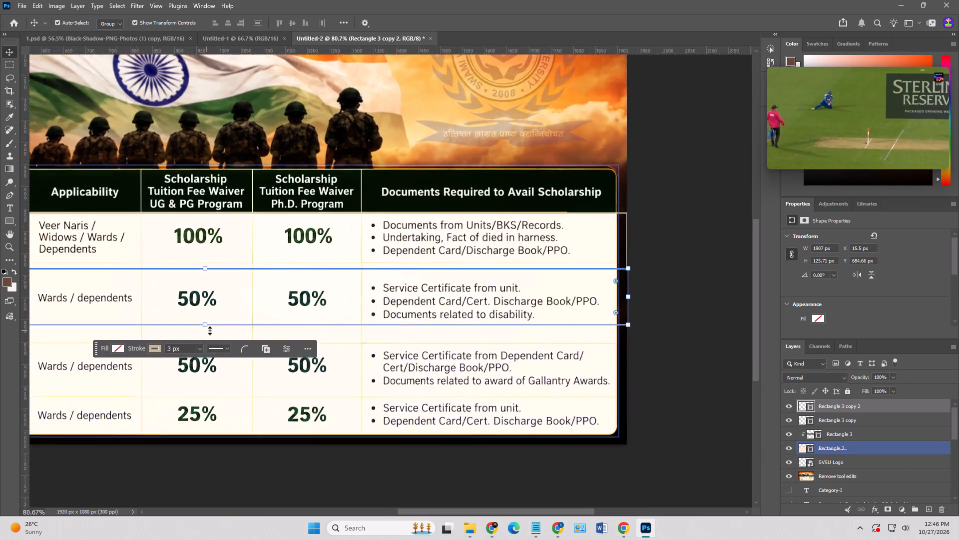
{"action": "scroll", "coordinate": [210, 330], "scroll_direction": "up", "scroll_amount": 3, "text": "alt"}
{"action": "left_click_drag", "start_coordinate": [201, 324], "coordinate": [198, 348]}
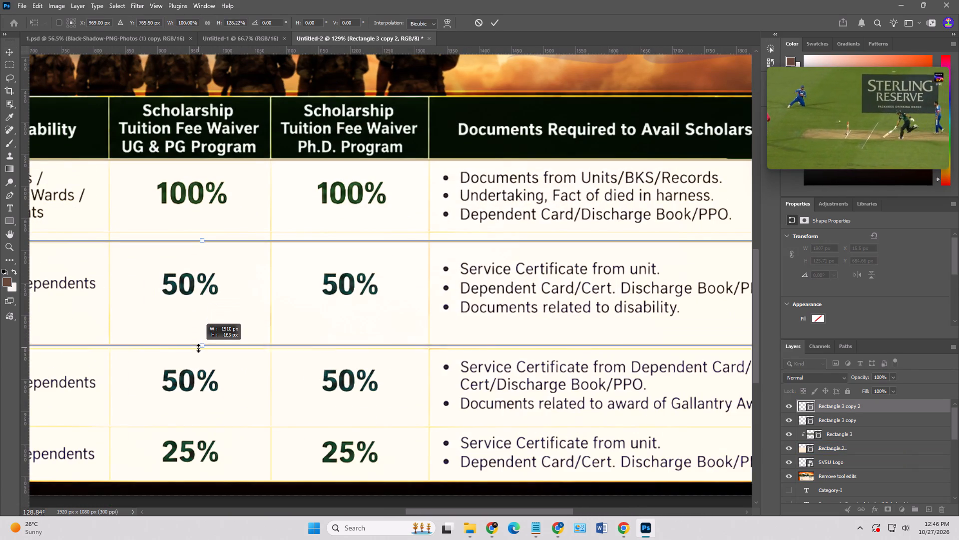
{"action": "left_click_drag", "start_coordinate": [198, 348], "coordinate": [199, 350]}
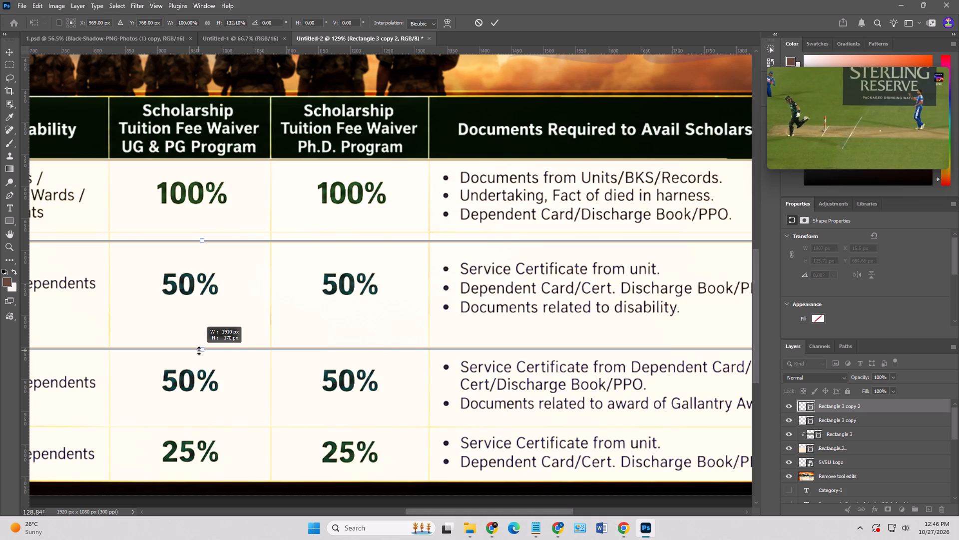
{"action": "left_click_drag", "start_coordinate": [199, 350], "coordinate": [200, 350]}
{"action": "scroll", "coordinate": [372, 283], "scroll_direction": "down", "scroll_amount": 5, "text": "alt"}
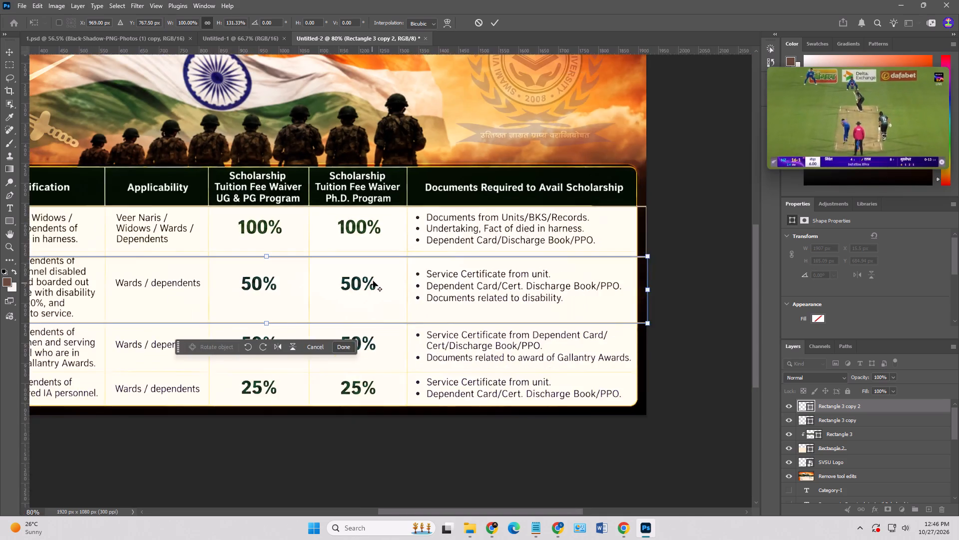
{"action": "scroll", "coordinate": [373, 281], "scroll_direction": "down", "scroll_amount": 4, "text": "alt"}
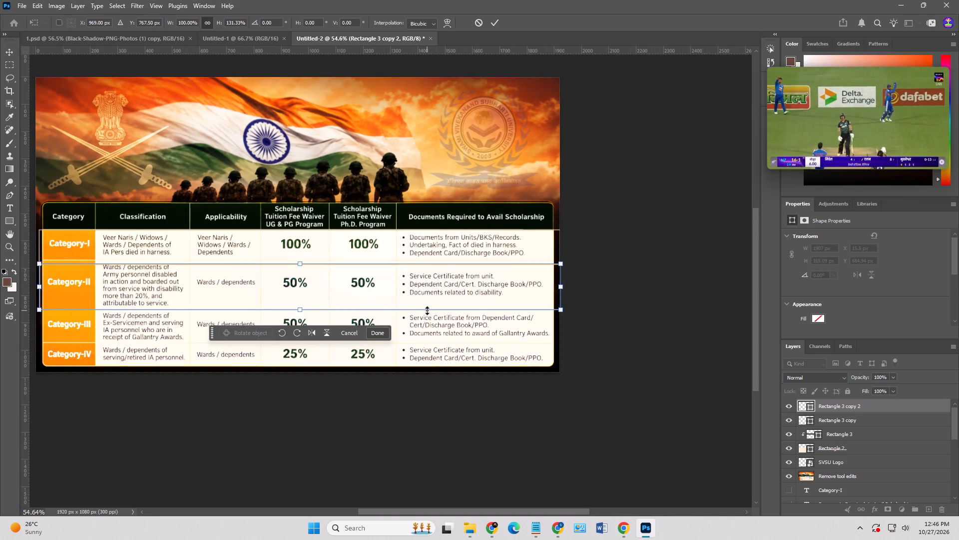
{"action": "scroll", "coordinate": [427, 310], "scroll_direction": "up", "scroll_amount": 13, "text": "alt"}
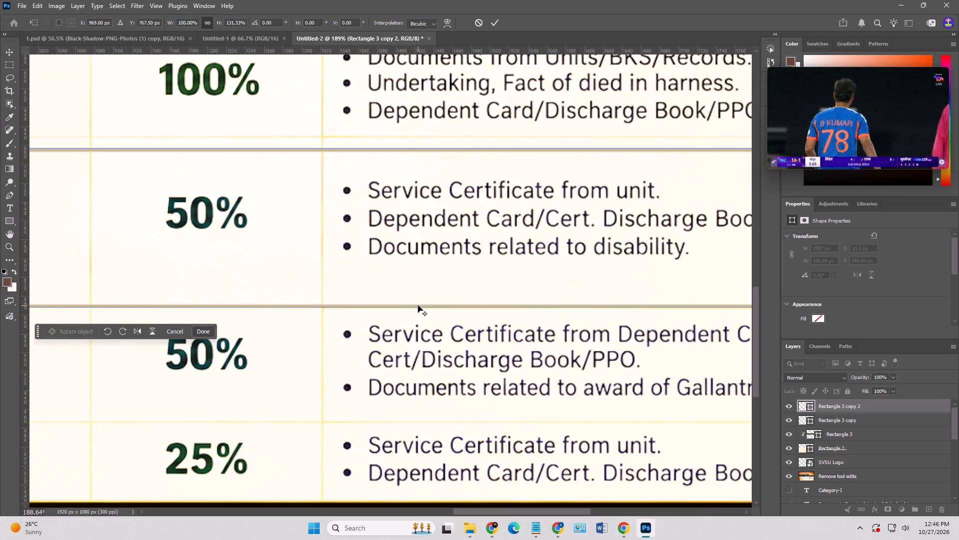
{"action": "left_click", "coordinate": [422, 305]}
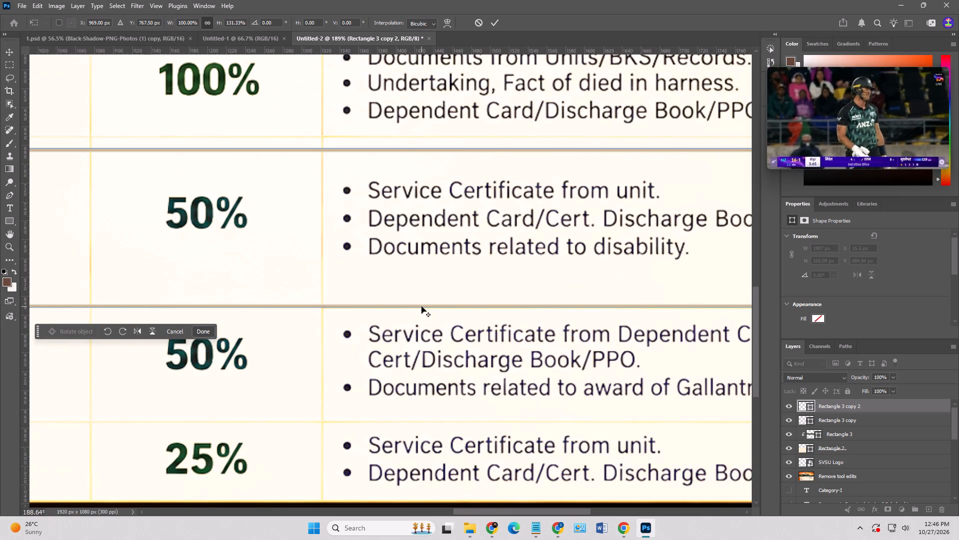
{"action": "scroll", "coordinate": [371, 241], "scroll_direction": "down", "scroll_amount": 7, "text": "alt"}
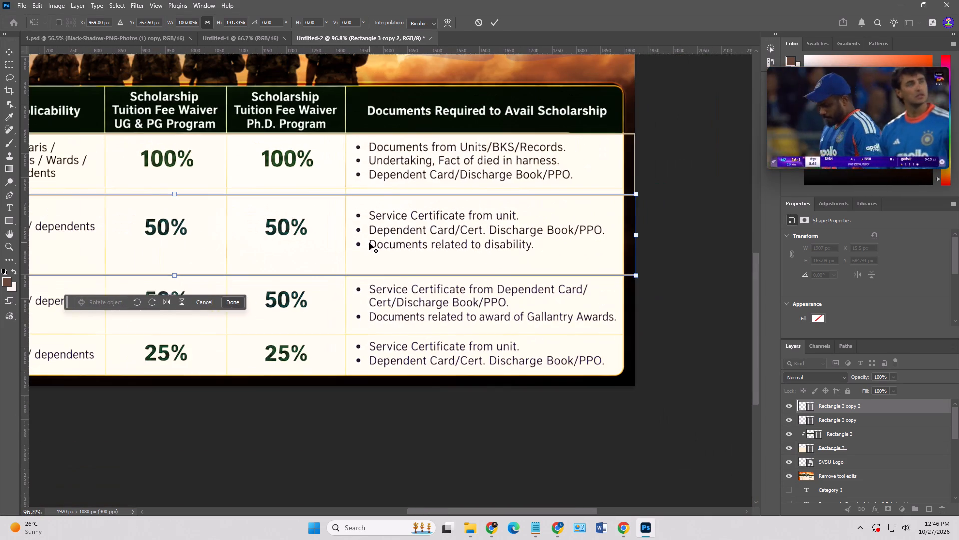
{"action": "left_click", "coordinate": [688, 276]}
{"action": "scroll", "coordinate": [620, 195], "scroll_direction": "up", "scroll_amount": 2, "text": "alt"}
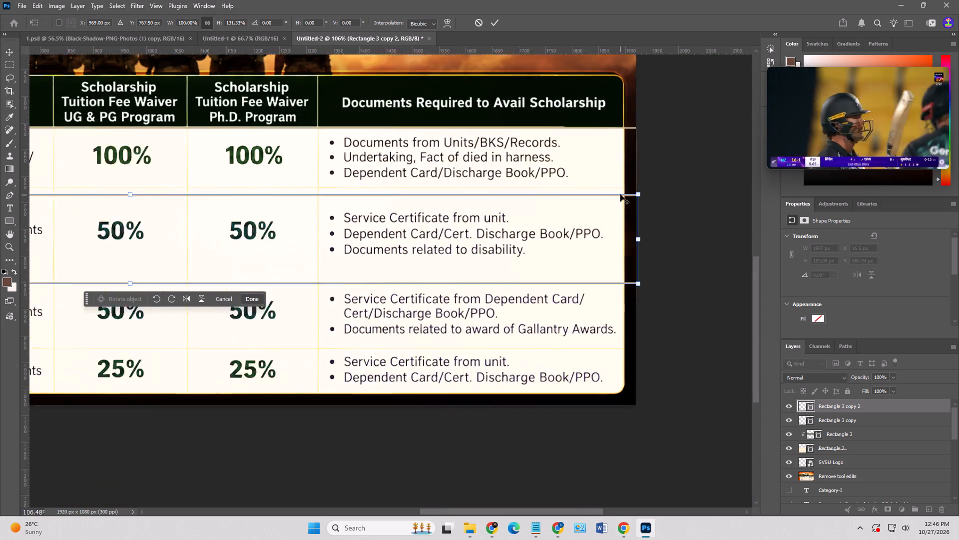
{"action": "scroll", "coordinate": [620, 194], "scroll_direction": "up", "scroll_amount": 1, "text": "alt"}
{"action": "left_click", "coordinate": [621, 195], "text": "alt"}
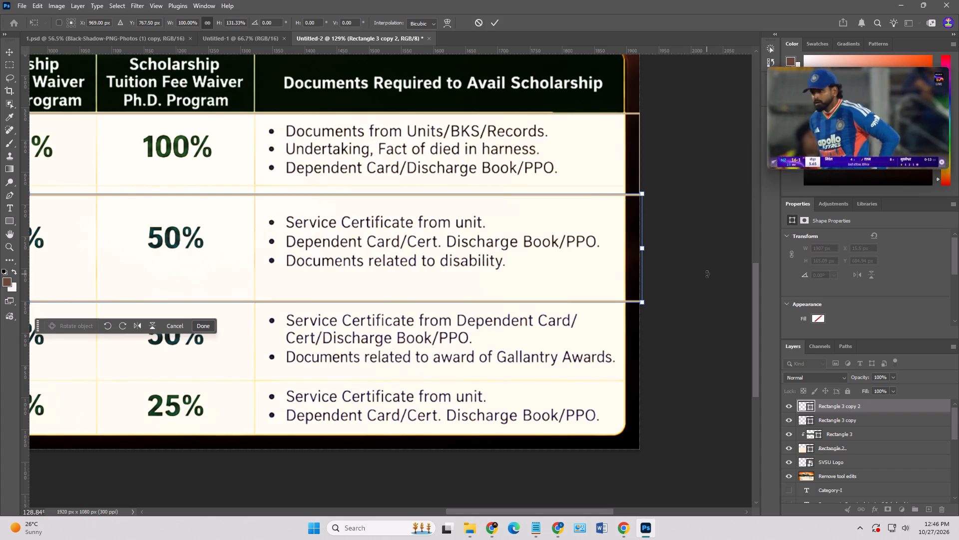
{"action": "left_click", "coordinate": [707, 274]}
{"action": "left_click", "coordinate": [10, 53]}
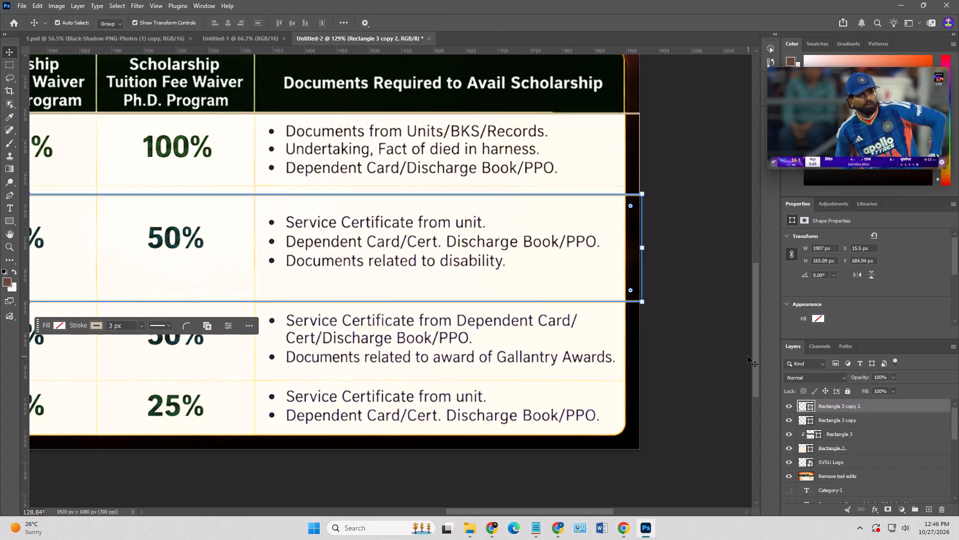
Duplicate the Category-II outline rectangle and place the copy about 122 px lower, with its bottom edge at the Category-III row's lower line.
{"action": "scroll", "coordinate": [596, 303], "scroll_direction": "up", "scroll_amount": 7, "text": "alt"}
{"action": "left_click_drag", "start_coordinate": [597, 300], "coordinate": [599, 446], "text": "alt"}
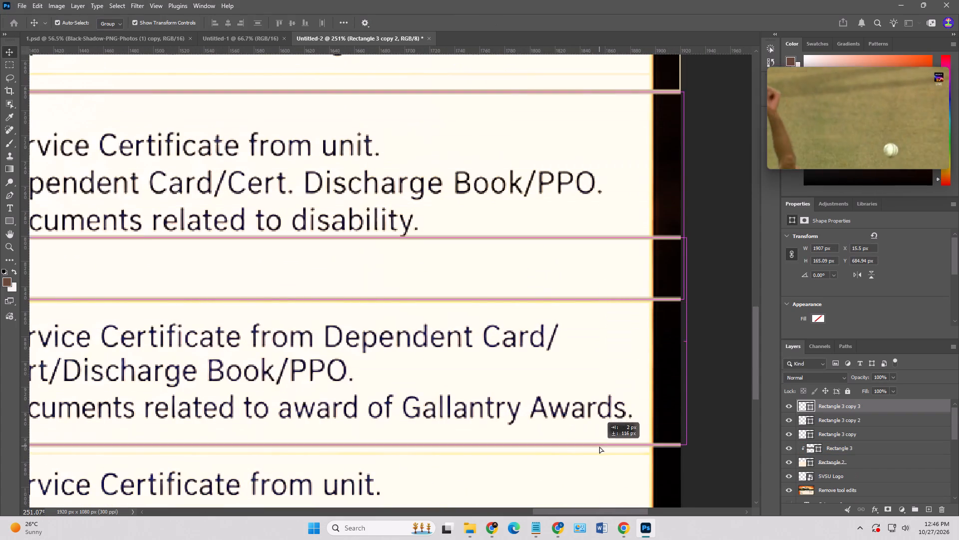
{"action": "left_click_drag", "start_coordinate": [599, 446], "coordinate": [600, 453], "text": "alt"}
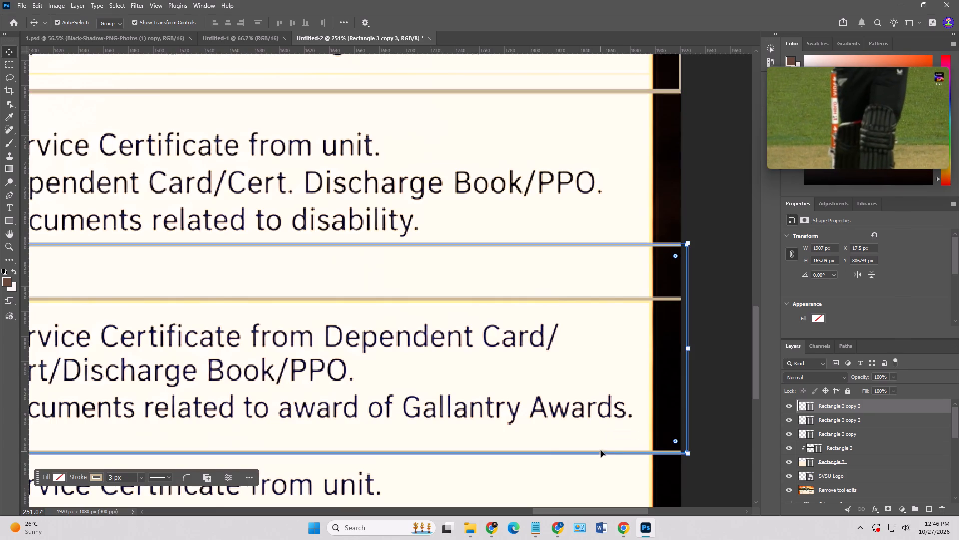
{"action": "scroll", "coordinate": [561, 302], "scroll_direction": "down", "scroll_amount": 19, "text": "alt"}
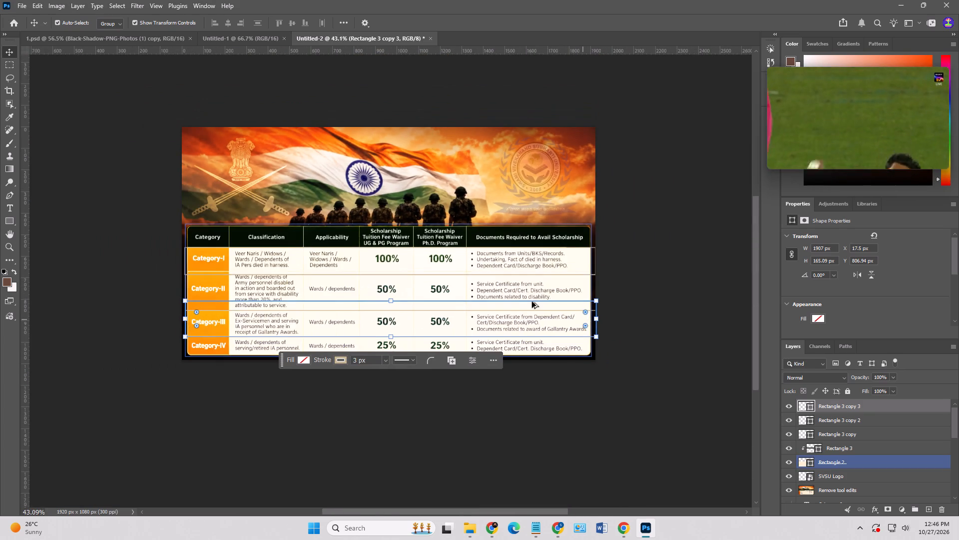
Lower the Category-III outline rectangle's top edge to the row's upper dividing line, making it about 122 px high.
{"action": "scroll", "coordinate": [360, 317], "scroll_direction": "up", "scroll_amount": 8, "text": "alt"}
{"action": "left_click_drag", "start_coordinate": [405, 290], "coordinate": [406, 313]}
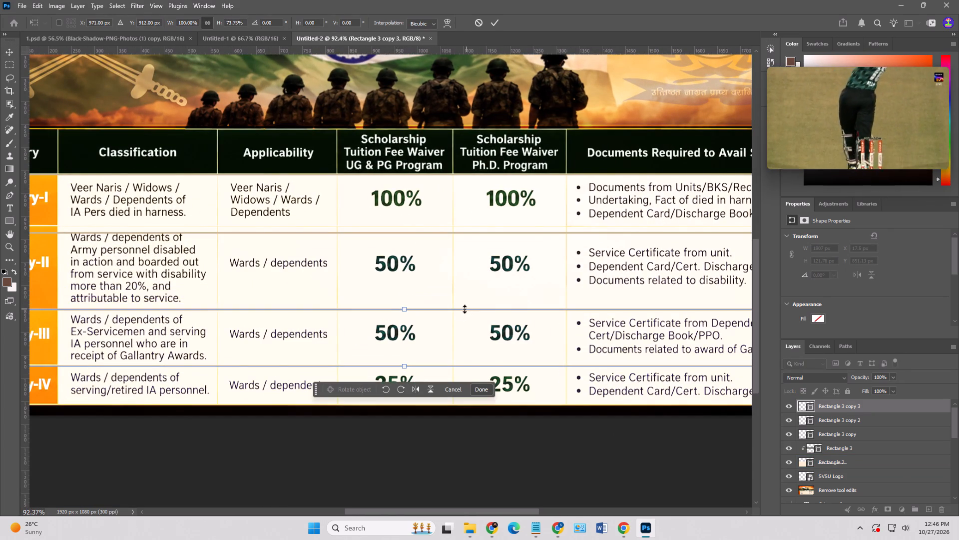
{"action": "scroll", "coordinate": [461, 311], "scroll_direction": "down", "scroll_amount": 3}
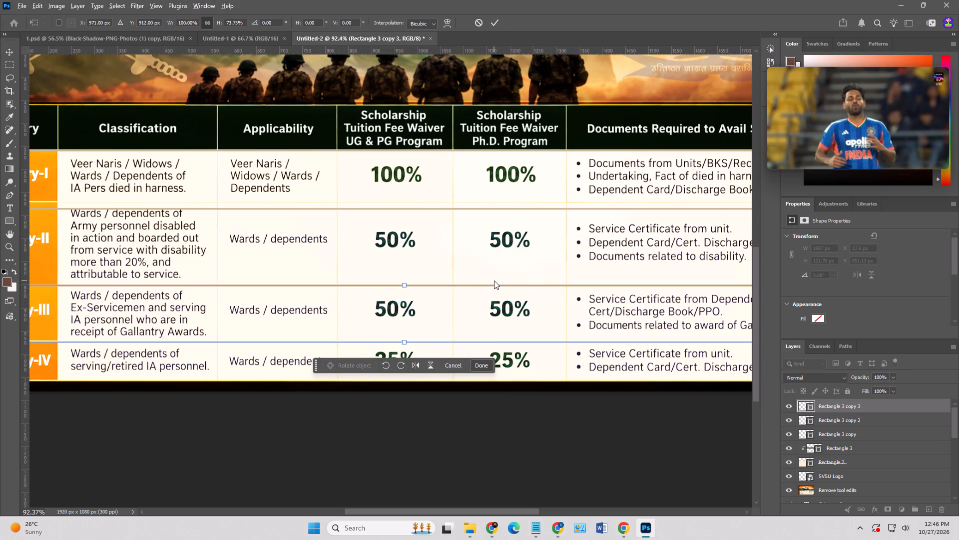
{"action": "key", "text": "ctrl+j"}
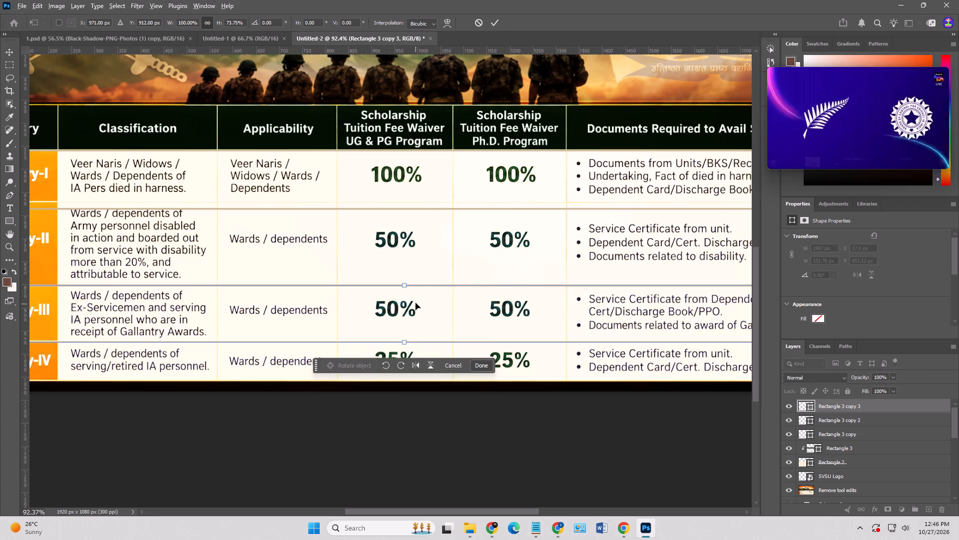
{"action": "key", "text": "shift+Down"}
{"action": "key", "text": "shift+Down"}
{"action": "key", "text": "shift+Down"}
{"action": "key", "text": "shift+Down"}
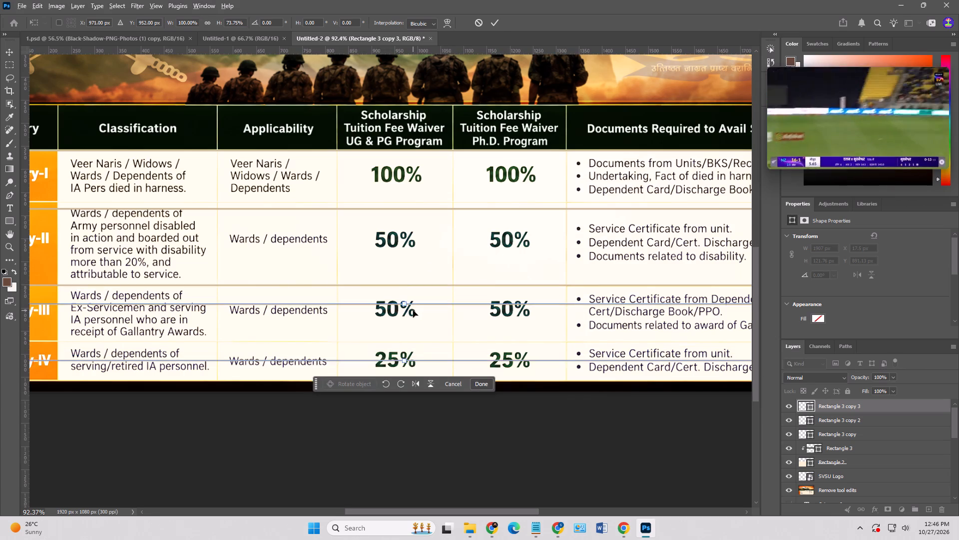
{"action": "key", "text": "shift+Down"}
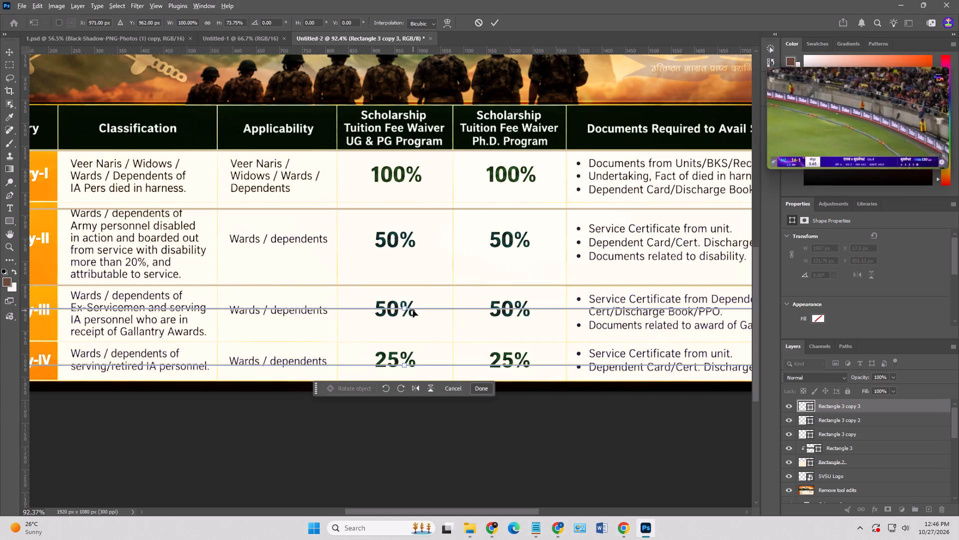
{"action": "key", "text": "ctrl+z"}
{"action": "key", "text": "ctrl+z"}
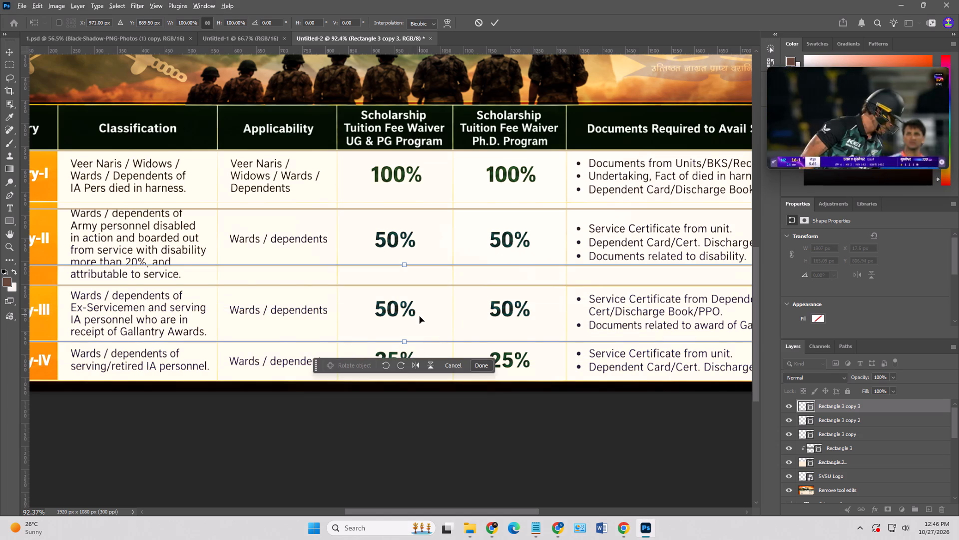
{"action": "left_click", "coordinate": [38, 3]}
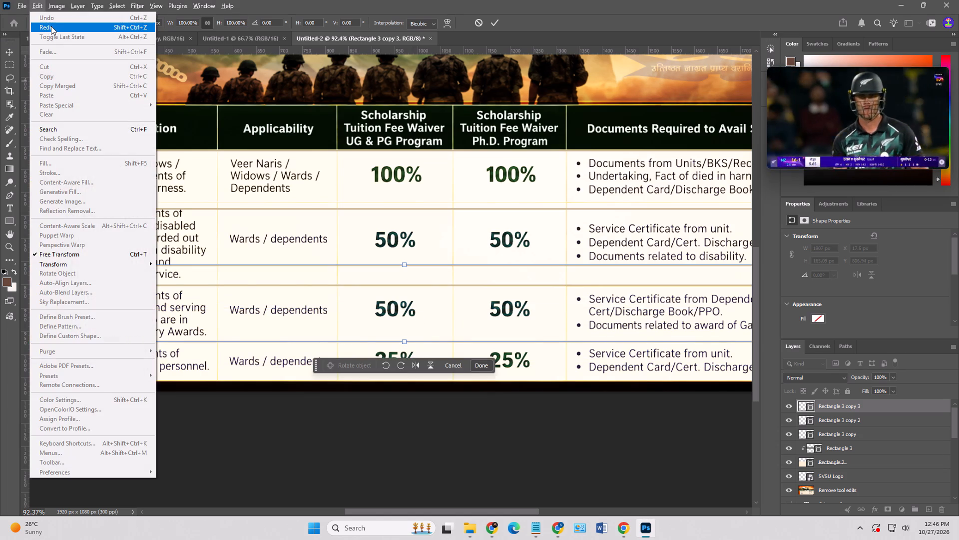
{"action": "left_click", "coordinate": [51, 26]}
Duplicate the resized Category-III outline rectangle and place the copy about 121 px lower, with its top edge at the Category-IV row's upper line.
{"action": "left_click", "coordinate": [852, 405]}
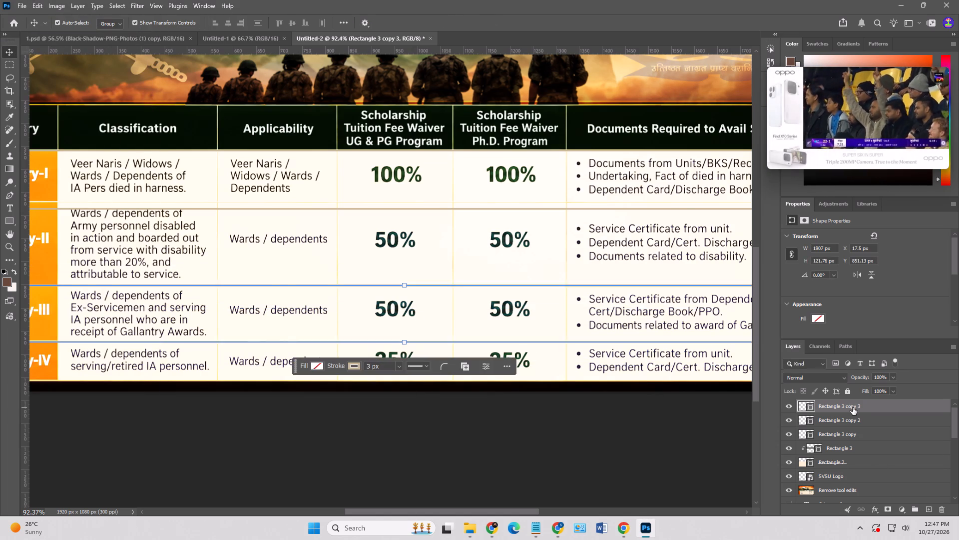
{"action": "key", "text": "ctrl+j"}
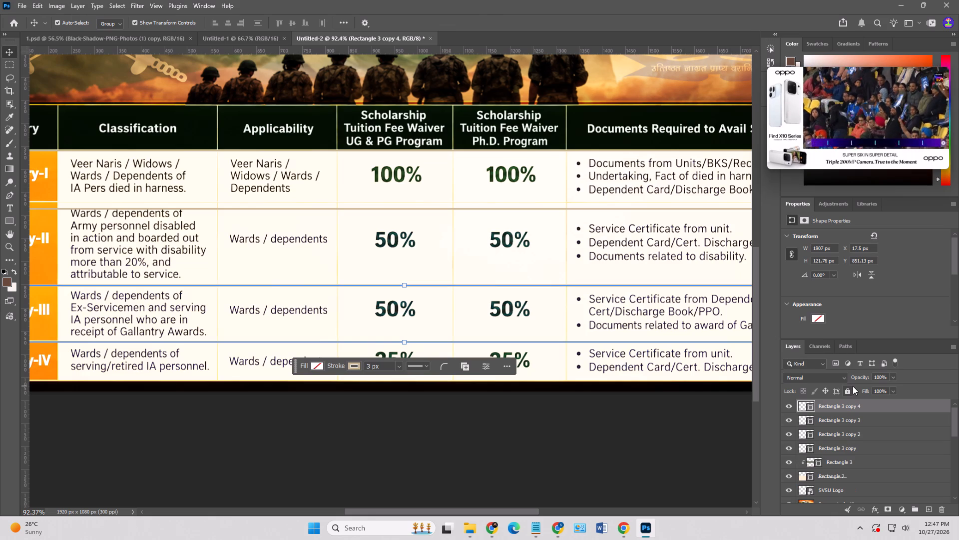
{"action": "key", "text": "shift+Down"}
{"action": "key", "text": "shift+Down"}
{"action": "key", "text": "shift+Down"}
{"action": "key", "text": "shift+Down"}
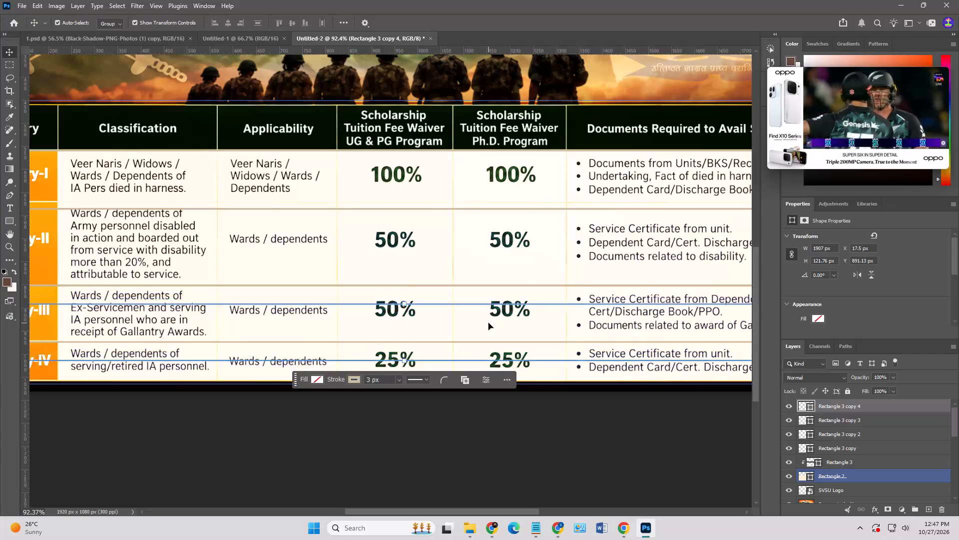
{"action": "key", "text": "shift+Down"}
{"action": "key", "text": "shift+Down"}
{"action": "key", "text": "shift+Down"}
{"action": "key", "text": "shift+Down"}
{"action": "key", "text": "shift+Down"}
{"action": "key", "text": "shift+Down"}
{"action": "key", "text": "shift+Down"}
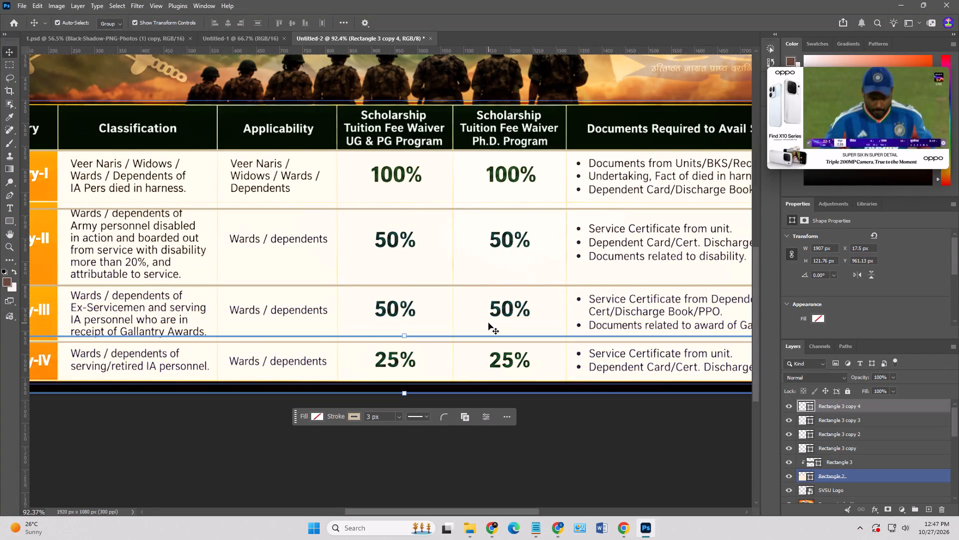
{"action": "key", "text": "shift+Down"}
{"action": "key", "text": "Down"}
{"action": "key", "text": "Up"}
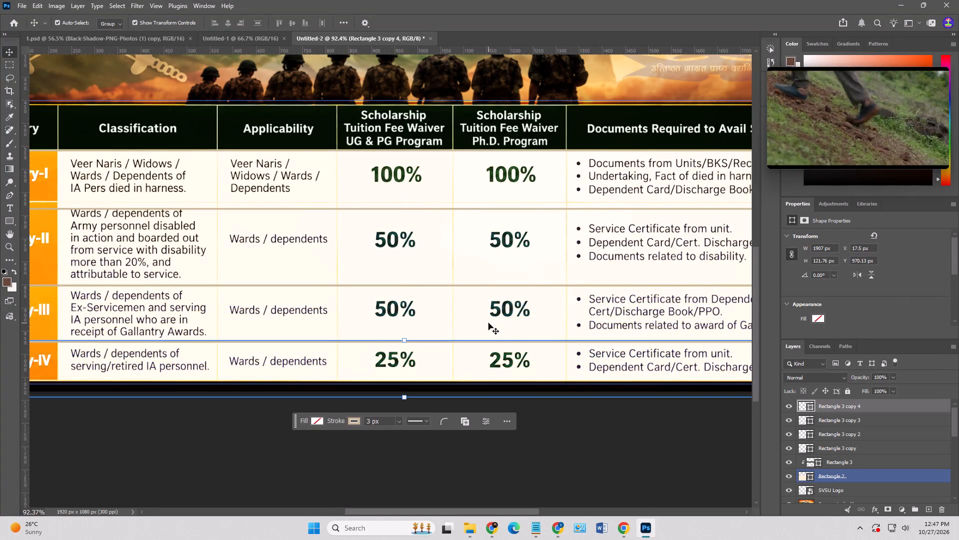
{"action": "key", "text": "Down"}
{"action": "key", "text": "Down"}
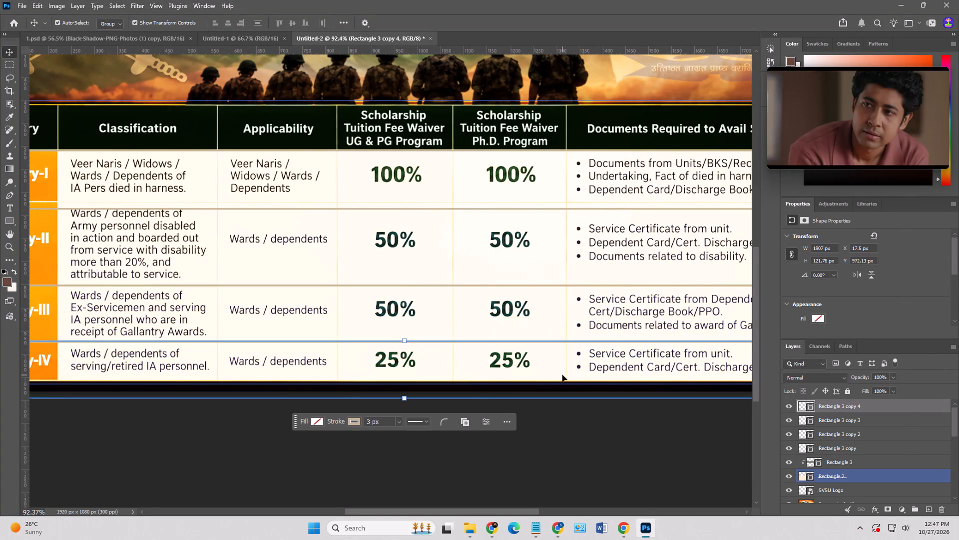
Shorten the Category-IV outline rectangle to fit between the row's upper line and the table's bottom border, about 84 px high.
{"action": "left_click_drag", "start_coordinate": [405, 401], "coordinate": [406, 384]}
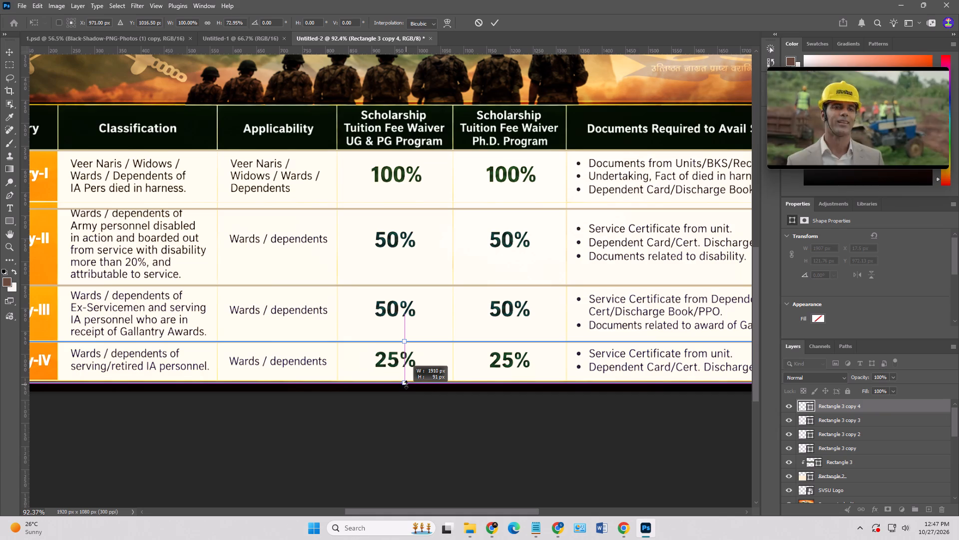
{"action": "left_click_drag", "start_coordinate": [406, 384], "coordinate": [408, 382]}
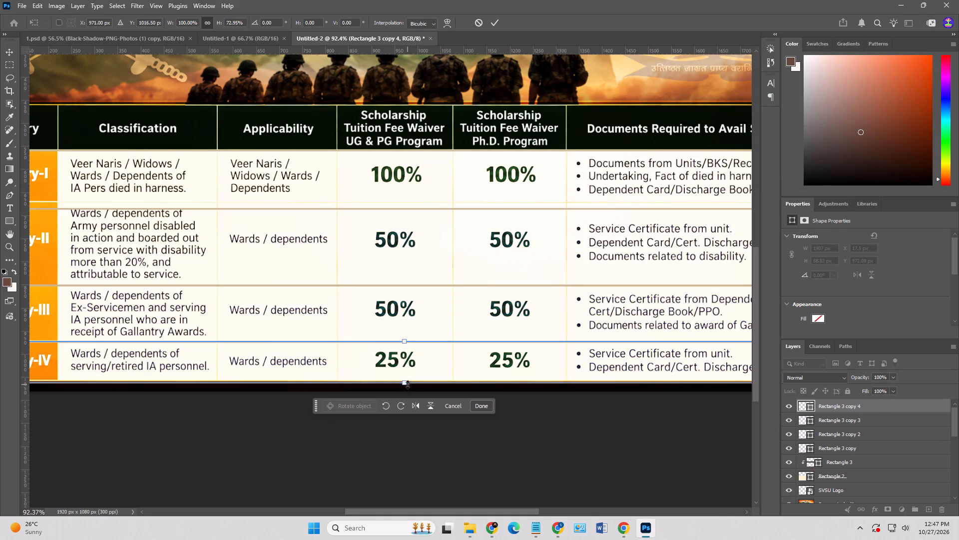
{"action": "scroll", "coordinate": [405, 384], "scroll_direction": "up", "scroll_amount": 16, "text": "alt"}
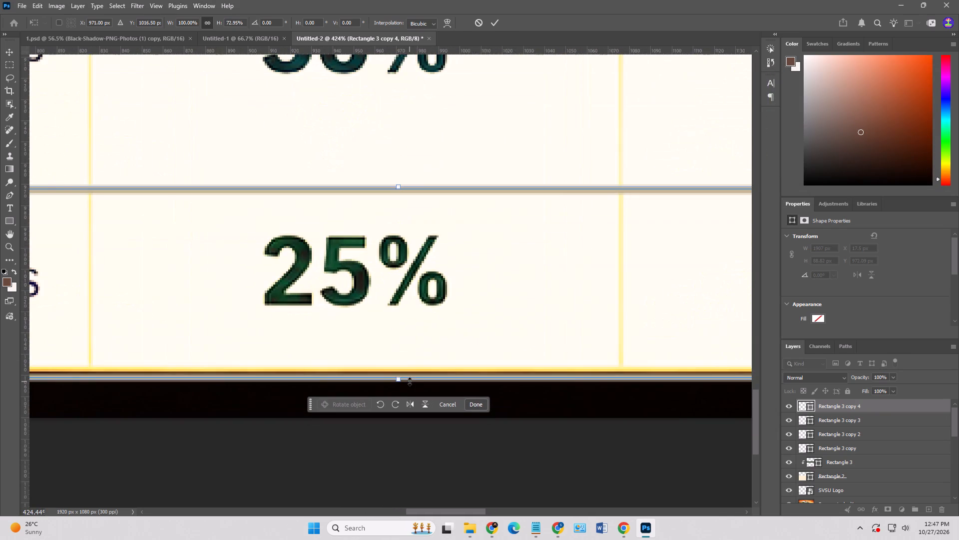
{"action": "left_click", "coordinate": [396, 379]}
{"action": "left_click_drag", "start_coordinate": [397, 379], "coordinate": [399, 371]}
{"action": "left_click_drag", "start_coordinate": [398, 381], "coordinate": [400, 372]}
{"action": "left_click_drag", "start_coordinate": [399, 187], "coordinate": [400, 192]}
Extend the Category-IV outline rectangle's left edge just past the table's left border, making it about 1849 px wide.
{"action": "scroll", "coordinate": [469, 253], "scroll_direction": "down", "scroll_amount": 20, "text": "alt"}
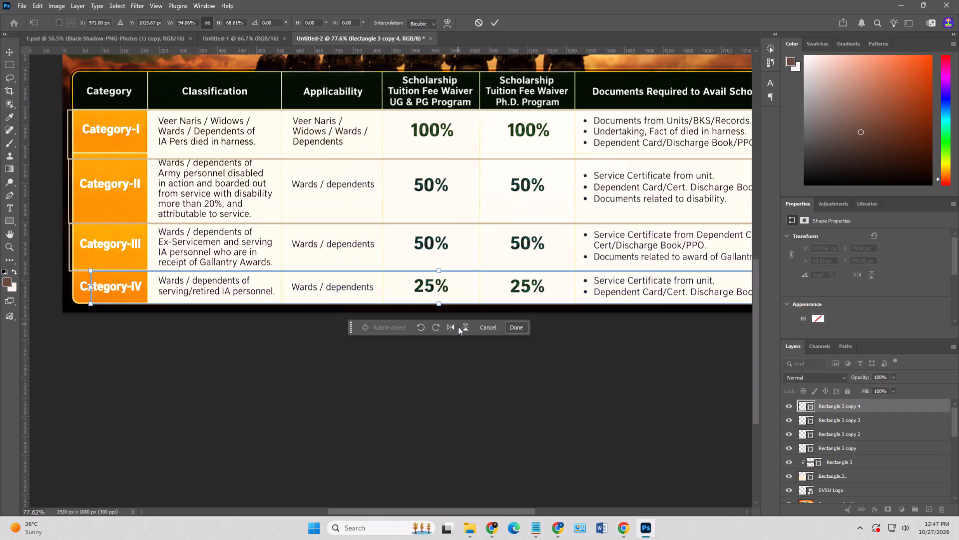
{"action": "scroll", "coordinate": [458, 326], "scroll_direction": "down", "scroll_amount": 2, "text": "alt"}
{"action": "scroll", "coordinate": [117, 300], "scroll_direction": "down", "scroll_amount": 7, "text": "alt"}
{"action": "left_click_drag", "start_coordinate": [93, 288], "coordinate": [71, 288]}
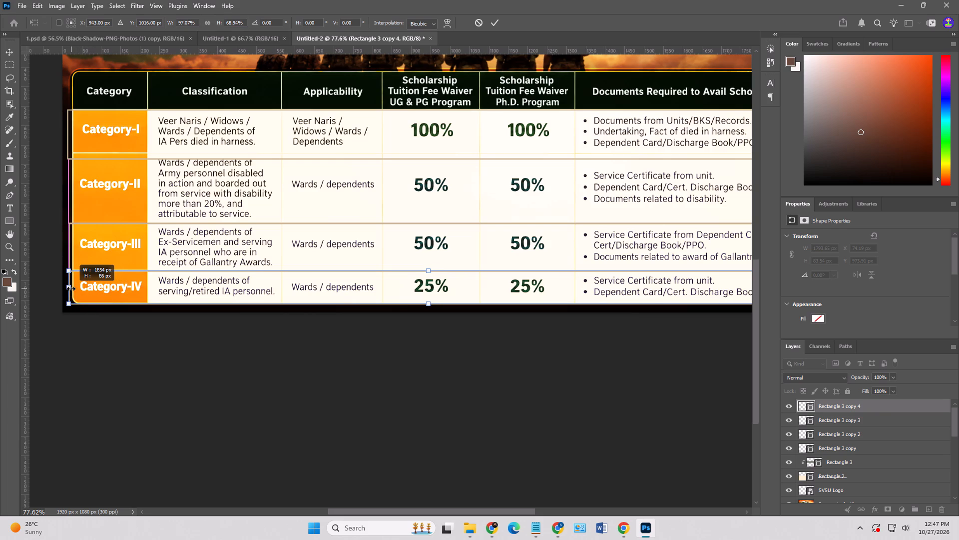
{"action": "left_click_drag", "start_coordinate": [71, 288], "coordinate": [72, 288]}
{"action": "key", "text": "Return"}
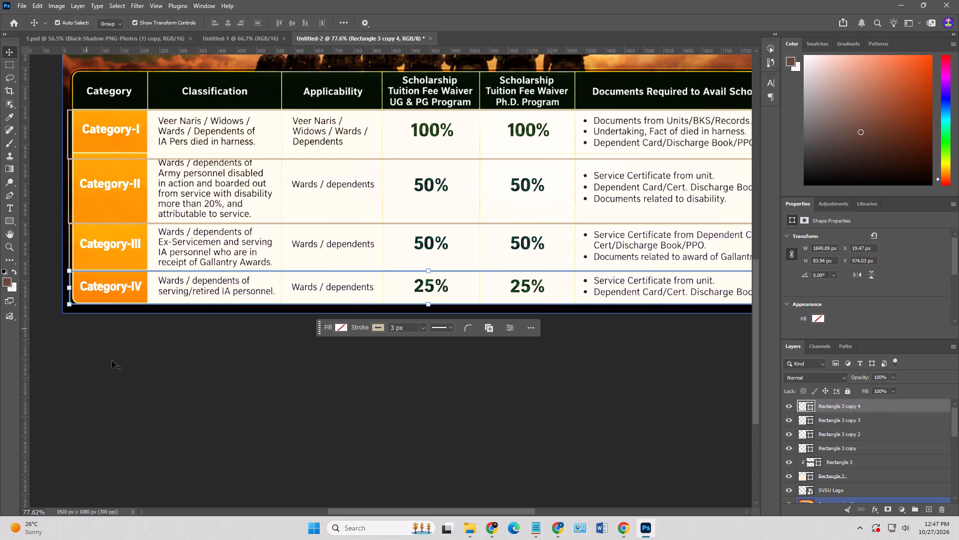
{"action": "left_click", "coordinate": [130, 381]}
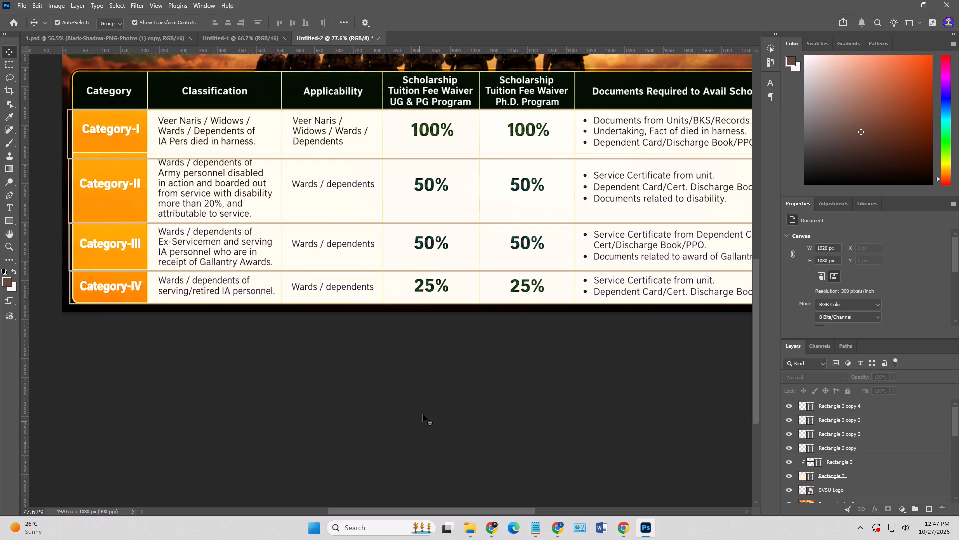
Merge the four category row outline rectangles into a single shape layer.
{"action": "left_click", "coordinate": [851, 411]}
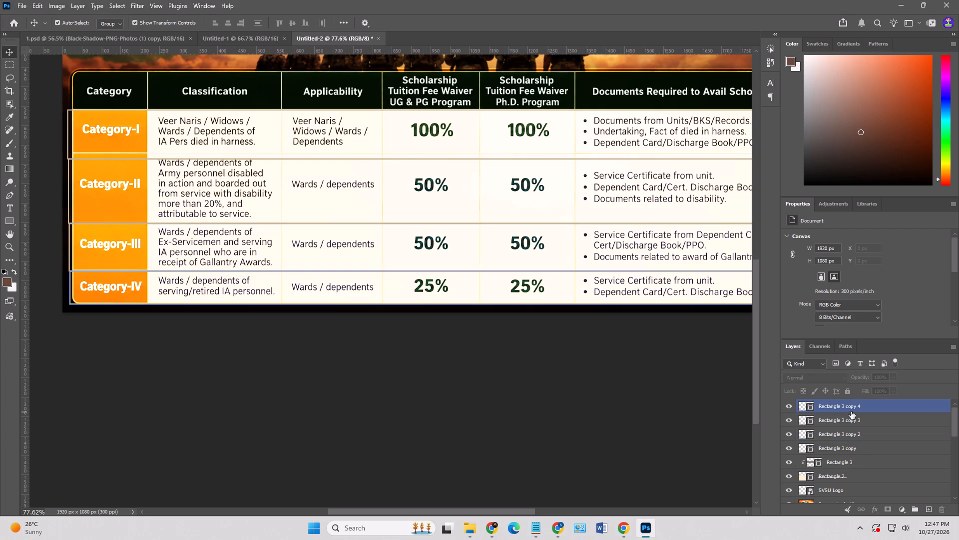
{"action": "left_click", "coordinate": [836, 450], "text": "shift"}
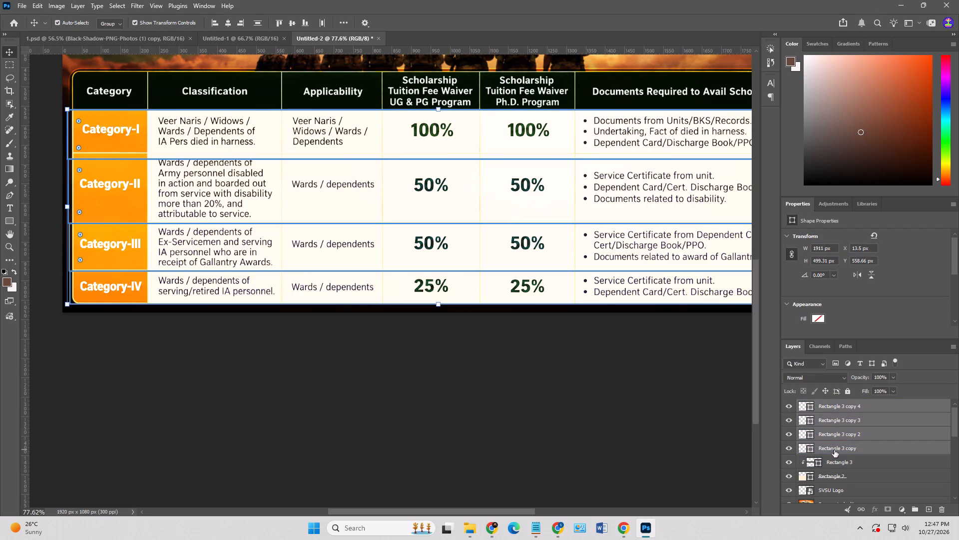
{"action": "key", "text": "ctrl+e"}
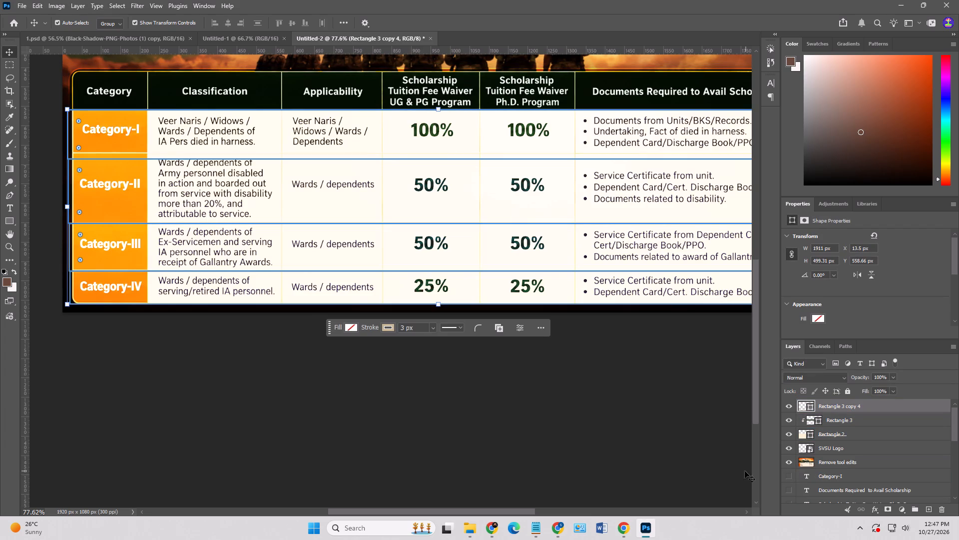
Clip the merged row outlines to the table's base rectangle, together with the header shape.
{"action": "left_click", "coordinate": [804, 414], "text": "alt"}
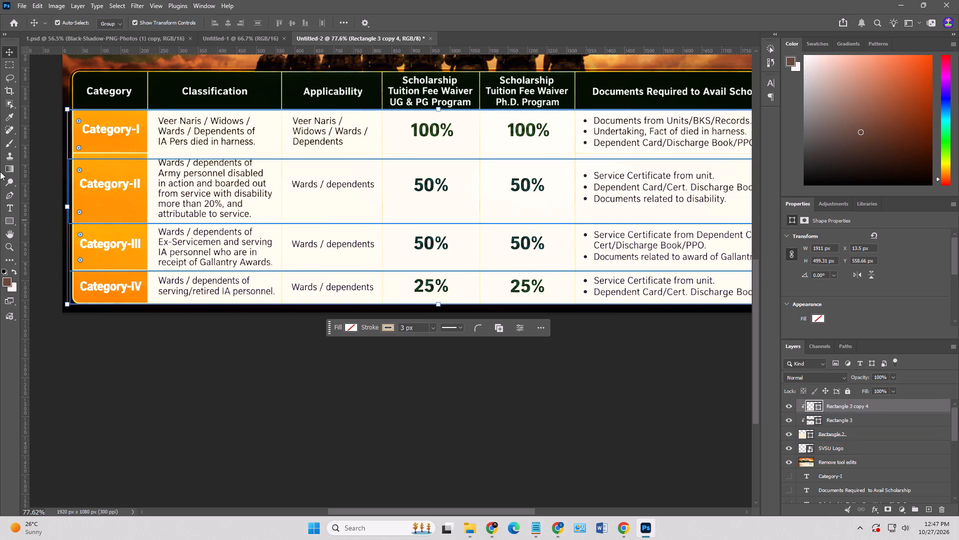
Draw an unfilled rectangle with a 3 px gold stroke around the Category column, about 211 x 616 px, covering the full table height.
{"action": "left_click", "coordinate": [8, 221]}
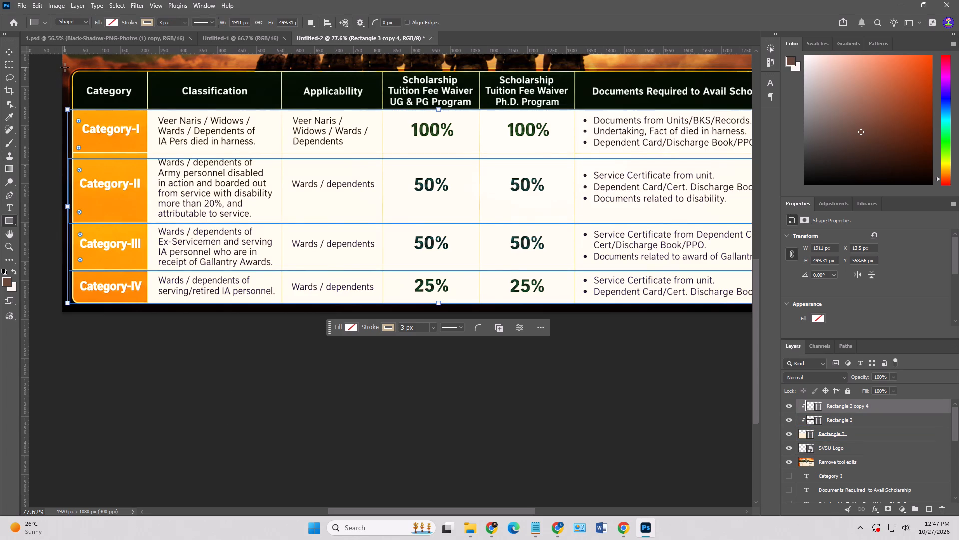
{"action": "left_click_drag", "start_coordinate": [65, 67], "coordinate": [140, 302]}
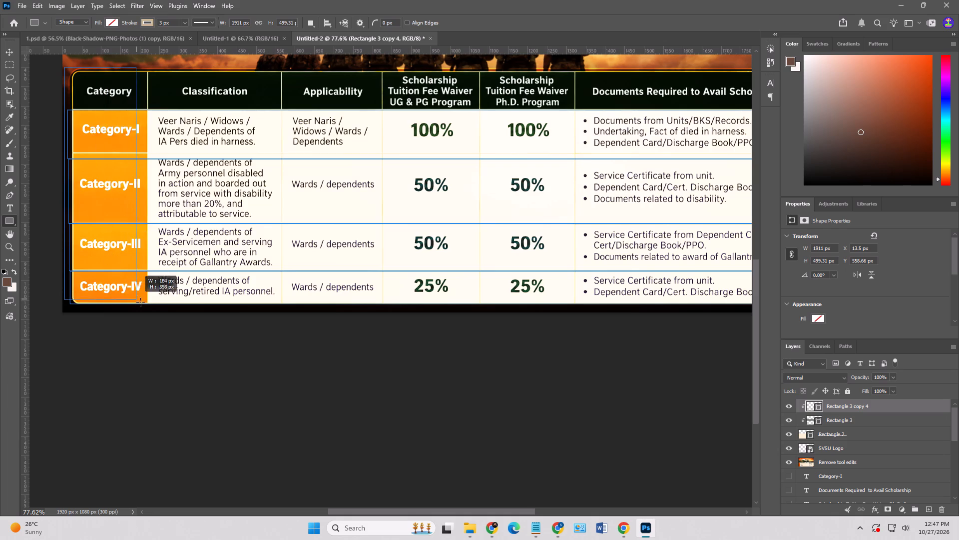
{"action": "left_click_drag", "start_coordinate": [140, 302], "coordinate": [146, 306]}
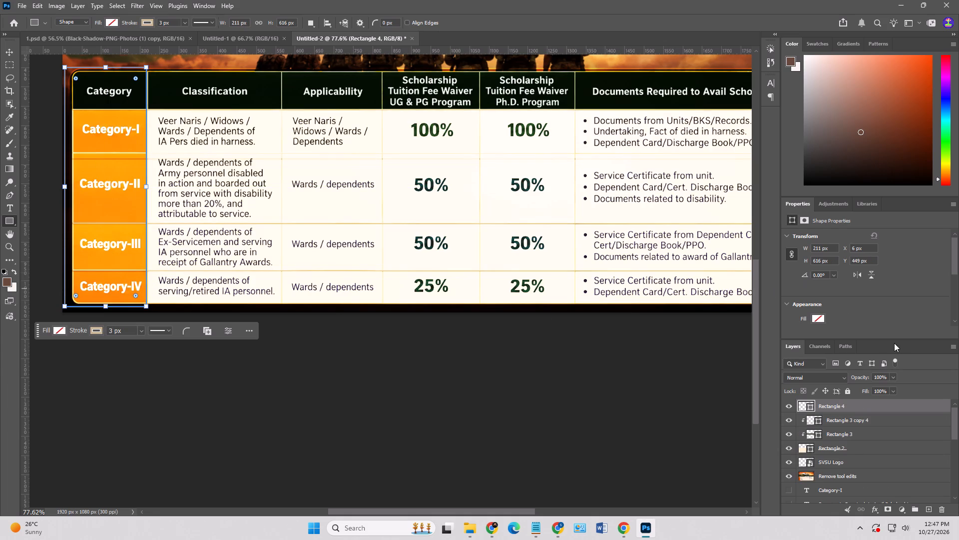
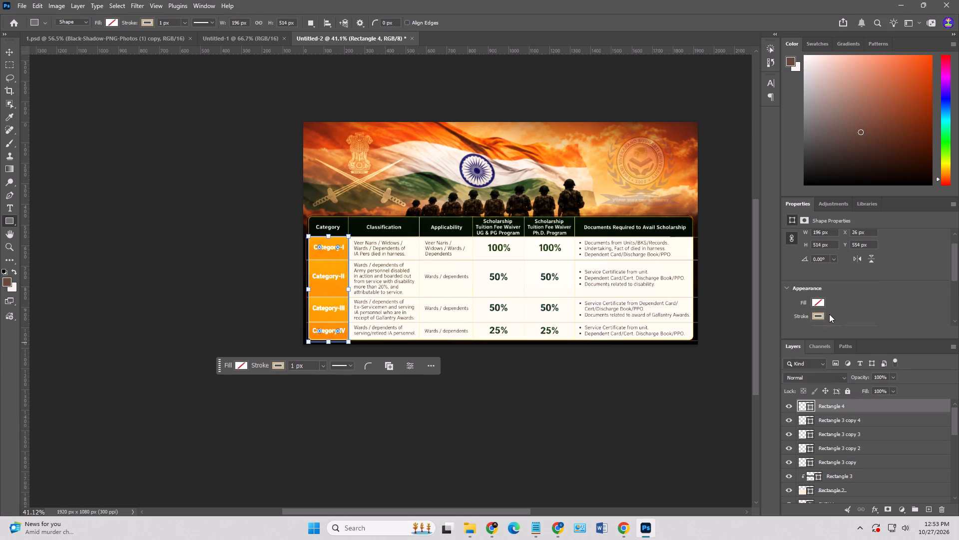
Fill the Category column rectangle with the orange #fe9303 sampled from the original table's Category column.
{"action": "left_click", "coordinate": [820, 302]}
{"action": "left_click", "coordinate": [917, 322]}
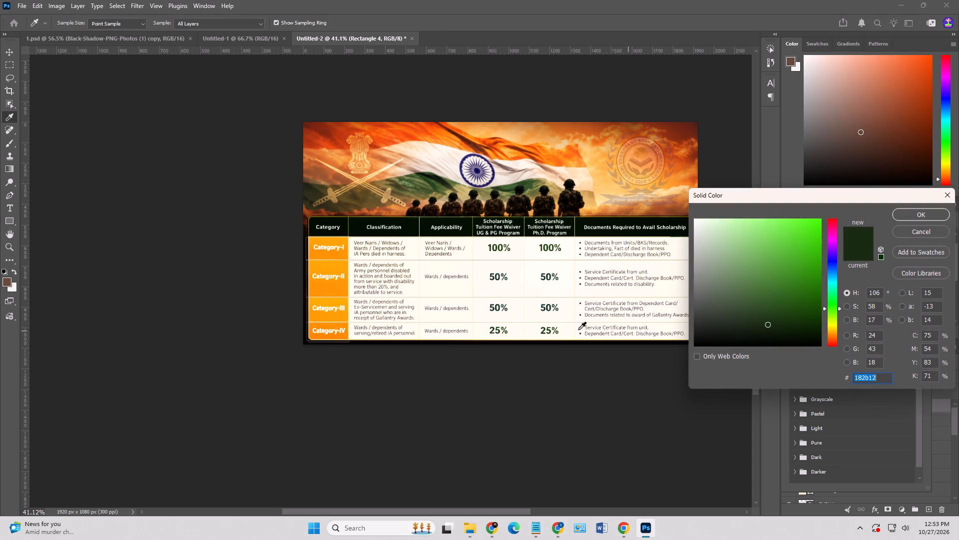
{"action": "left_click", "coordinate": [331, 290]}
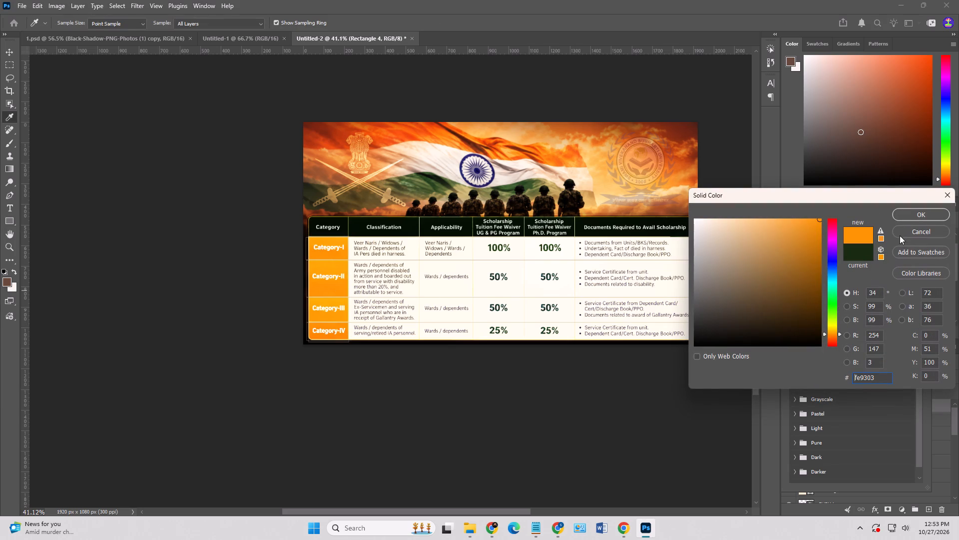
{"action": "left_click", "coordinate": [913, 218]}
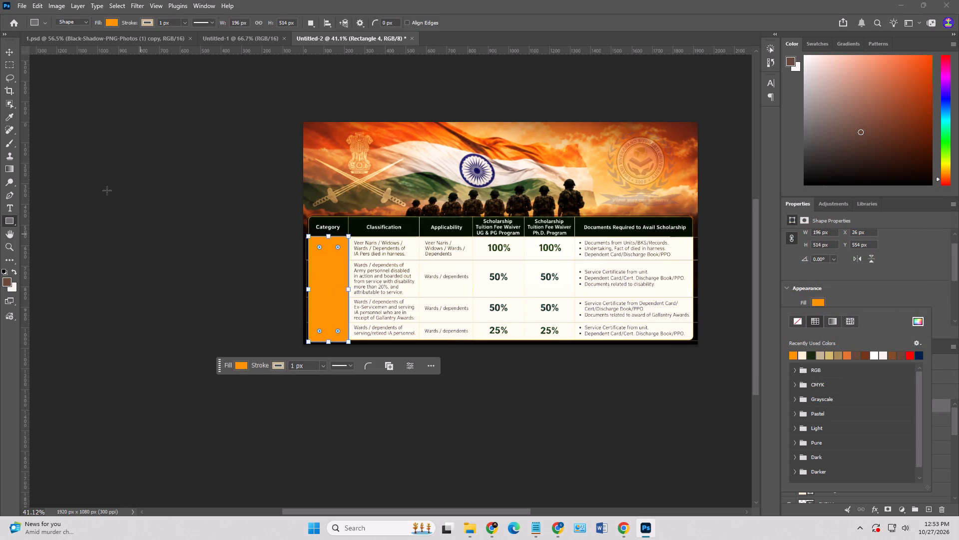
{"action": "left_click", "coordinate": [10, 51]}
{"action": "left_click", "coordinate": [39, 131]}
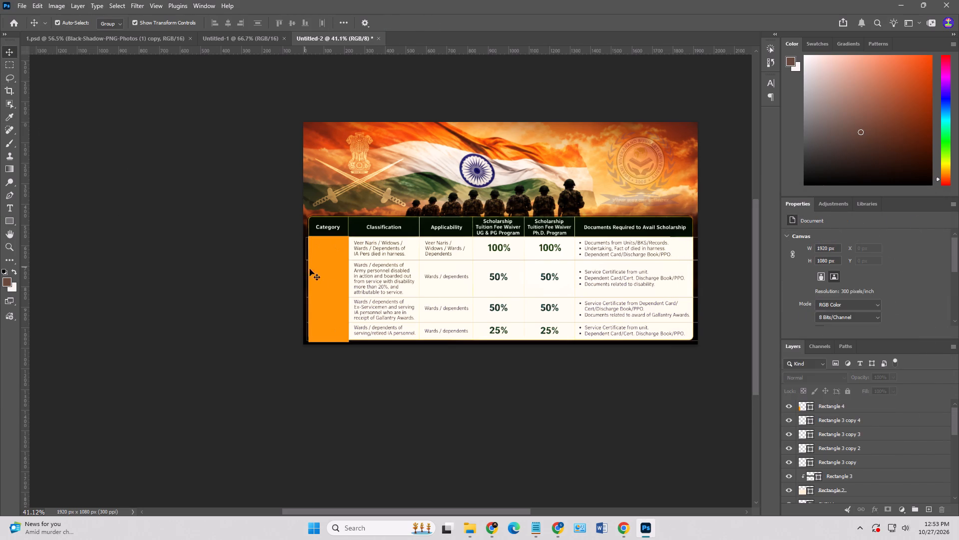
Clip the four row outline rectangles and the orange Category column rectangle to the table's base rectangle.
{"action": "left_click", "coordinate": [323, 269]}
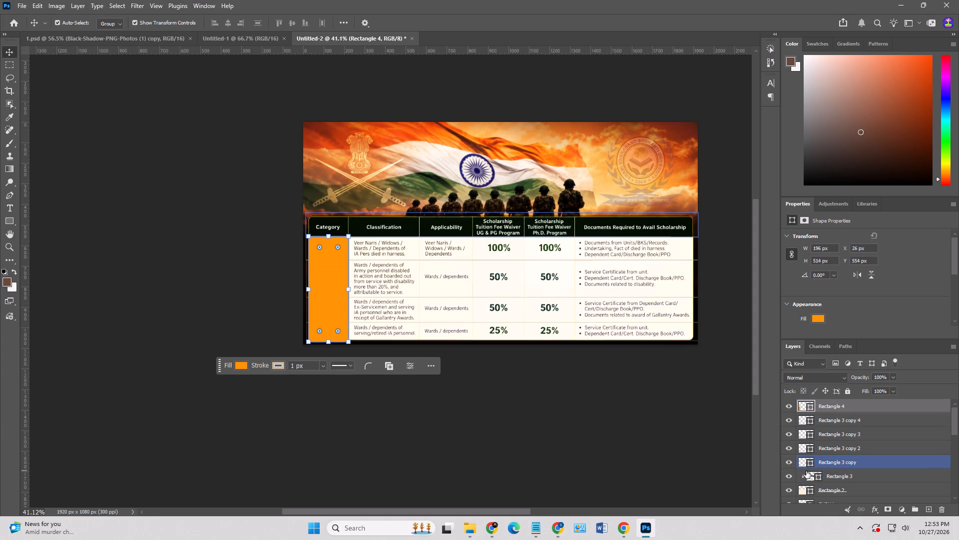
{"action": "left_click", "coordinate": [806, 469], "text": "alt"}
{"action": "left_click", "coordinate": [803, 455], "text": "alt"}
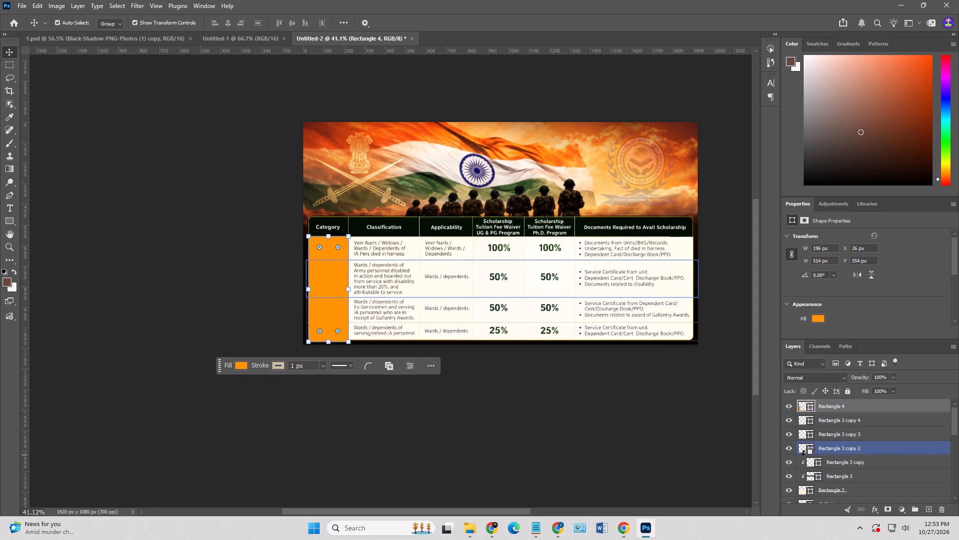
{"action": "left_click", "coordinate": [805, 440], "text": "alt"}
{"action": "left_click", "coordinate": [802, 428], "text": "alt"}
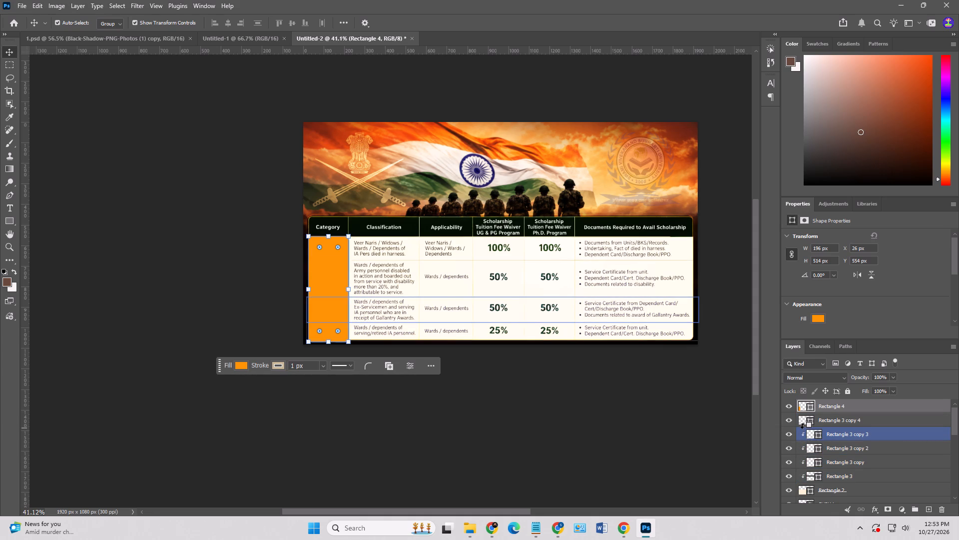
{"action": "left_click", "coordinate": [802, 413], "text": "alt"}
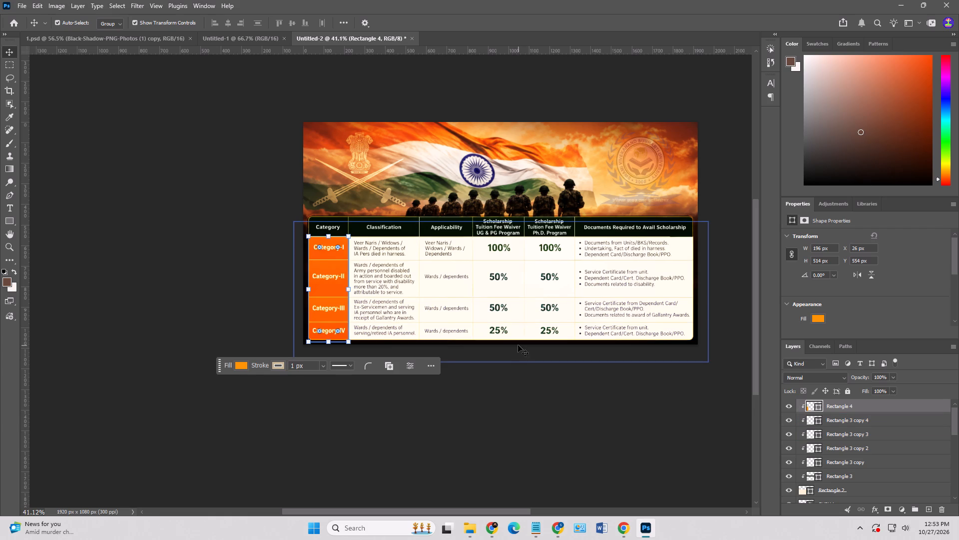
{"action": "left_click", "coordinate": [224, 240]}
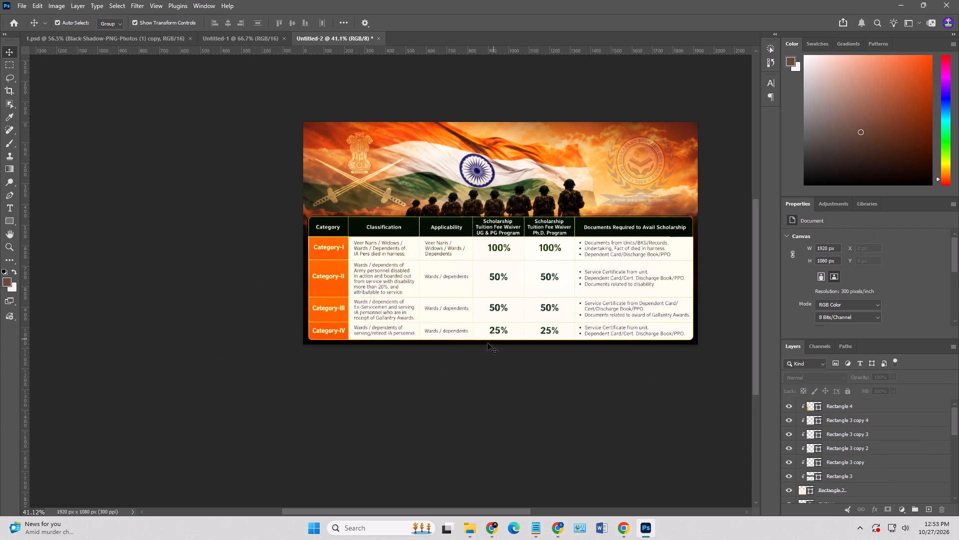
Examine how the clipped layers and the base rectangle's blending mode affect the table's appearance, previewing Normal on the base rectangle.
{"action": "scroll", "coordinate": [838, 475], "scroll_direction": "down", "scroll_amount": 1}
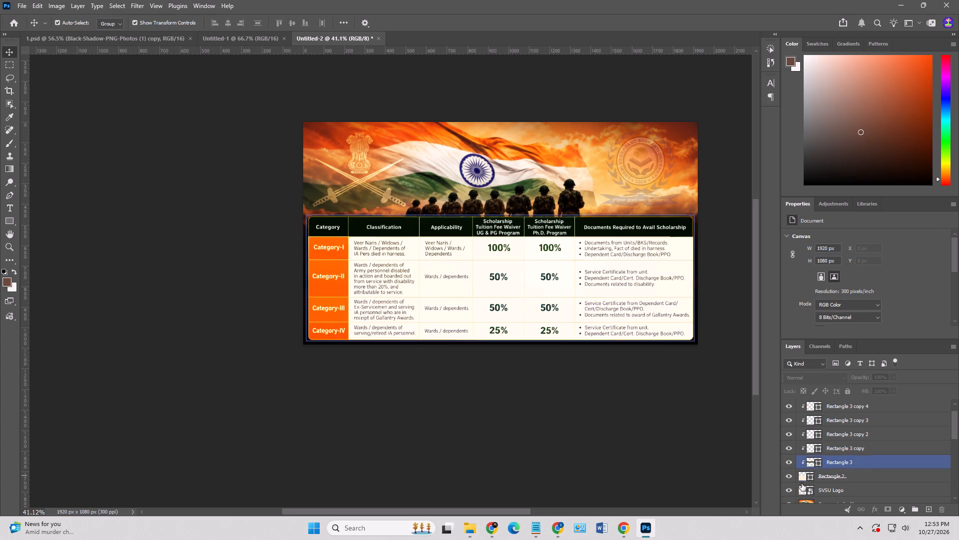
{"action": "scroll", "coordinate": [800, 484], "scroll_direction": "down", "scroll_amount": 1}
{"action": "left_click", "coordinate": [790, 488]}
{"action": "left_click", "coordinate": [790, 488]}
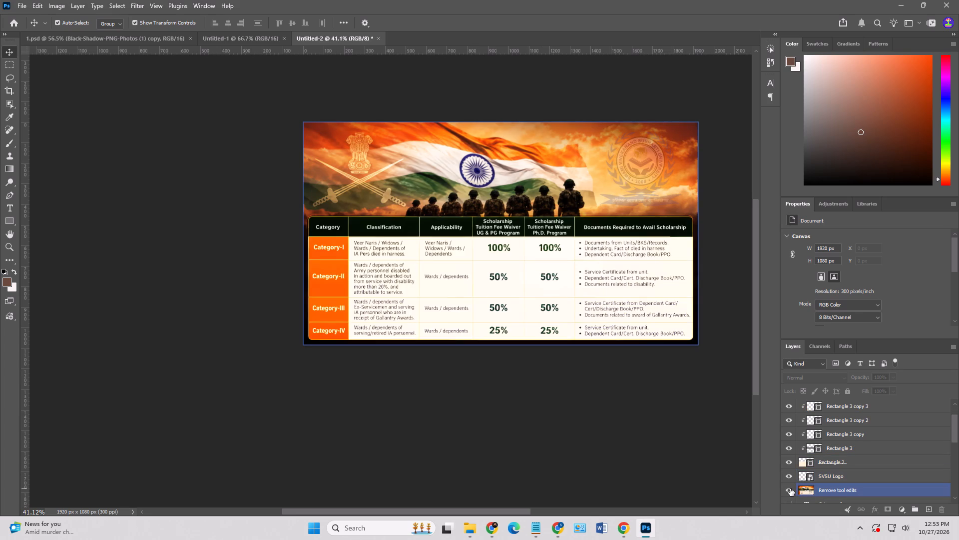
{"action": "left_click", "coordinate": [805, 461]}
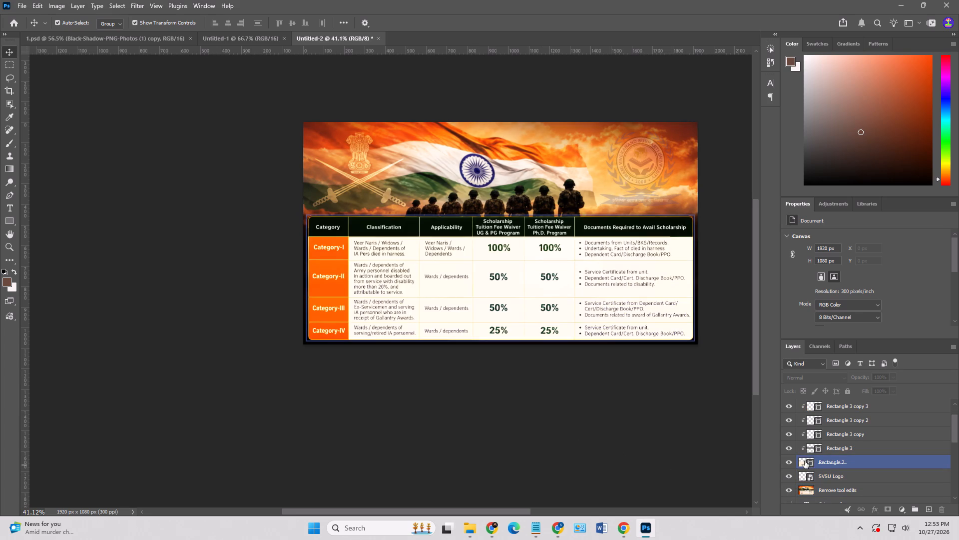
{"action": "scroll", "coordinate": [809, 452], "scroll_direction": "up", "scroll_amount": 4}
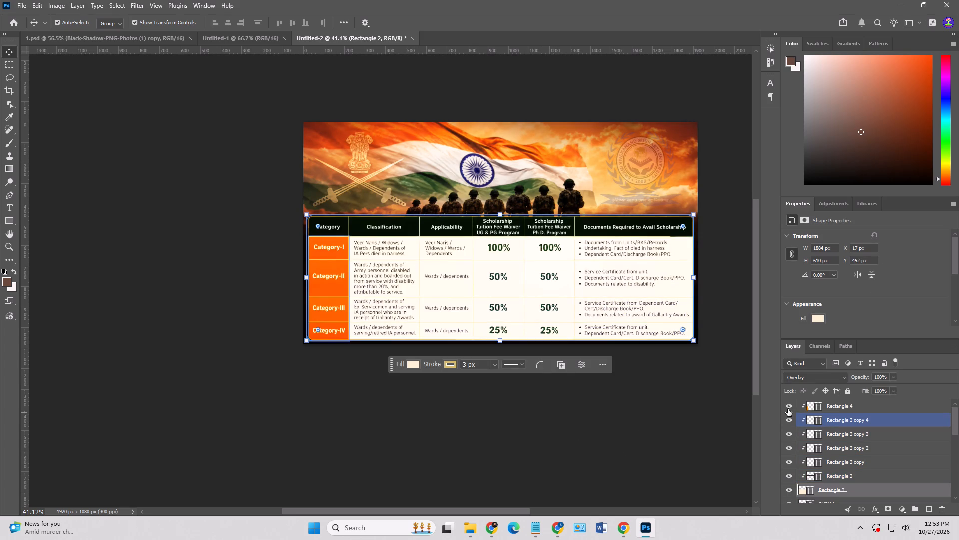
{"action": "left_click", "coordinate": [788, 409]}
{"action": "left_click", "coordinate": [788, 409]}
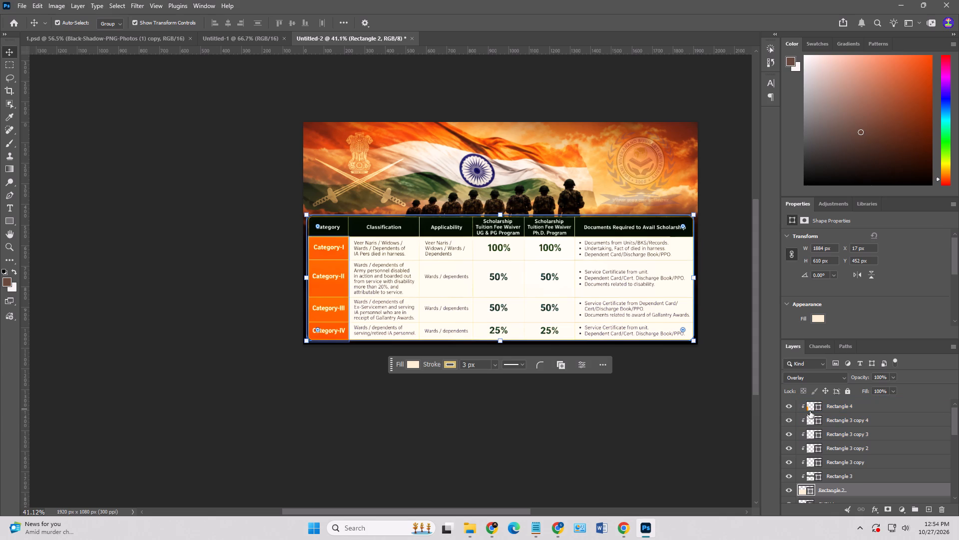
{"action": "left_click", "coordinate": [845, 410]}
{"action": "left_click", "coordinate": [829, 407]}
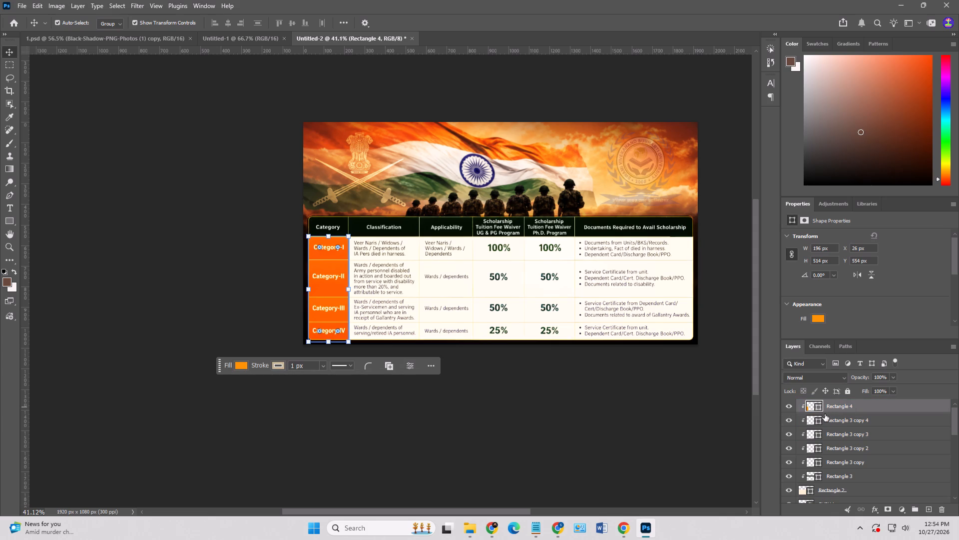
{"action": "left_click", "coordinate": [826, 488]}
{"action": "left_click", "coordinate": [831, 378]}
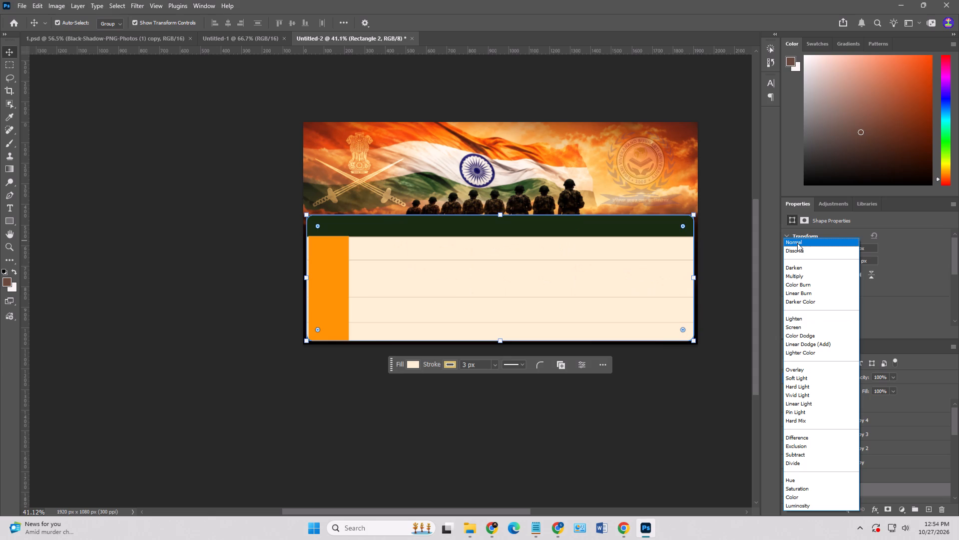
{"action": "left_click", "coordinate": [696, 472]}
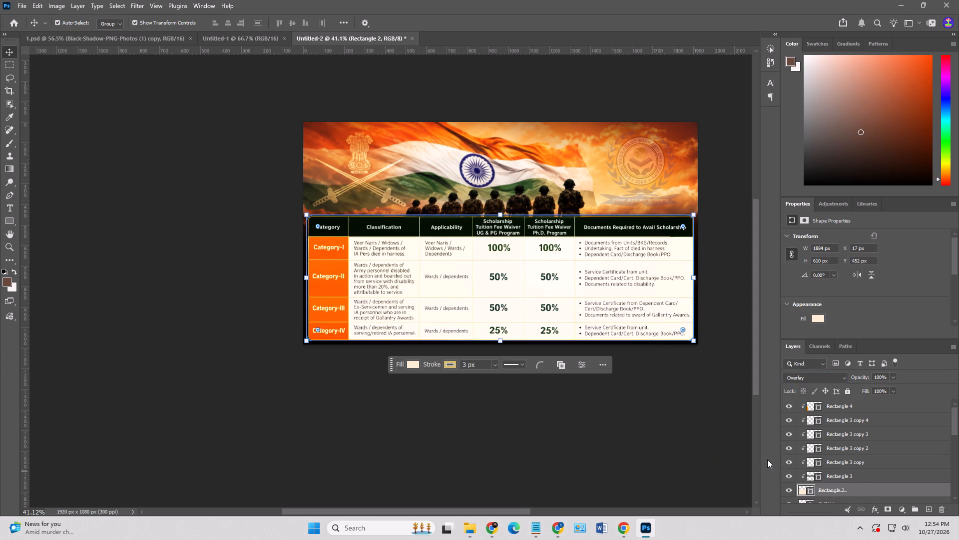
Move the orange Category column rectangle below the row outlines in the layer stack, directly above the header shape.
{"action": "left_click", "coordinate": [862, 421]}
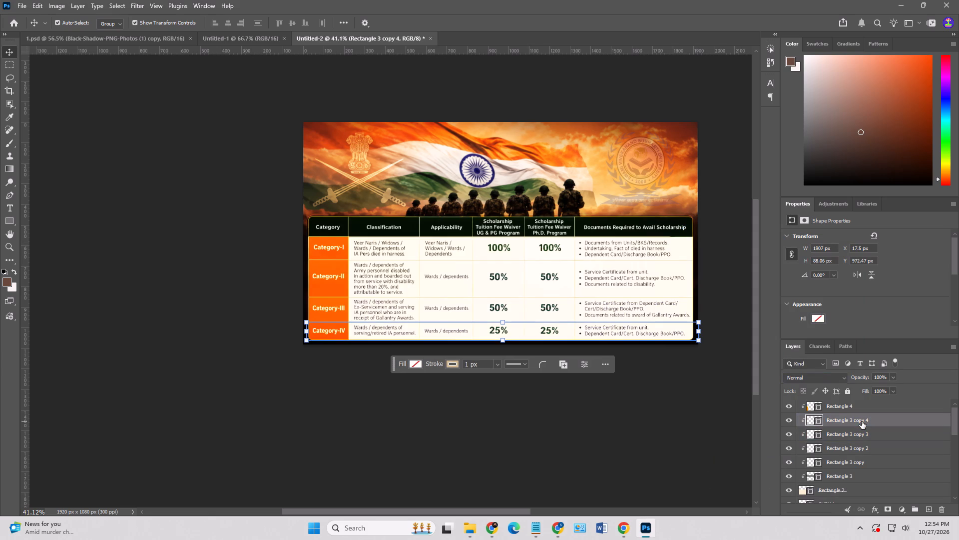
{"action": "left_click", "coordinate": [862, 421]}
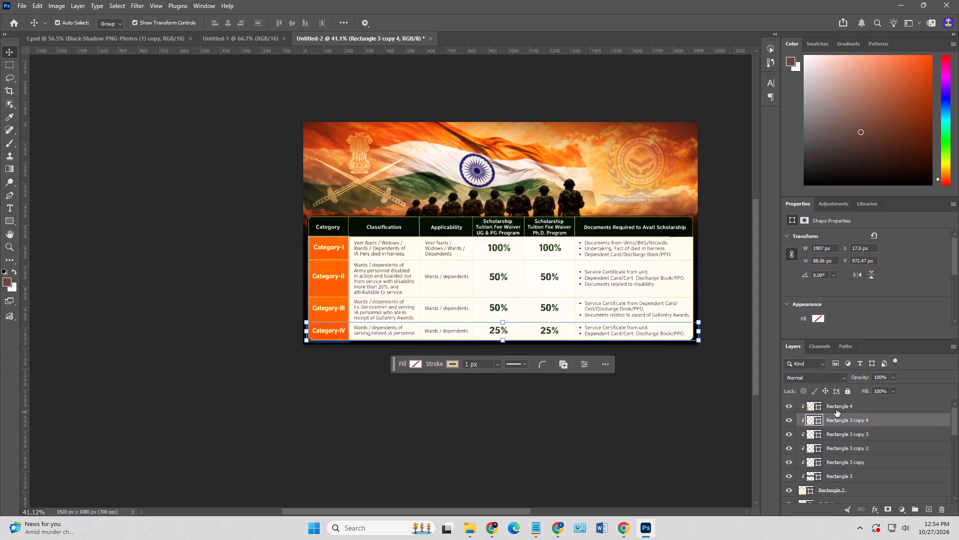
{"action": "left_click", "coordinate": [836, 409]}
{"action": "left_click_drag", "start_coordinate": [837, 405], "coordinate": [822, 469]}
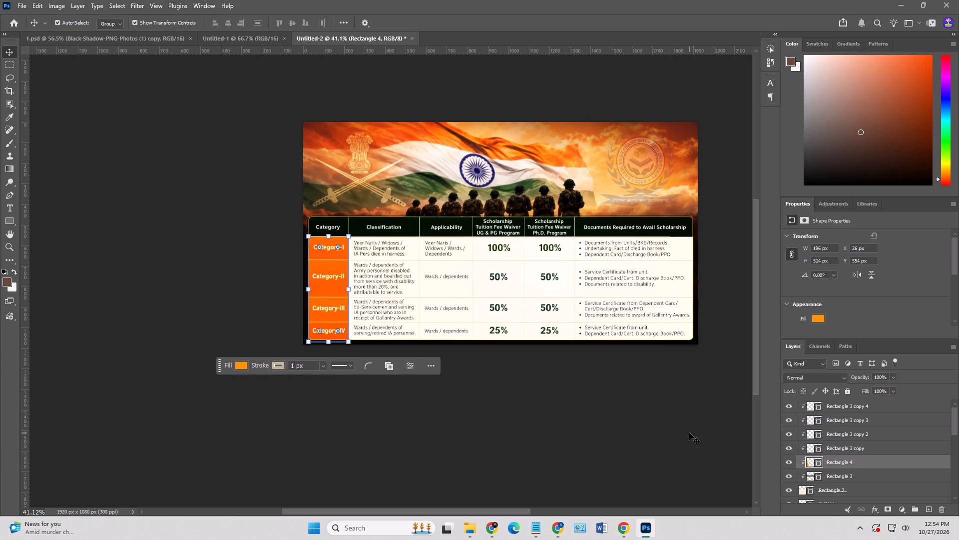
Set the blending mode of the table's base rectangle to Normal.
{"action": "left_click", "coordinate": [810, 490]}
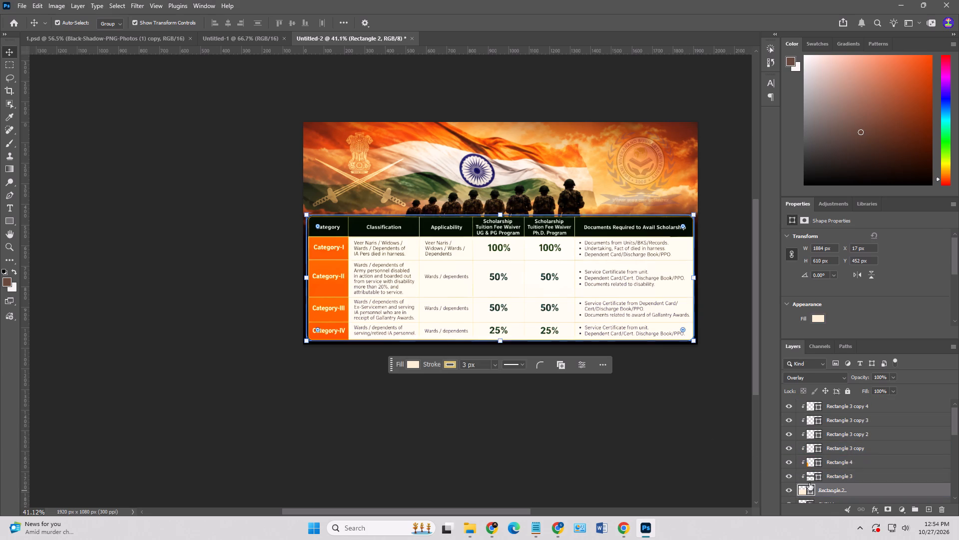
{"action": "left_click", "coordinate": [823, 378]}
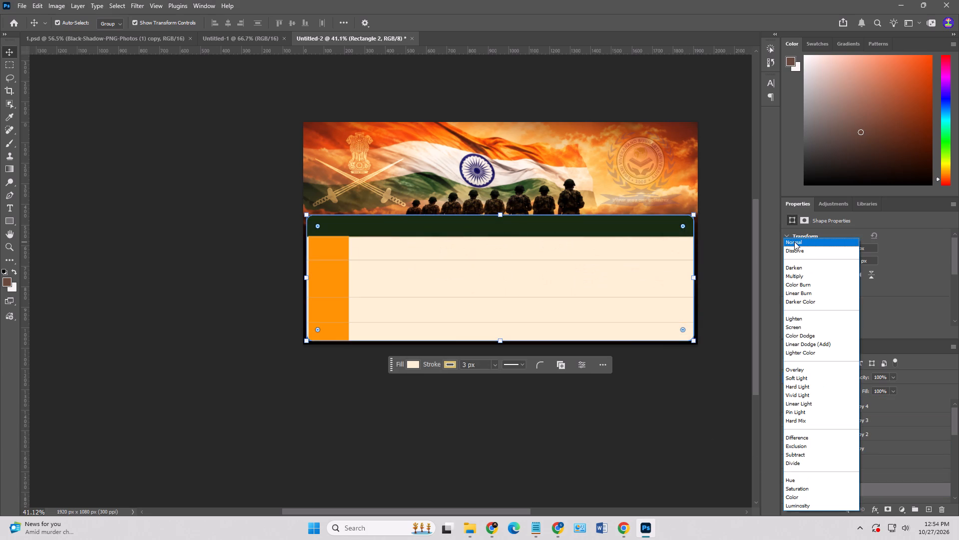
{"action": "left_click", "coordinate": [794, 241]}
Extend the orange Category column's left edge past the table's left border, making it about 222 px wide.
{"action": "left_click", "coordinate": [837, 463]}
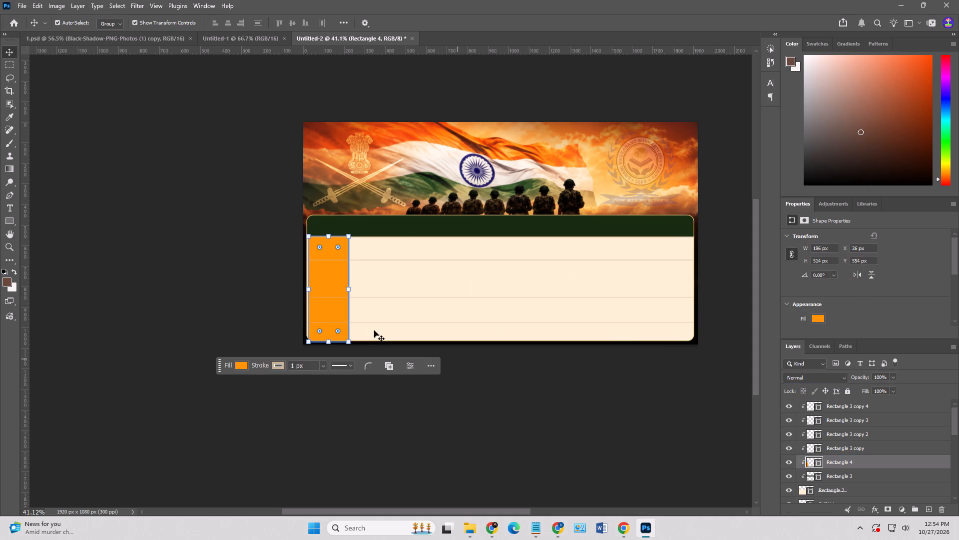
{"action": "left_click", "coordinate": [309, 289]}
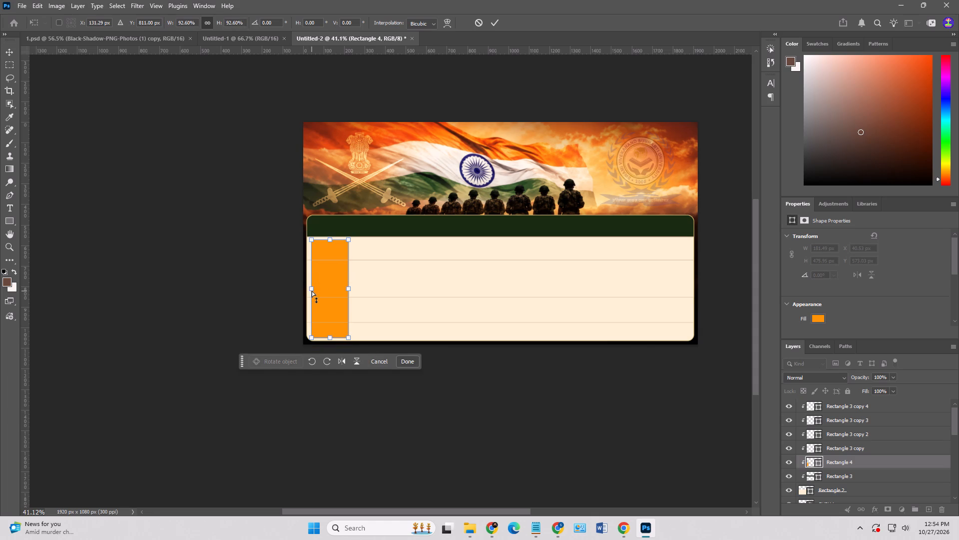
{"action": "key", "text": "ctrl+z"}
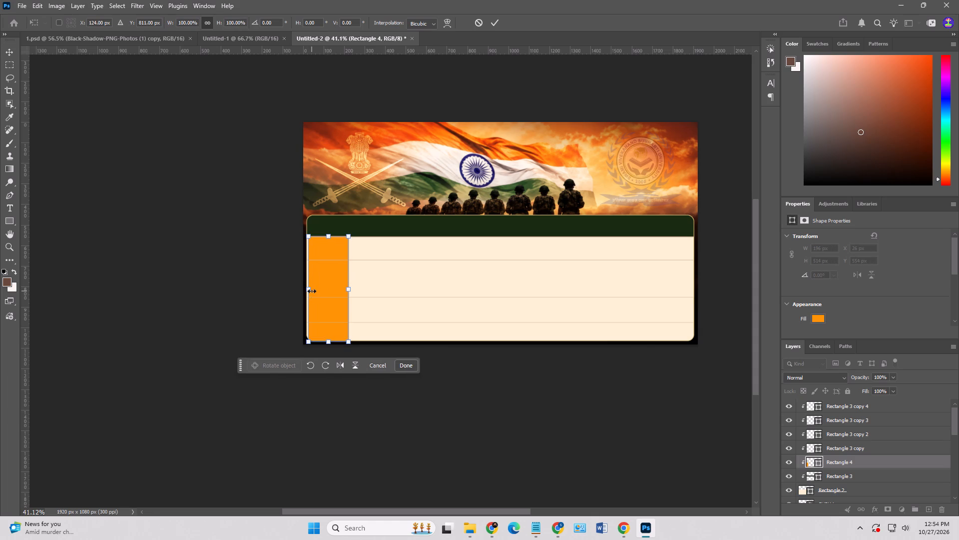
{"action": "left_click_drag", "start_coordinate": [311, 290], "coordinate": [304, 288], "text": "shift"}
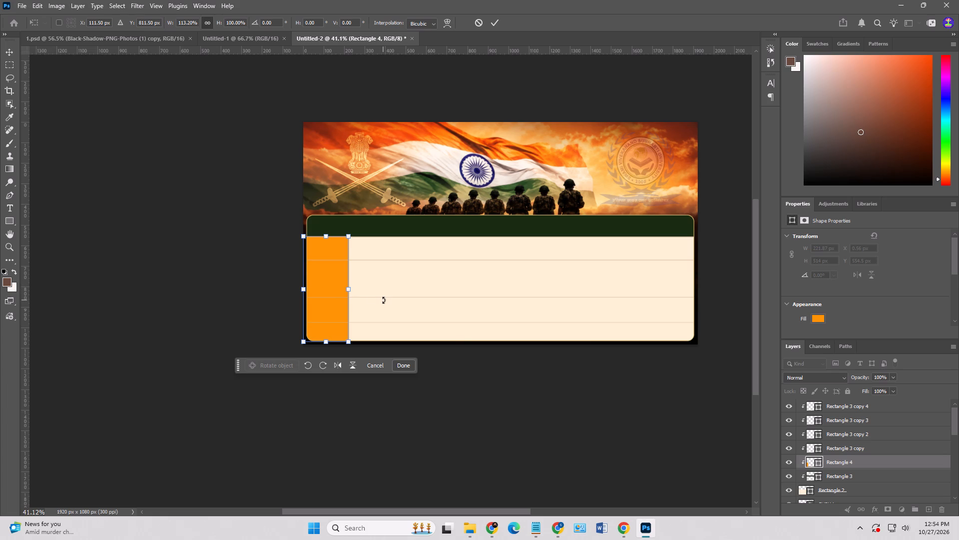
{"action": "key", "text": "Return"}
{"action": "left_click", "coordinate": [519, 425]}
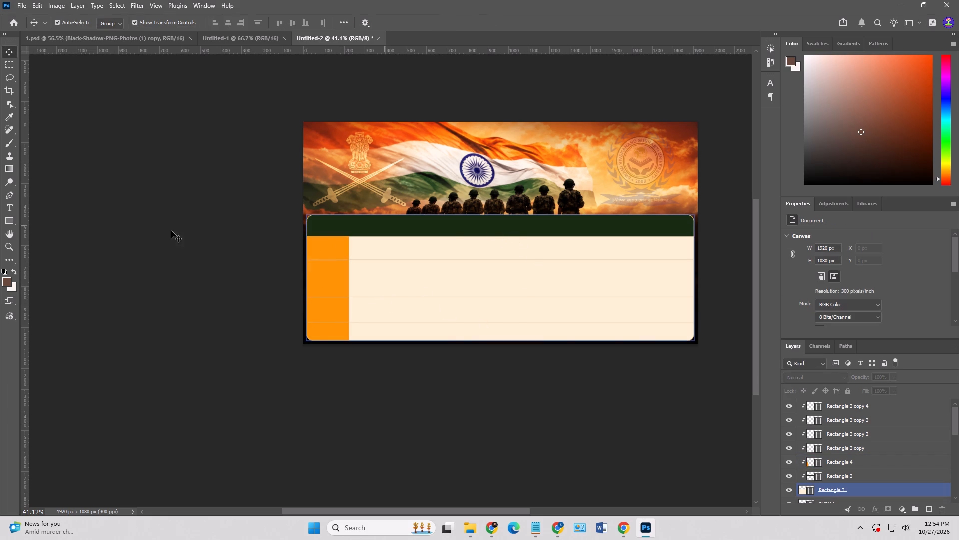
{"action": "left_click", "coordinate": [135, 232]}
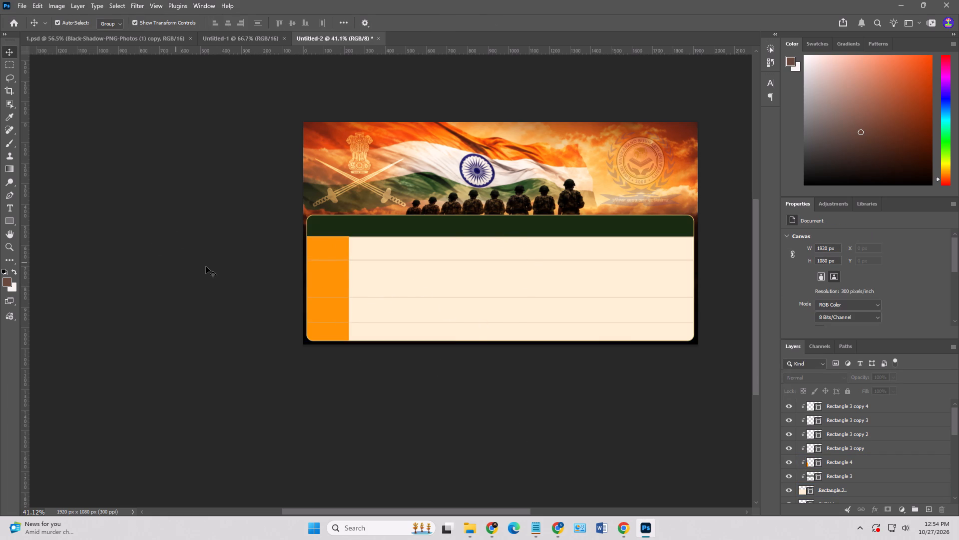
Lower the orange Category column's top edge to the header's bottom border, making the column about 511 px high.
{"action": "left_click", "coordinate": [333, 253]}
{"action": "scroll", "coordinate": [331, 249], "scroll_direction": "up", "scroll_amount": 2}
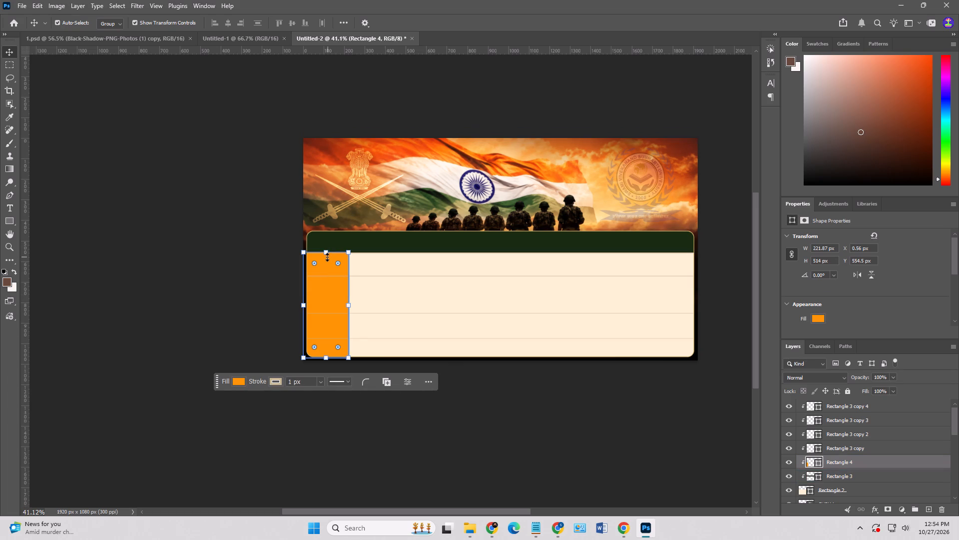
{"action": "left_click", "coordinate": [244, 240]}
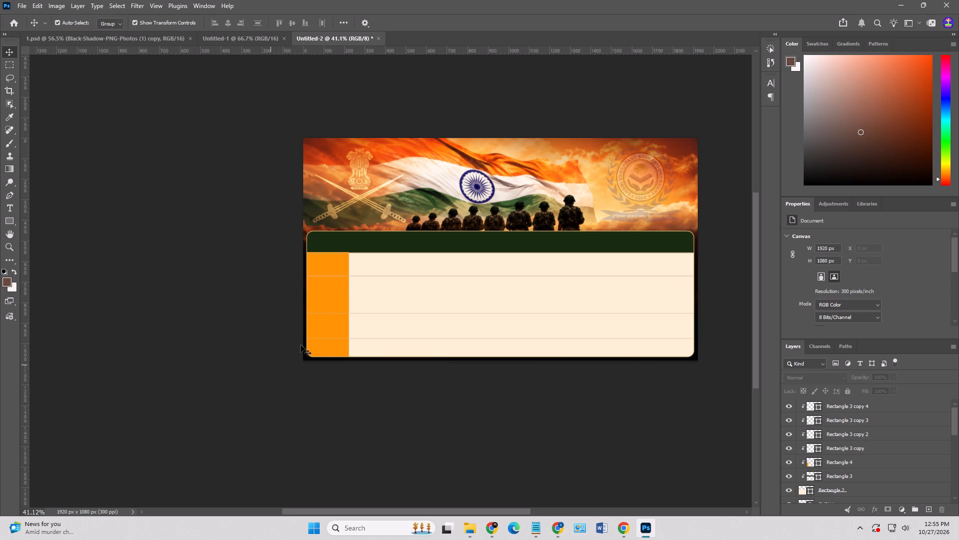
{"action": "scroll", "coordinate": [341, 255], "scroll_direction": "up", "scroll_amount": 9, "text": "alt"}
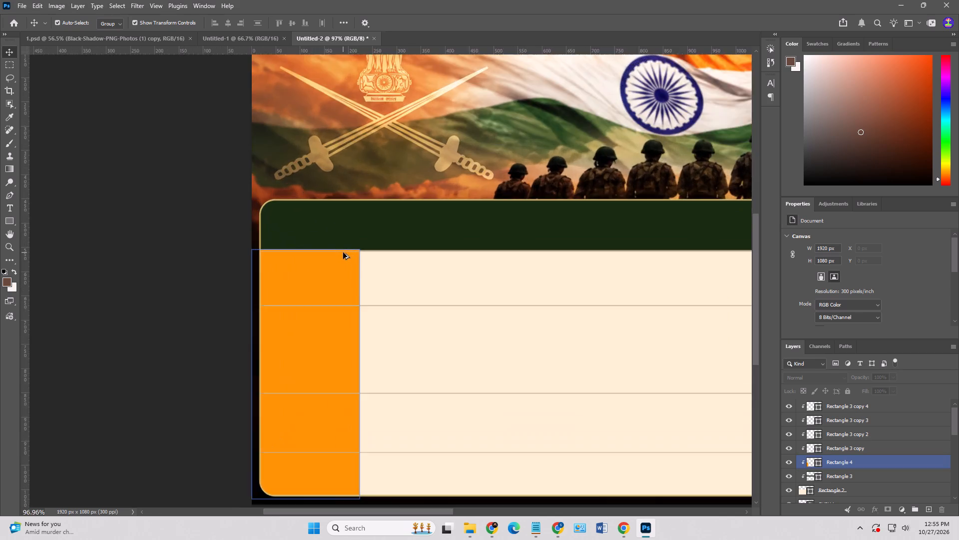
{"action": "scroll", "coordinate": [343, 252], "scroll_direction": "up", "scroll_amount": 8, "text": "alt"}
{"action": "left_click", "coordinate": [129, 233]}
{"action": "left_click", "coordinate": [233, 296]}
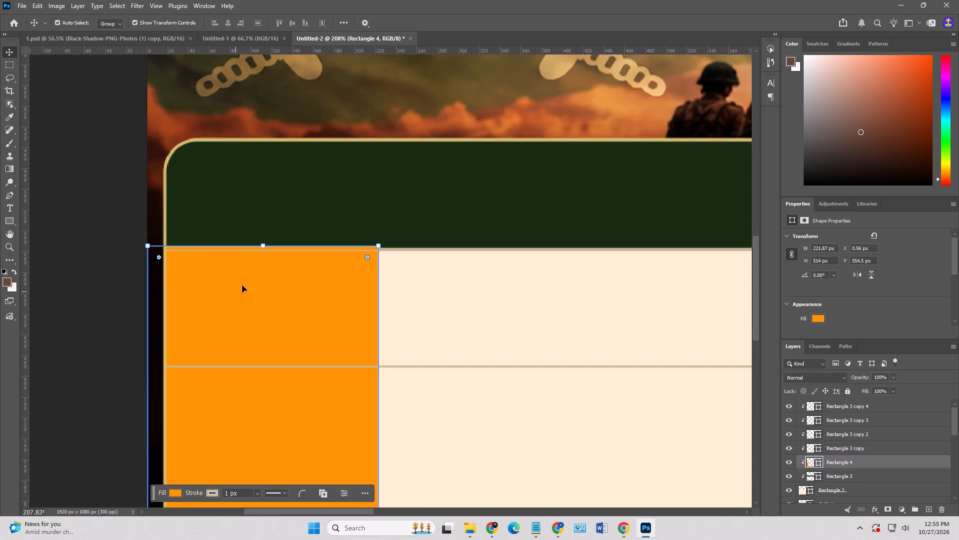
{"action": "left_click", "coordinate": [264, 244], "text": "shift"}
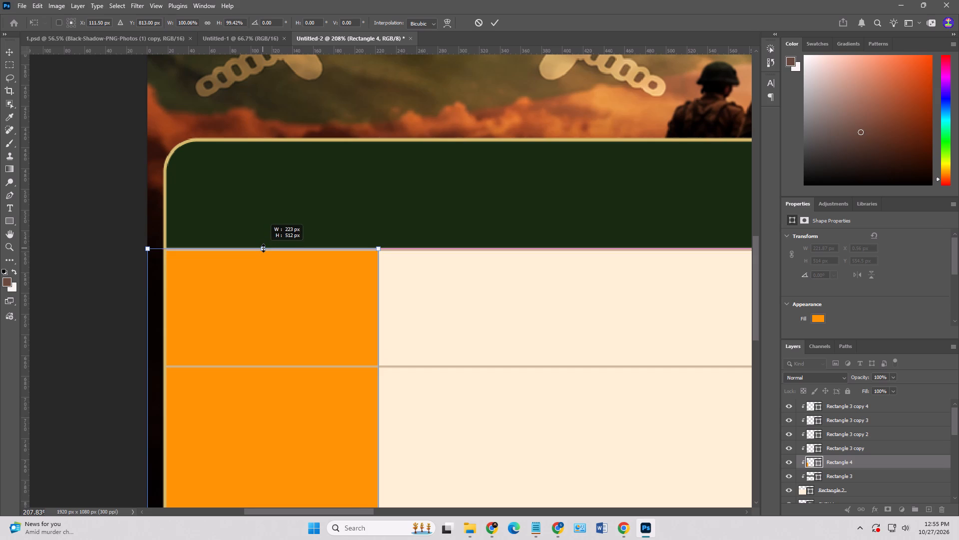
{"action": "left_click", "coordinate": [52, 201]}
{"action": "left_click", "coordinate": [91, 208]}
{"action": "key", "text": "Return"}
{"action": "left_click", "coordinate": [91, 208]}
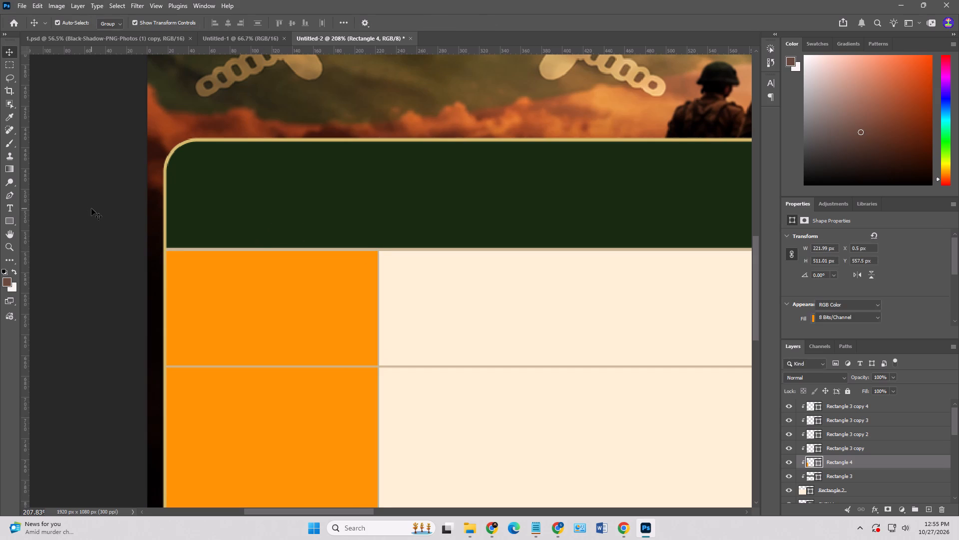
Duplicate the orange Category column about 223 px to the right, placing the copy directly beside it at the start of the Classification column.
{"action": "scroll", "coordinate": [120, 234], "scroll_direction": "down", "scroll_amount": 15, "text": "alt"}
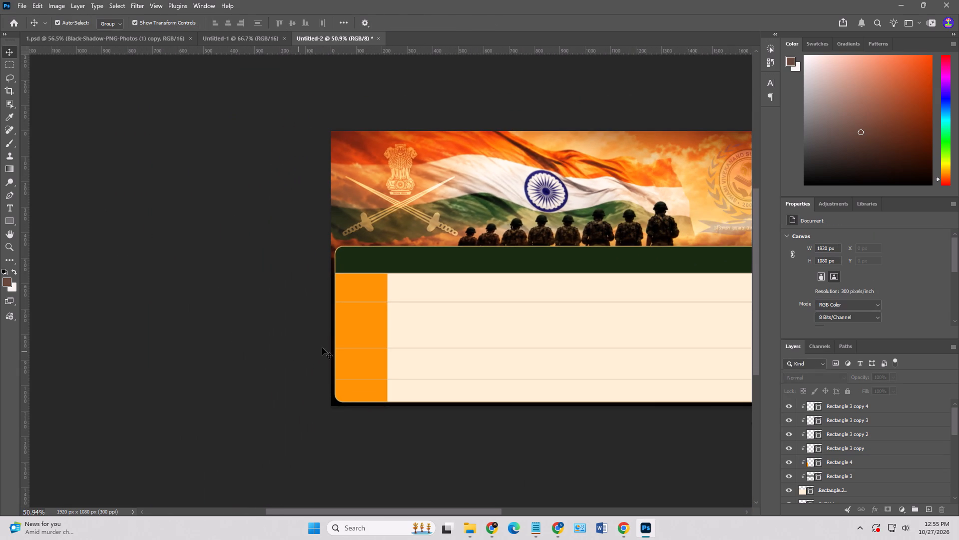
{"action": "left_click", "coordinate": [373, 319]}
{"action": "left_click_drag", "start_coordinate": [373, 319], "coordinate": [383, 319], "text": "alt"}
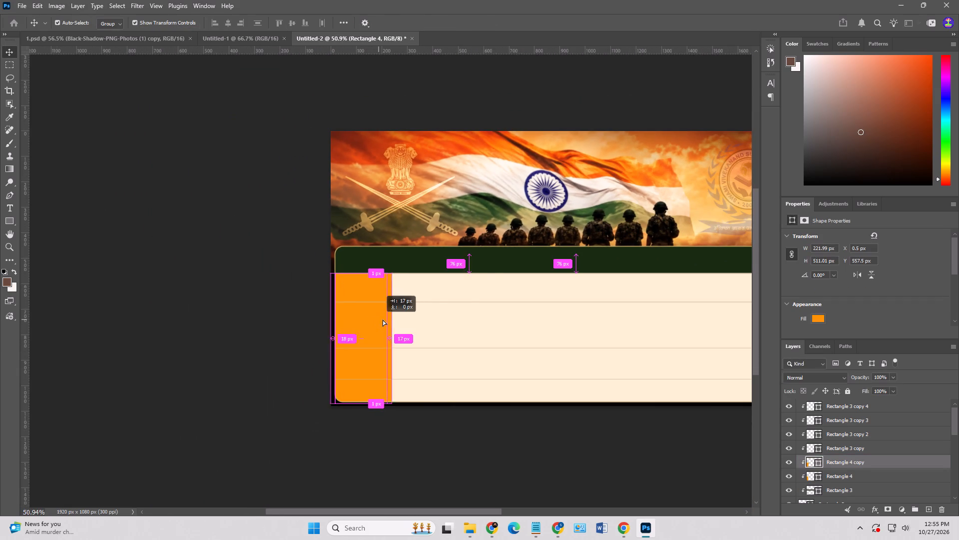
{"action": "left_click_drag", "start_coordinate": [383, 319], "coordinate": [430, 319], "text": "alt"}
{"action": "right_click", "coordinate": [430, 319], "text": "alt+shift"}
Set the blending mode of the table's base rectangle to Overlay so the reference table shows through.
{"action": "scroll", "coordinate": [838, 441], "scroll_direction": "down", "scroll_amount": 3}
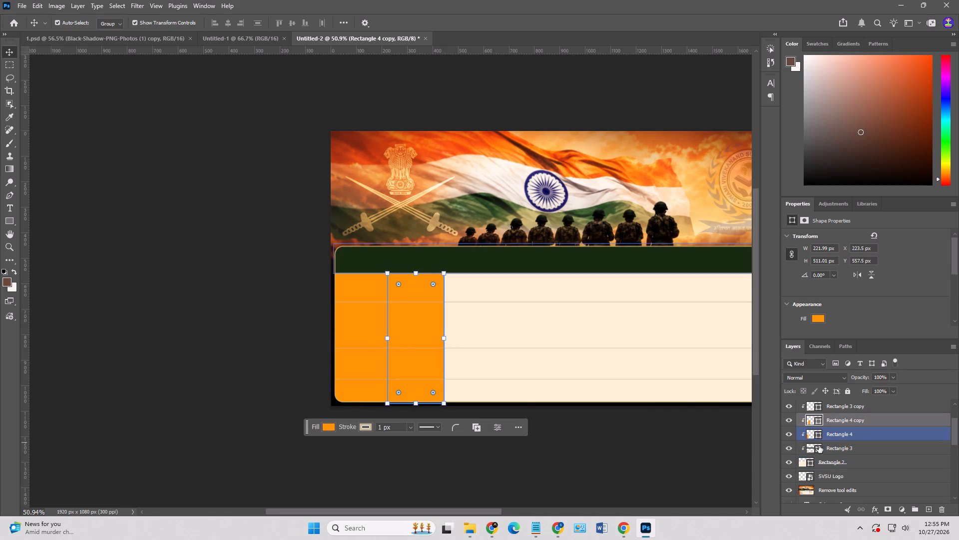
{"action": "left_click", "coordinate": [826, 461]}
{"action": "left_click", "coordinate": [839, 378]}
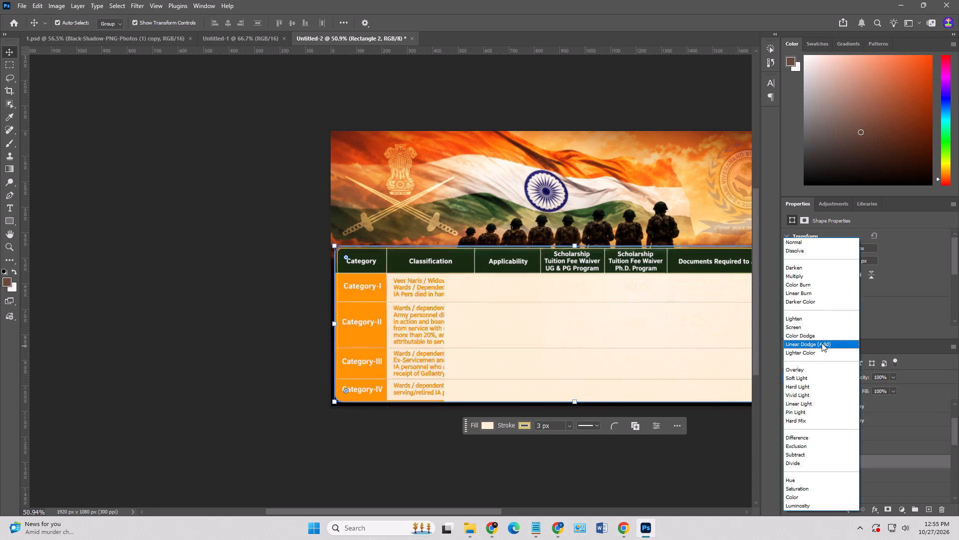
{"action": "left_click", "coordinate": [814, 369]}
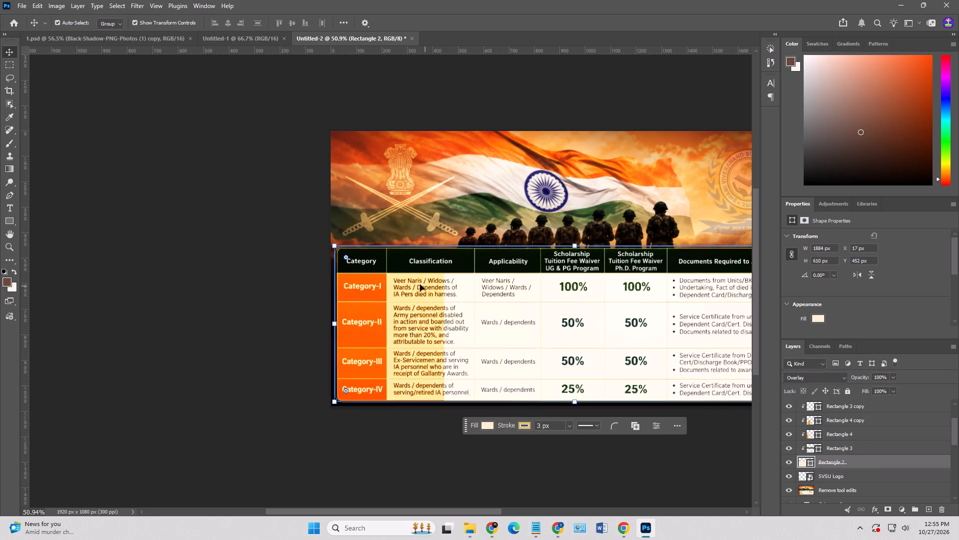
Widen the copied column rectangle to the Classification column's right border, making it about 343 px wide.
{"action": "left_click", "coordinate": [836, 437]}
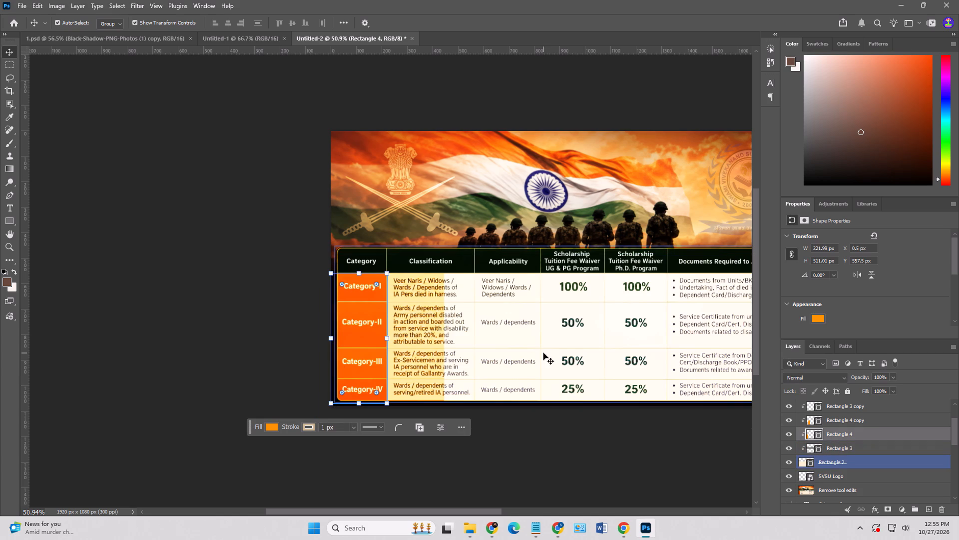
{"action": "left_click", "coordinate": [853, 421]}
{"action": "left_click_drag", "start_coordinate": [446, 336], "coordinate": [477, 340]}
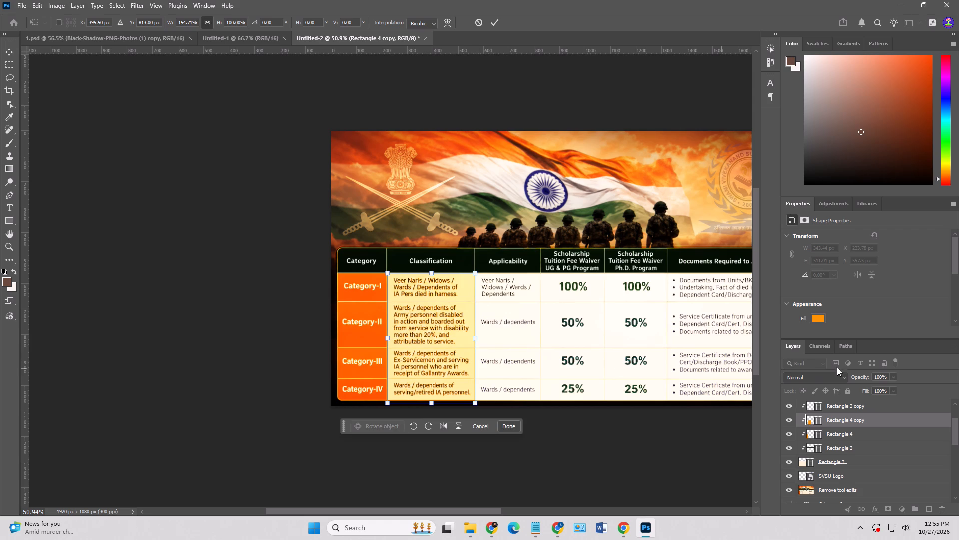
{"action": "left_click", "coordinate": [822, 318]}
{"action": "scroll", "coordinate": [845, 310], "scroll_direction": "down", "scroll_amount": 4}
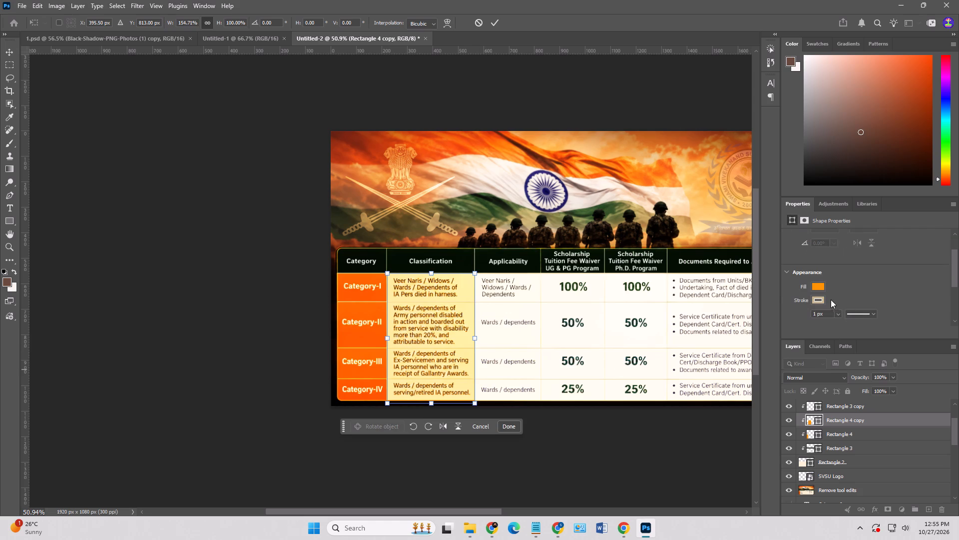
{"action": "left_click", "coordinate": [810, 285]}
{"action": "left_click", "coordinate": [818, 288]}
{"action": "key", "text": "Return"}
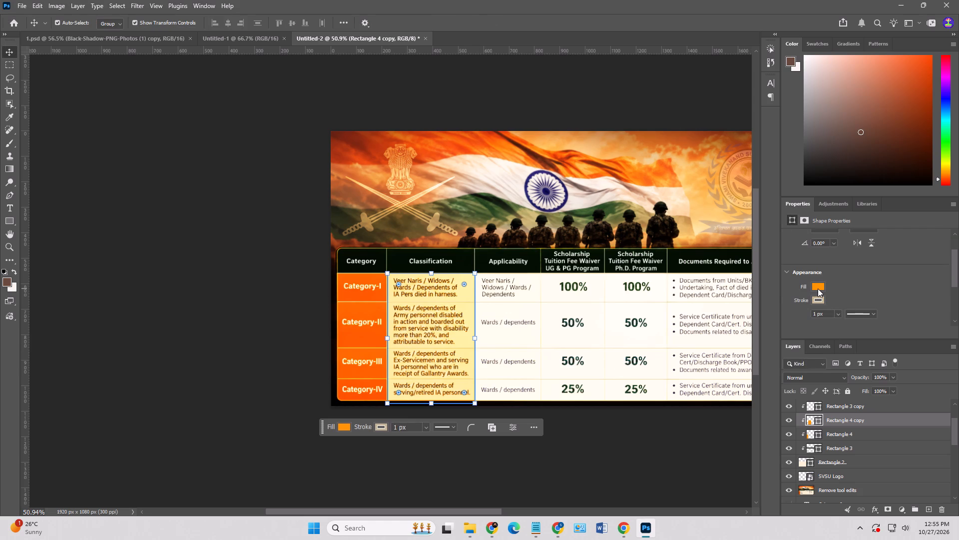
Duplicate the Classification column rectangle about 349 px to the right, over the Applicability column.
{"action": "scroll", "coordinate": [460, 336], "scroll_direction": "up", "scroll_amount": 7, "text": "alt"}
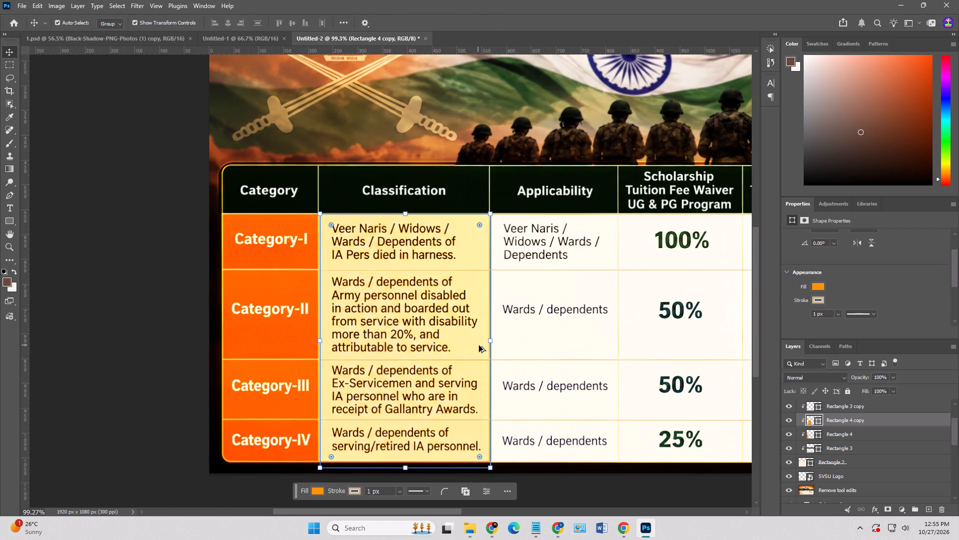
{"action": "left_click_drag", "start_coordinate": [479, 345], "coordinate": [648, 345], "text": "alt"}
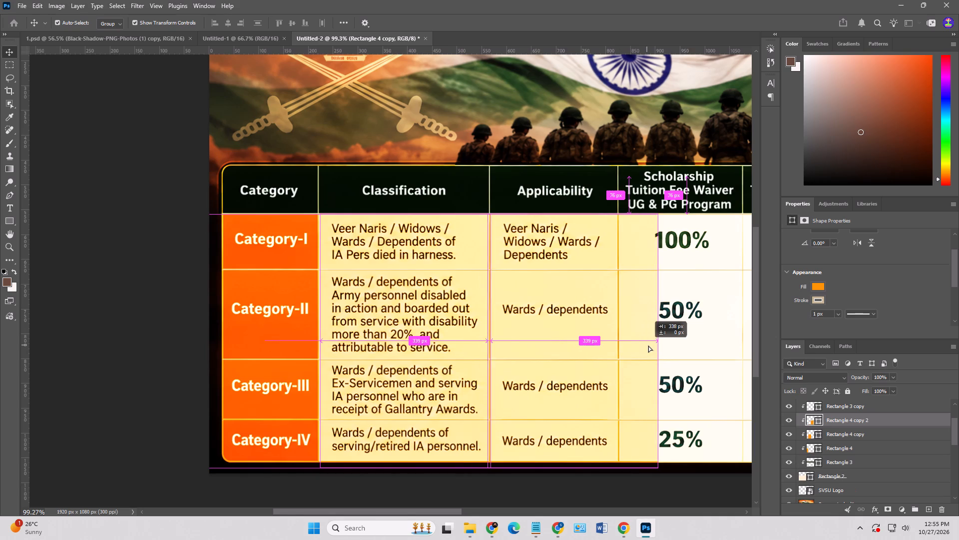
{"action": "left_click_drag", "start_coordinate": [648, 345], "coordinate": [650, 347], "text": "alt"}
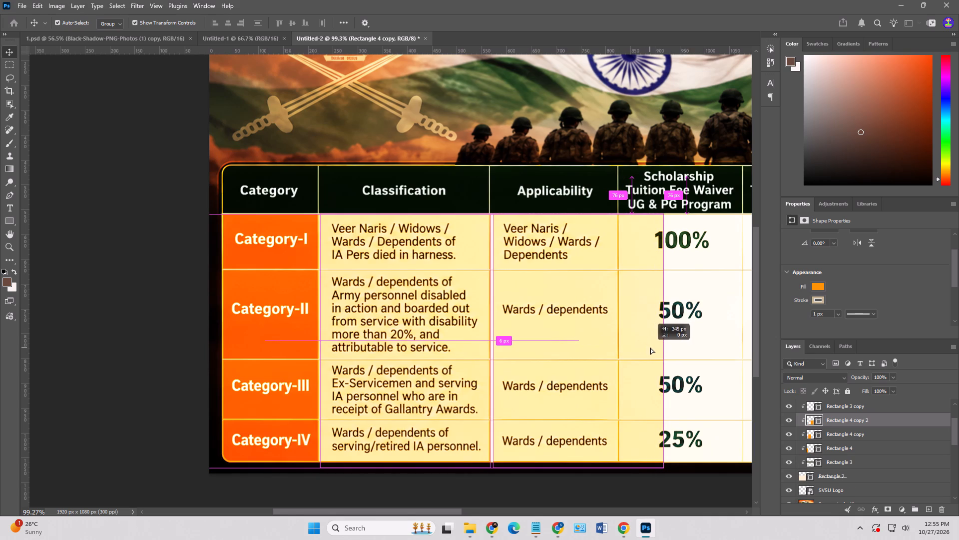
{"action": "left_click_drag", "start_coordinate": [650, 347], "coordinate": [651, 347], "text": "alt"}
Fit the Classification rectangle's left and right edges to the reference table's column divider lines.
{"action": "left_click", "coordinate": [418, 363]}
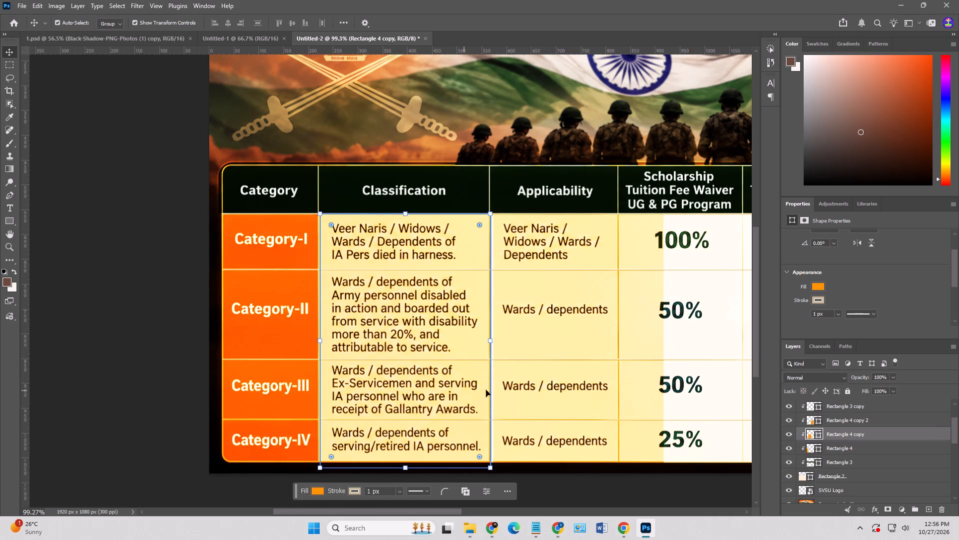
{"action": "scroll", "coordinate": [487, 342], "scroll_direction": "up", "scroll_amount": 16, "text": "alt"}
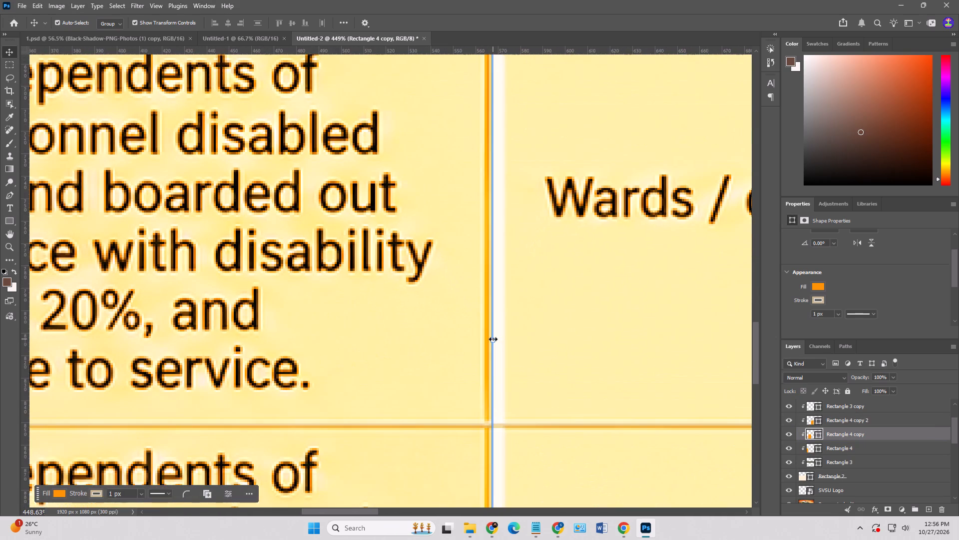
{"action": "left_click_drag", "start_coordinate": [493, 339], "coordinate": [487, 339]}
{"action": "scroll", "coordinate": [486, 340], "scroll_direction": "down", "scroll_amount": 12, "text": "alt"}
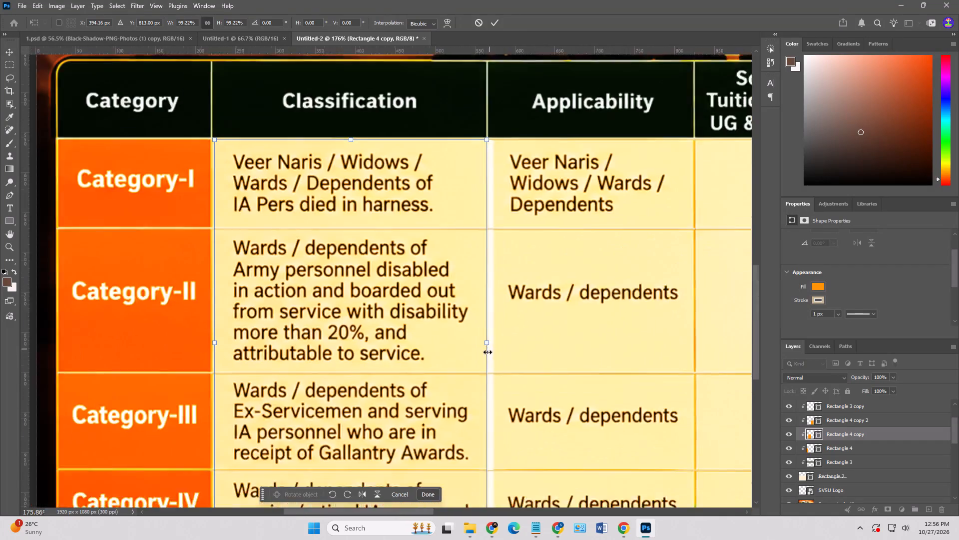
{"action": "scroll", "coordinate": [487, 352], "scroll_direction": "down", "scroll_amount": 2, "text": "alt"}
{"action": "scroll", "coordinate": [276, 351], "scroll_direction": "up", "scroll_amount": 13, "text": "alt"}
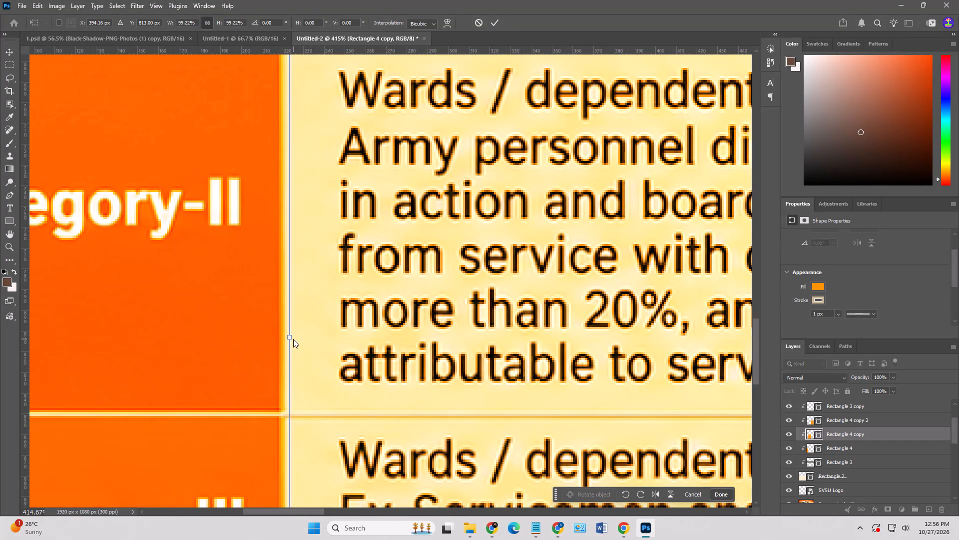
{"action": "left_click", "coordinate": [289, 337]}
{"action": "left_click_drag", "start_coordinate": [290, 337], "coordinate": [281, 336]}
{"action": "left_click_drag", "start_coordinate": [281, 336], "coordinate": [281, 336]}
{"action": "left_click_drag", "start_coordinate": [289, 337], "coordinate": [282, 337]}
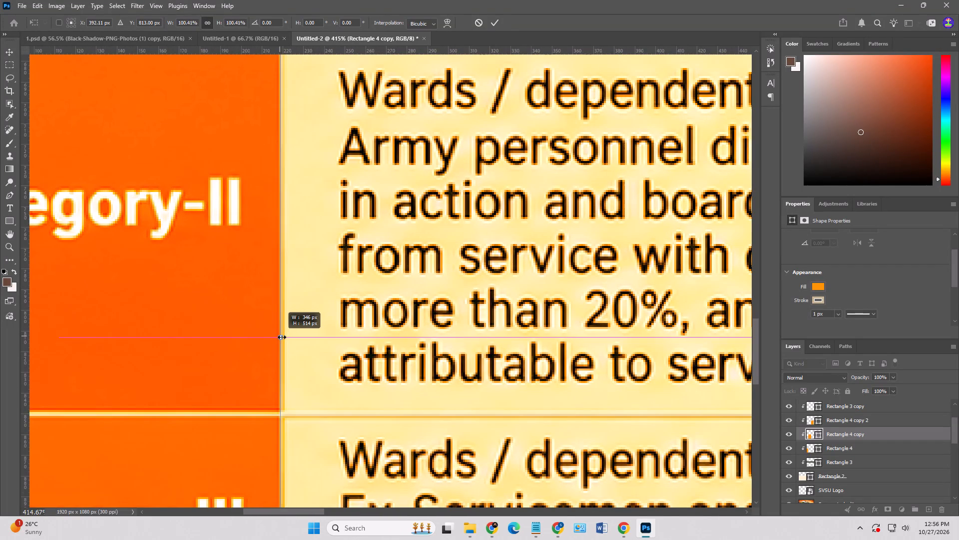
{"action": "left_click_drag", "start_coordinate": [282, 337], "coordinate": [283, 337]}
{"action": "scroll", "coordinate": [283, 337], "scroll_direction": "down", "scroll_amount": 15, "text": "alt"}
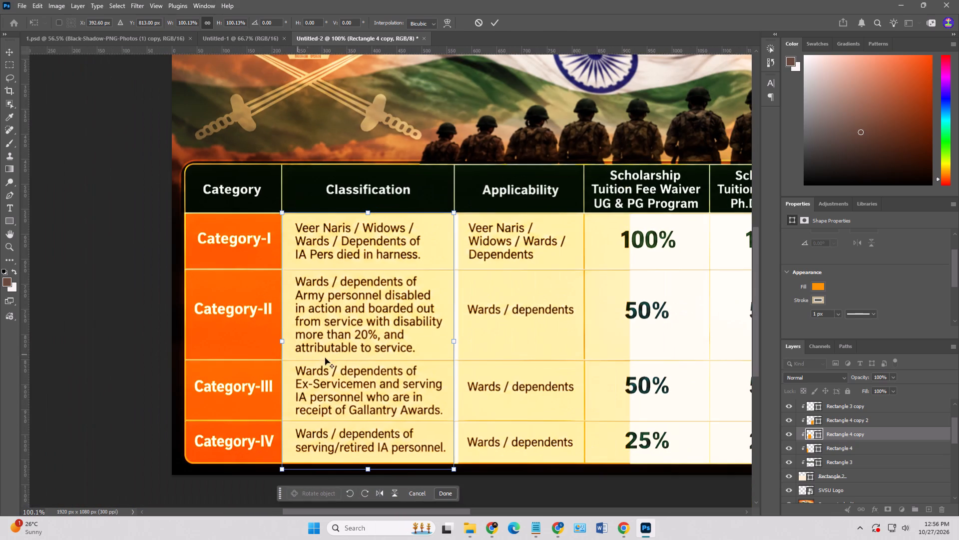
{"action": "left_click", "coordinate": [519, 345]}
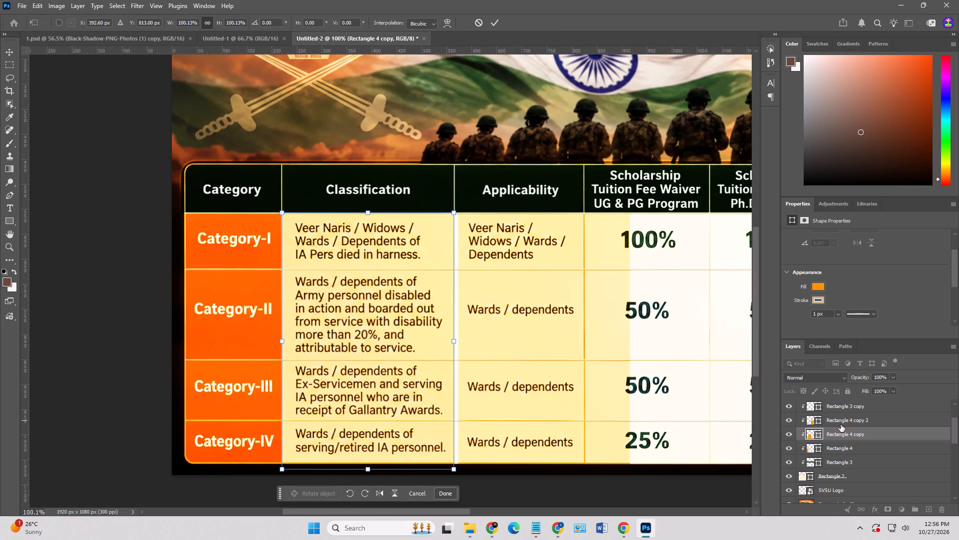
Align the Applicability rectangle with the Classification column's right border and narrow it to about 76% of its width, ending at the next divider.
{"action": "left_click", "coordinate": [841, 424]}
{"action": "scroll", "coordinate": [510, 341], "scroll_direction": "up", "scroll_amount": 8, "text": "alt"}
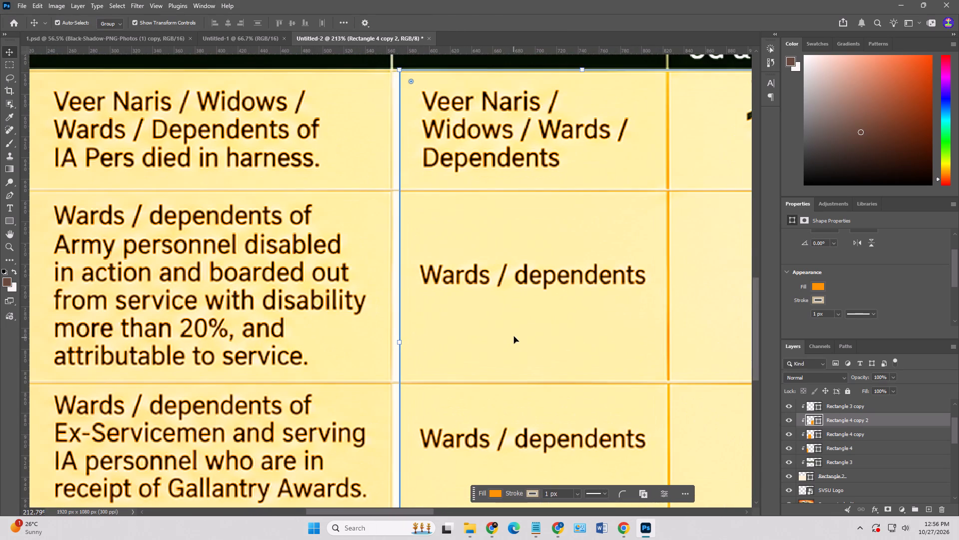
{"action": "left_click_drag", "start_coordinate": [514, 335], "coordinate": [505, 337]}
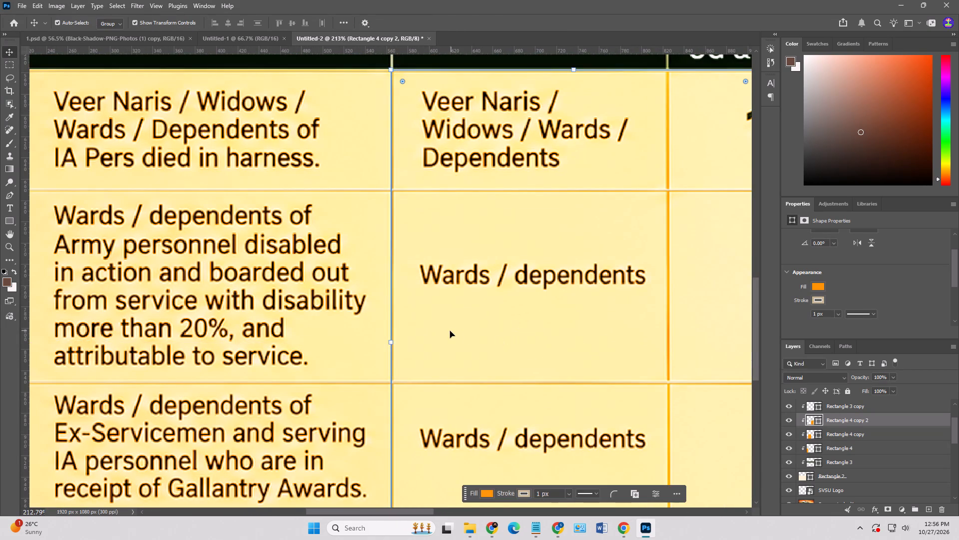
{"action": "scroll", "coordinate": [448, 332], "scroll_direction": "down", "scroll_amount": 9, "text": "alt"}
{"action": "left_click_drag", "start_coordinate": [580, 339], "coordinate": [556, 339]}
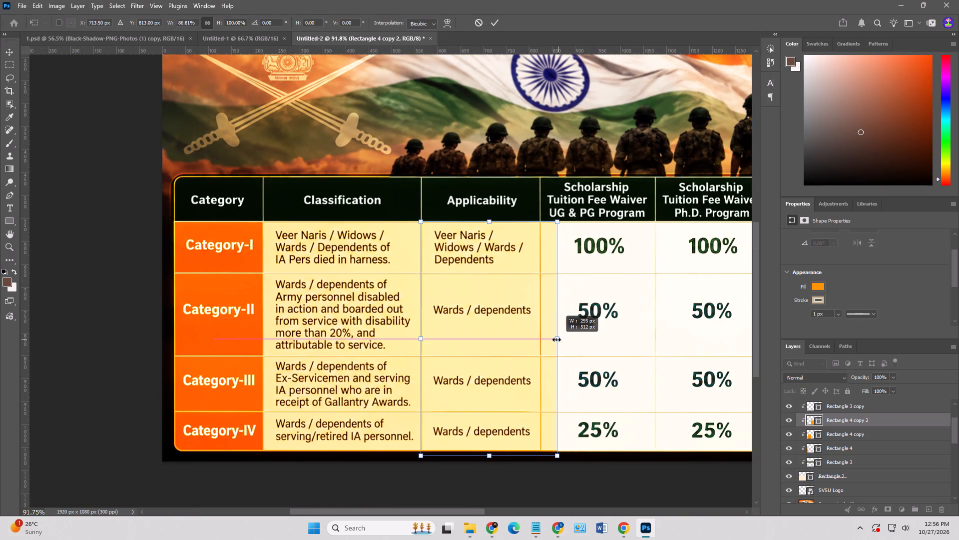
{"action": "left_click_drag", "start_coordinate": [556, 339], "coordinate": [542, 339]}
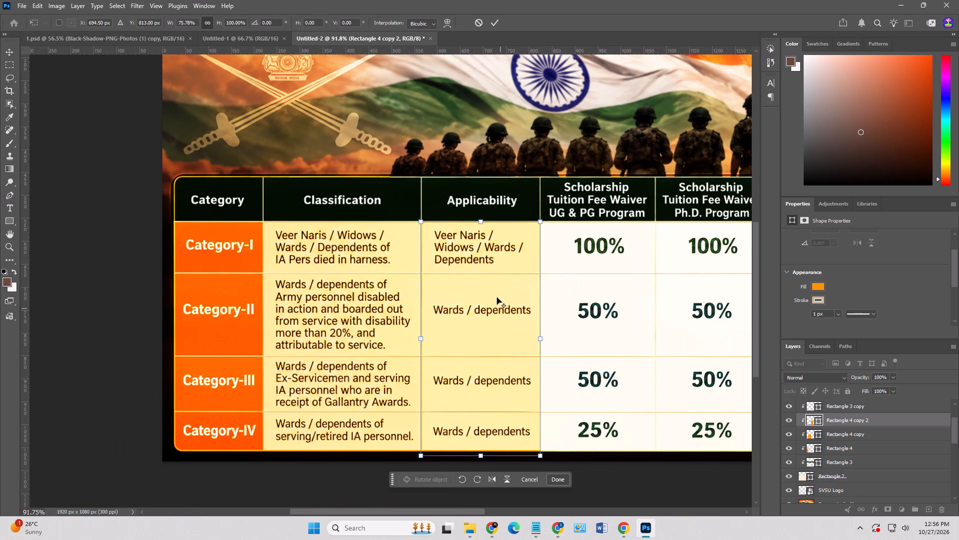
{"action": "left_click", "coordinate": [857, 427]}
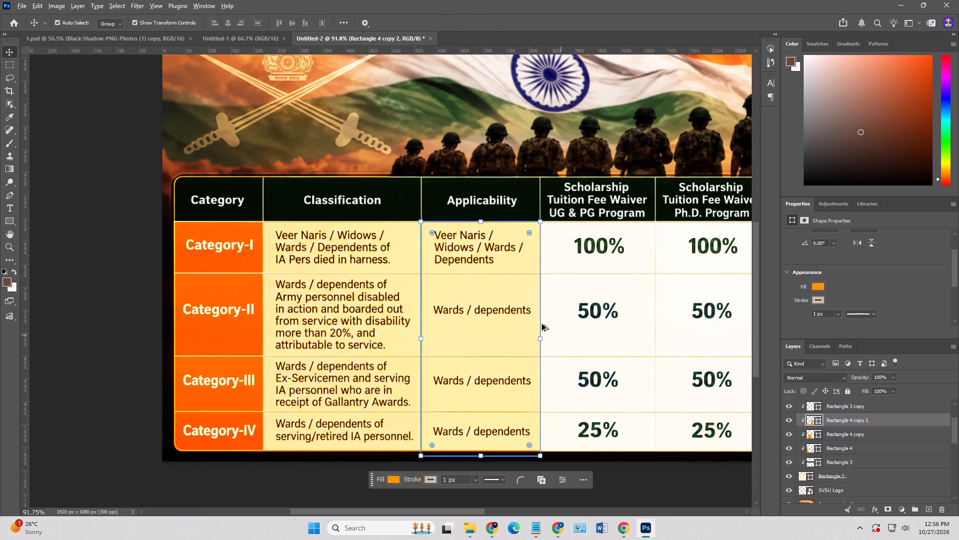
Duplicate the Applicability column rectangle to the right, over the UG & PG Program scholarship column.
{"action": "left_click_drag", "start_coordinate": [503, 294], "coordinate": [621, 308], "text": "alt"}
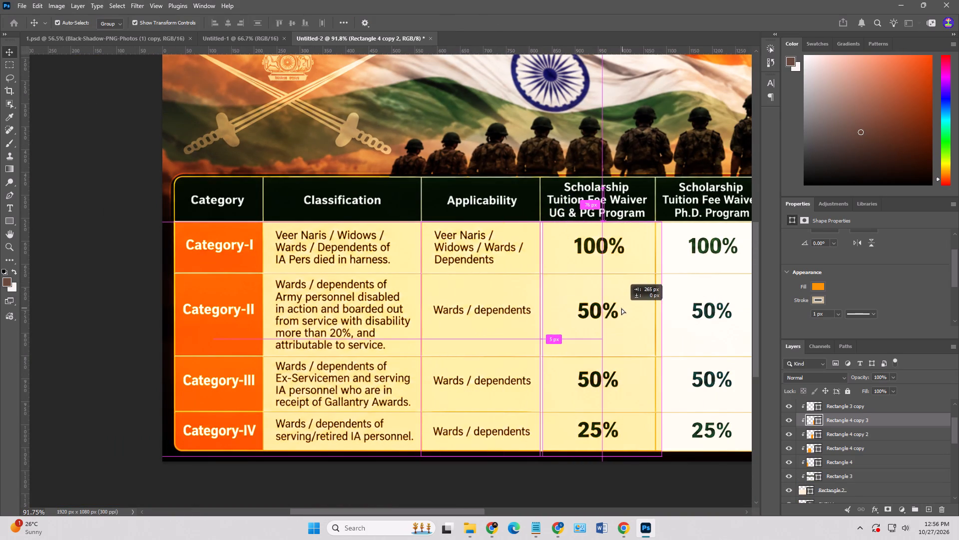
{"action": "left_click_drag", "start_coordinate": [621, 308], "coordinate": [620, 309], "text": "alt"}
{"action": "right_click", "coordinate": [620, 309], "text": "alt+shift"}
Fit the UG & PG Program rectangle's left and right edges to that column's divider lines.
{"action": "scroll", "coordinate": [554, 338], "scroll_direction": "up", "scroll_amount": 4, "text": "alt+shift"}
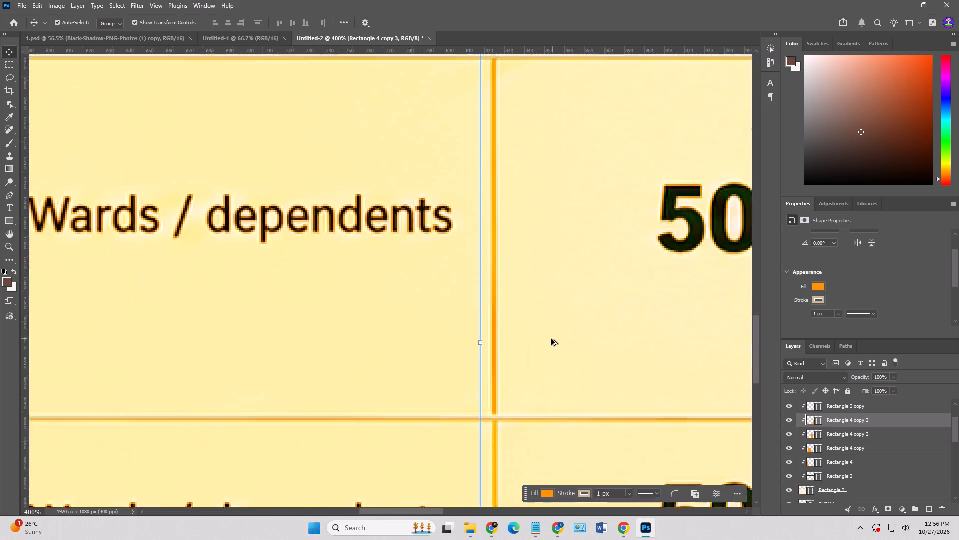
{"action": "scroll", "coordinate": [551, 339], "scroll_direction": "up", "scroll_amount": 2, "text": "alt+shift"}
{"action": "left_click_drag", "start_coordinate": [444, 344], "coordinate": [467, 342]}
{"action": "scroll", "coordinate": [460, 345], "scroll_direction": "down", "scroll_amount": 15, "text": "alt"}
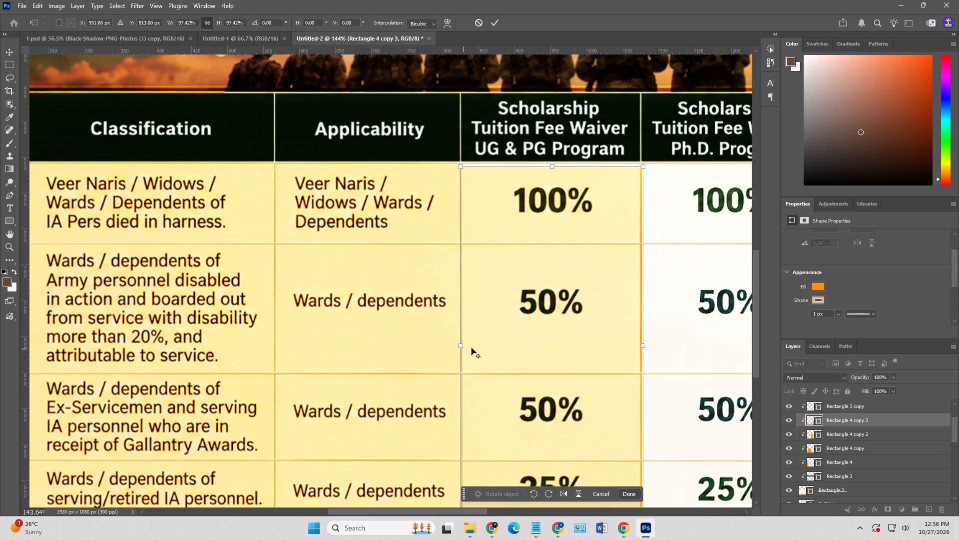
{"action": "scroll", "coordinate": [493, 336], "scroll_direction": "down", "scroll_amount": 10}
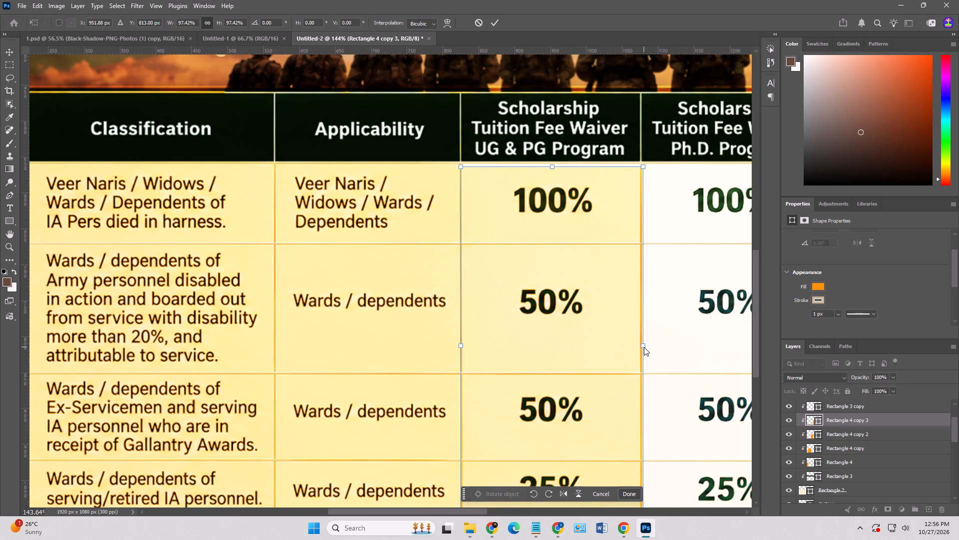
{"action": "left_click", "coordinate": [644, 346]}
{"action": "left_click_drag", "start_coordinate": [644, 346], "coordinate": [639, 346]}
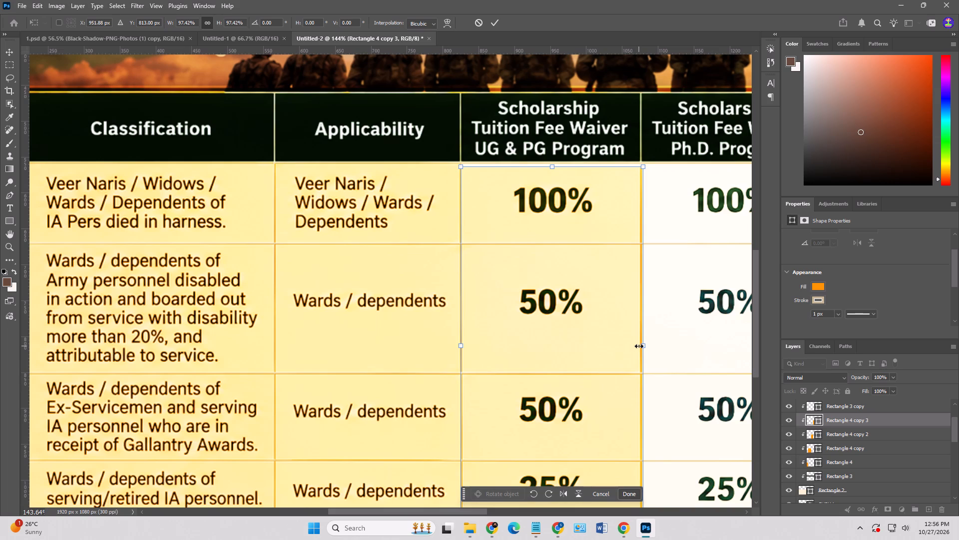
{"action": "key", "text": "Return"}
{"action": "scroll", "coordinate": [646, 347], "scroll_direction": "up", "scroll_amount": 8, "text": "alt"}
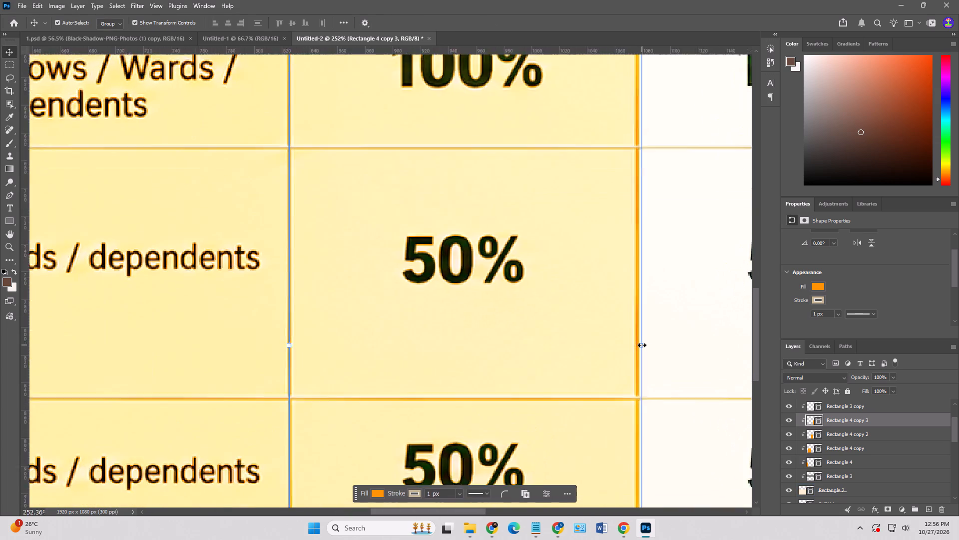
{"action": "scroll", "coordinate": [642, 345], "scroll_direction": "up", "scroll_amount": 2, "text": "alt"}
{"action": "left_click_drag", "start_coordinate": [642, 345], "coordinate": [635, 345]}
{"action": "scroll", "coordinate": [515, 337], "scroll_direction": "down", "scroll_amount": 15, "text": "alt"}
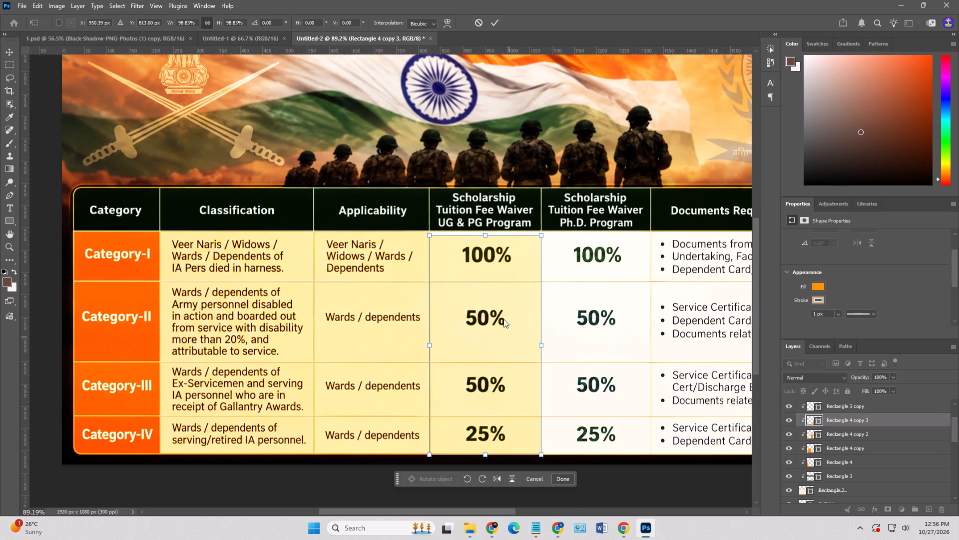
Raise the UG & PG Program rectangle's top edge to the header's bottom border, making it about 252 x 501 px.
{"action": "scroll", "coordinate": [490, 246], "scroll_direction": "up", "scroll_amount": 12, "text": "alt"}
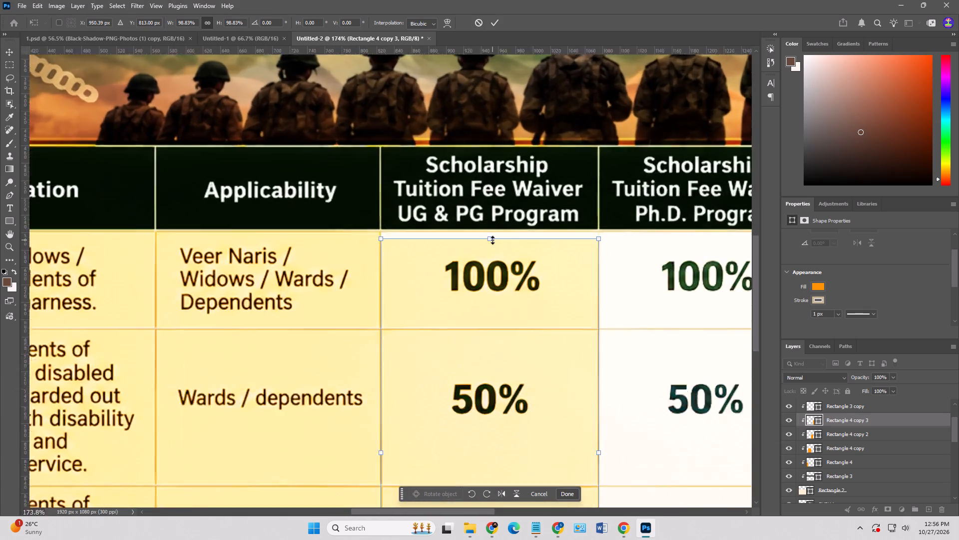
{"action": "scroll", "coordinate": [492, 240], "scroll_direction": "up", "scroll_amount": 5, "text": "alt"}
{"action": "left_click_drag", "start_coordinate": [488, 238], "coordinate": [489, 227]}
{"action": "key", "text": "ctrl+z"}
{"action": "left_click_drag", "start_coordinate": [487, 238], "coordinate": [485, 226], "text": "shift"}
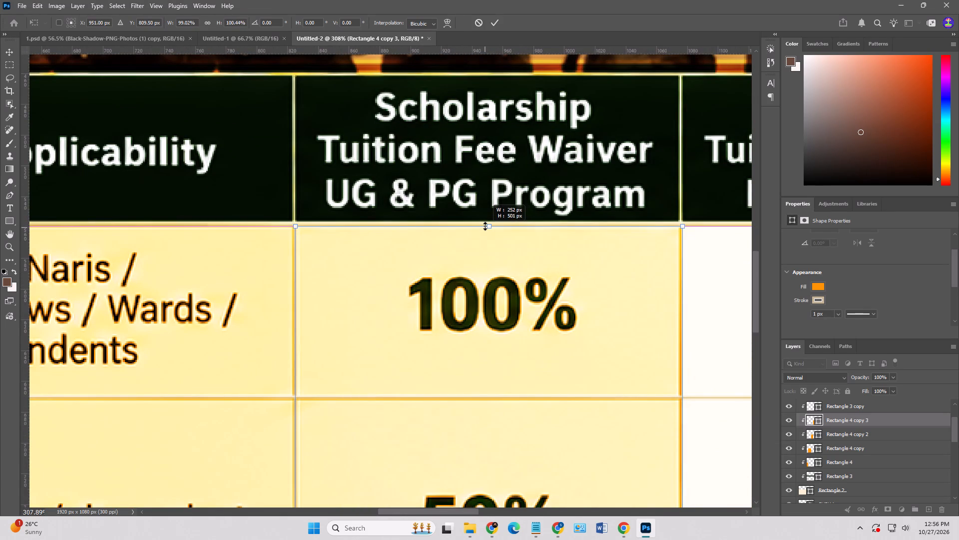
{"action": "left_click_drag", "start_coordinate": [485, 226], "coordinate": [485, 225], "text": "shift"}
{"action": "key", "text": "Return"}
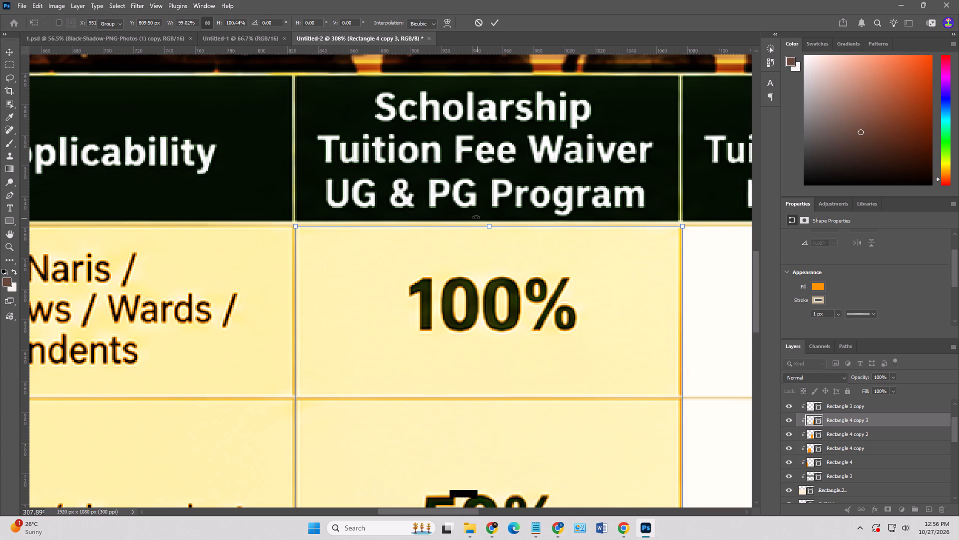
{"action": "left_click", "coordinate": [553, 393]}
{"action": "left_click", "coordinate": [545, 390]}
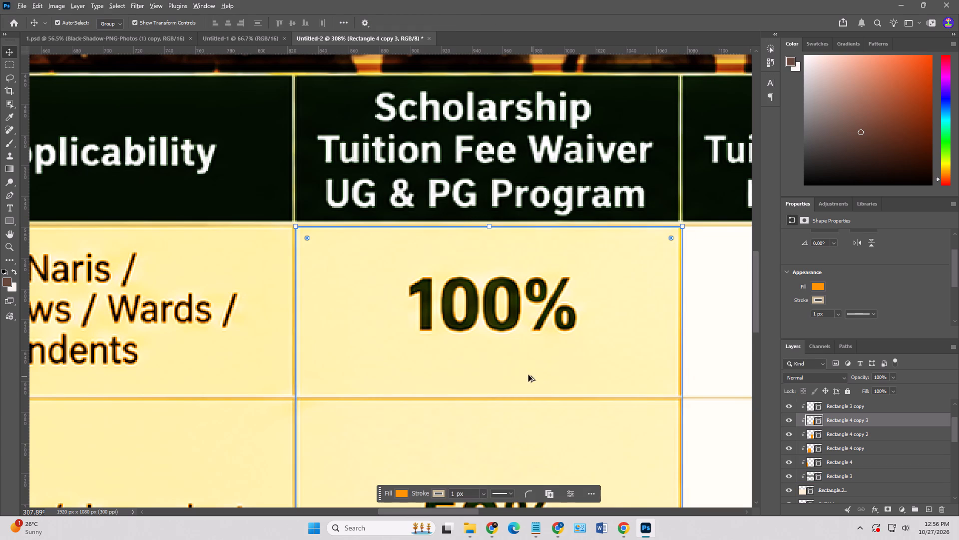
Duplicate the UG & PG Program rectangle about 250 px to the right, over the Ph.D. Program scholarship column.
{"action": "scroll", "coordinate": [520, 373], "scroll_direction": "down", "scroll_amount": 12, "text": "alt"}
{"action": "scroll", "coordinate": [489, 373], "scroll_direction": "down", "scroll_amount": 9}
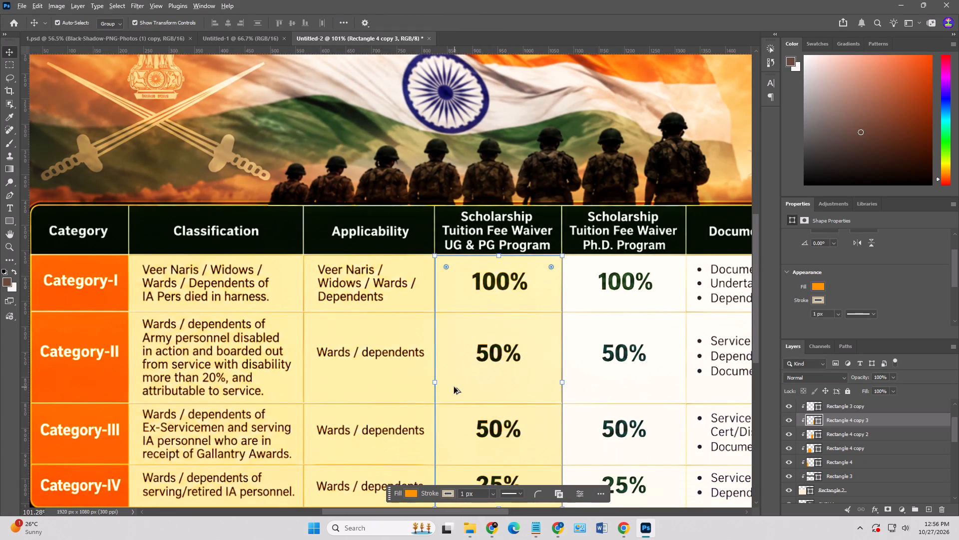
{"action": "left_click_drag", "start_coordinate": [454, 387], "coordinate": [580, 385], "text": "alt"}
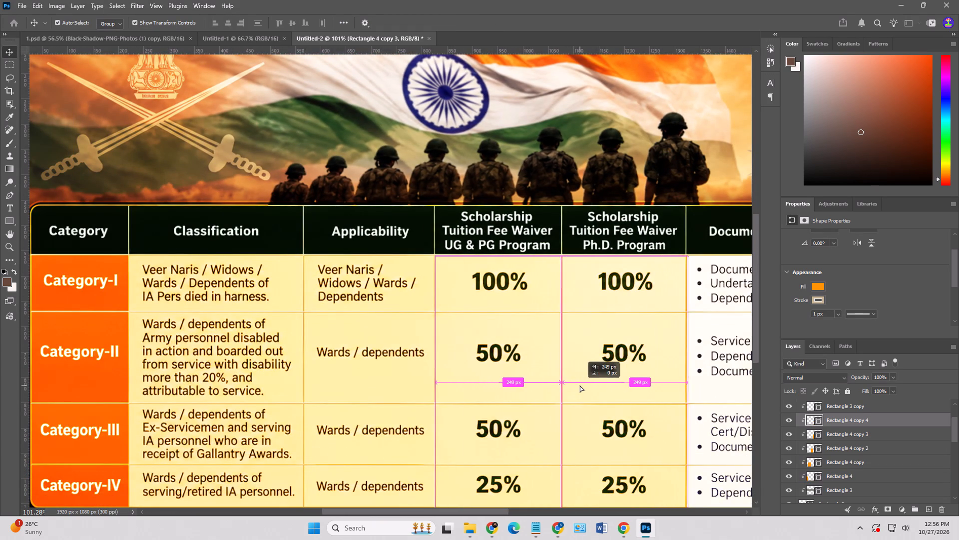
{"action": "left_click_drag", "start_coordinate": [580, 385], "coordinate": [581, 385], "text": "alt"}
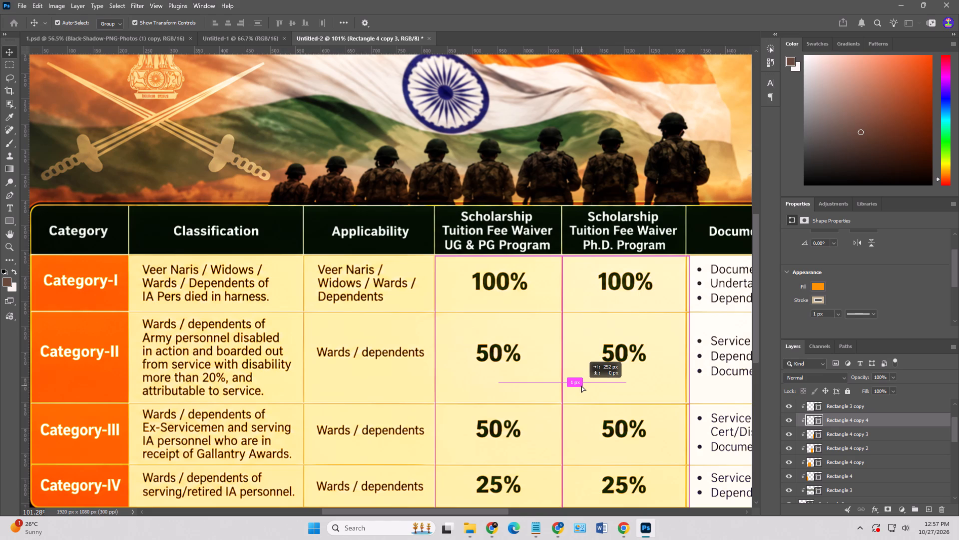
{"action": "left_click_drag", "start_coordinate": [581, 385], "coordinate": [580, 385], "text": "alt"}
{"action": "right_click", "coordinate": [580, 385], "text": "alt+shift"}
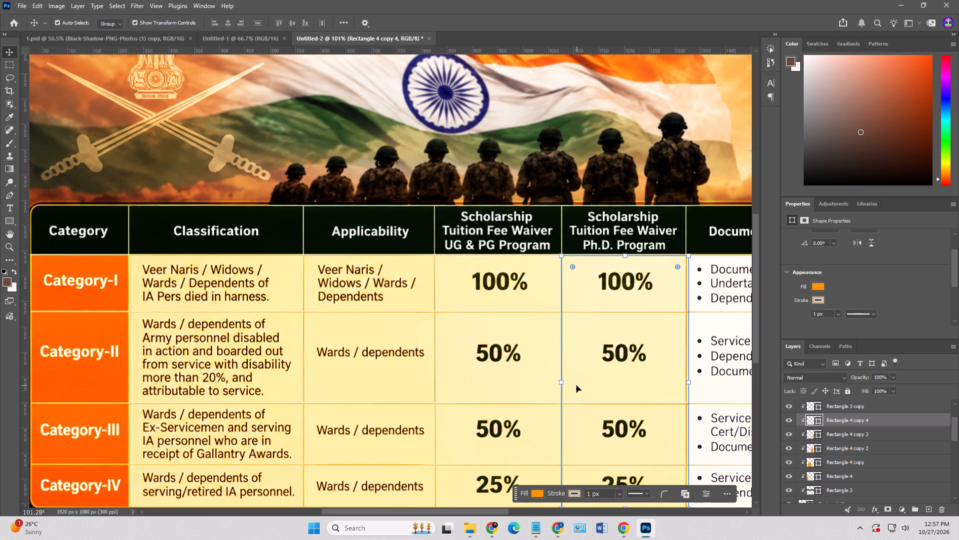
Pull the Ph.D. Program rectangle's right edge in to that column's divider line, making it about 246 x 501 px.
{"action": "scroll", "coordinate": [702, 378], "scroll_direction": "up", "scroll_amount": 13, "text": "alt"}
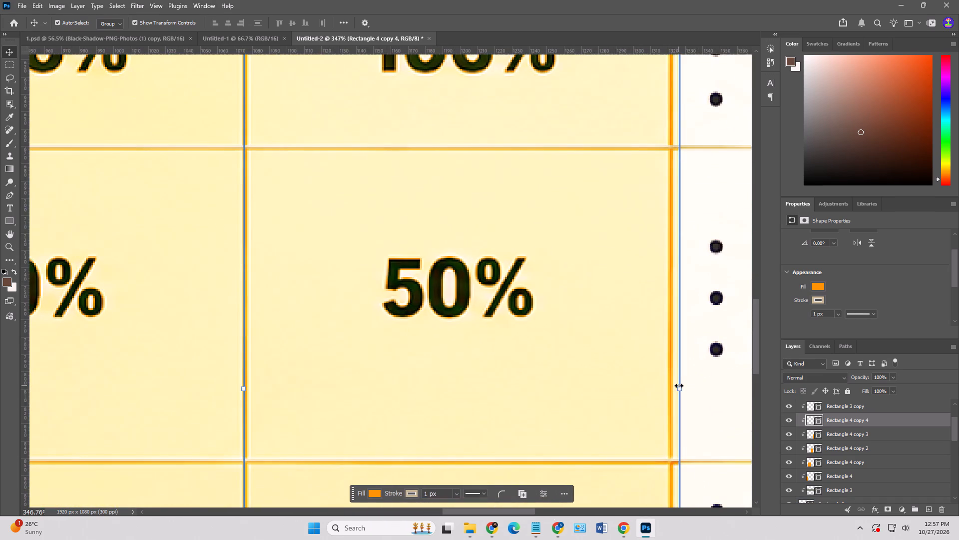
{"action": "left_click_drag", "start_coordinate": [680, 389], "coordinate": [670, 389]}
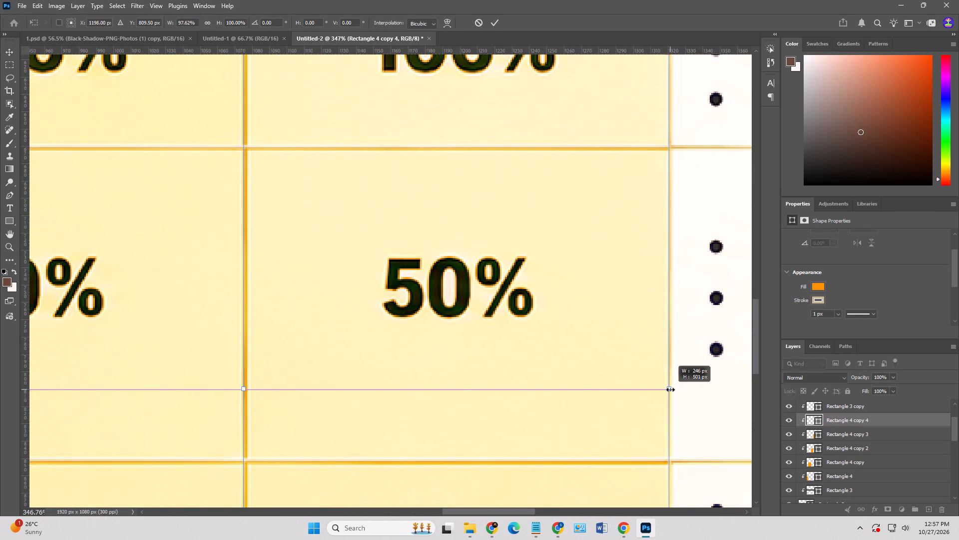
{"action": "left_click_drag", "start_coordinate": [670, 389], "coordinate": [671, 390]}
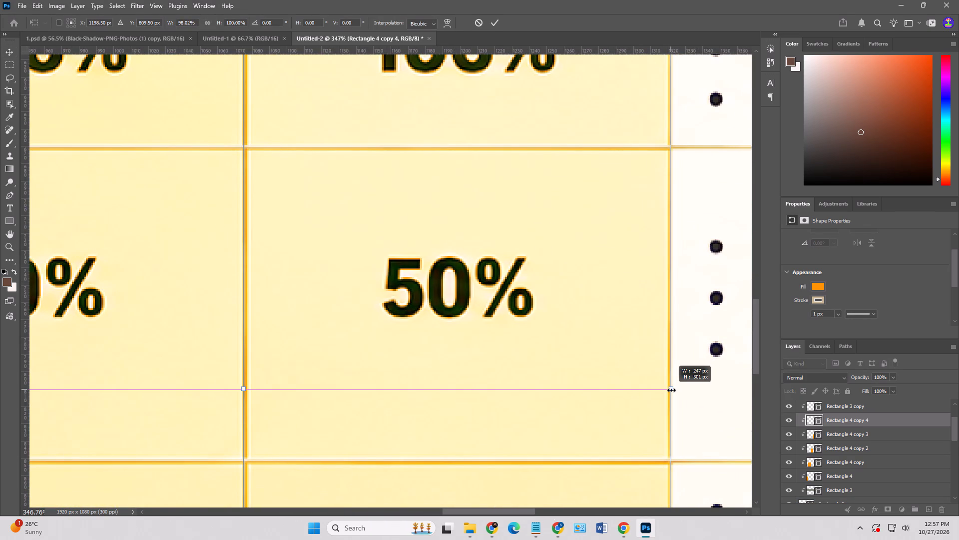
{"action": "left_click_drag", "start_coordinate": [671, 390], "coordinate": [670, 390]}
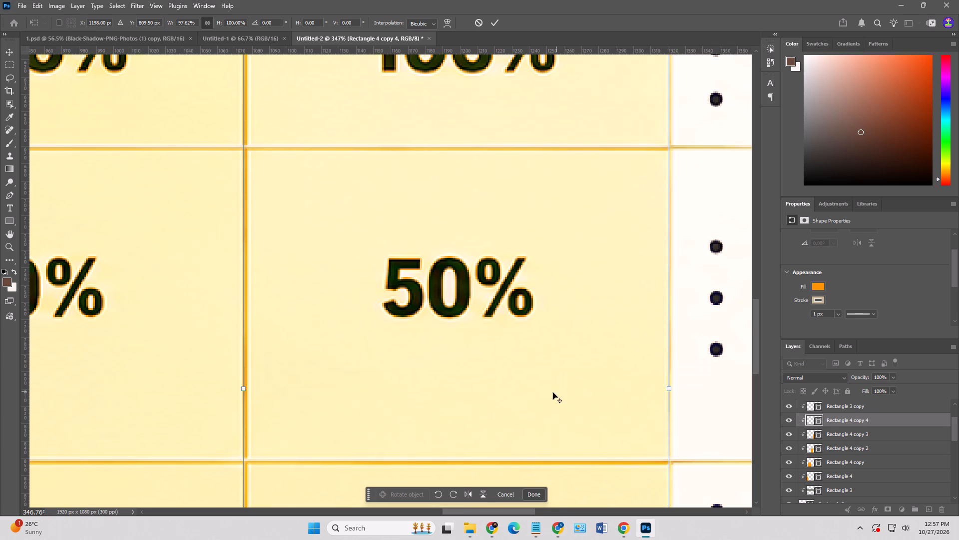
{"action": "scroll", "coordinate": [553, 392], "scroll_direction": "down", "scroll_amount": 9, "text": "alt"}
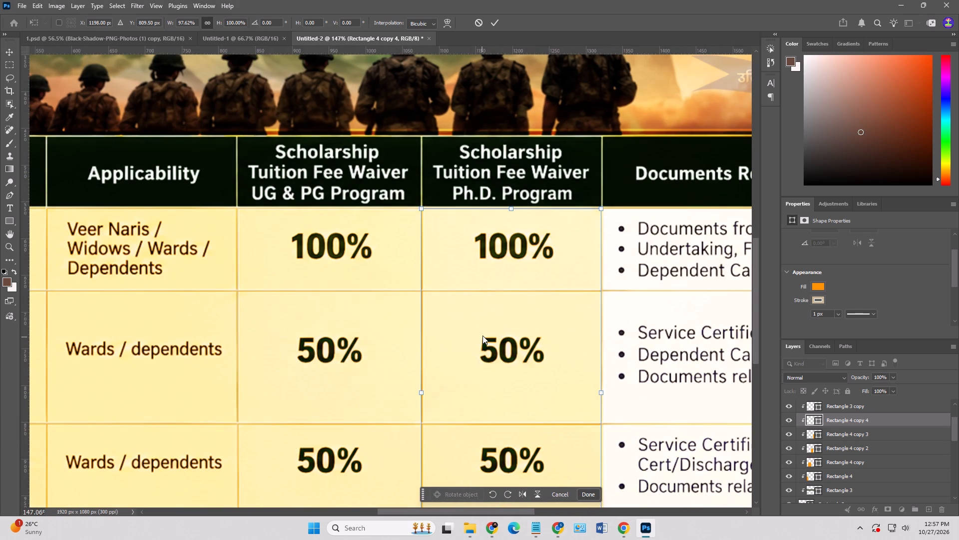
{"action": "scroll", "coordinate": [482, 335], "scroll_direction": "down", "scroll_amount": 12}
{"action": "left_click", "coordinate": [615, 363]}
{"action": "key", "text": "Return"}
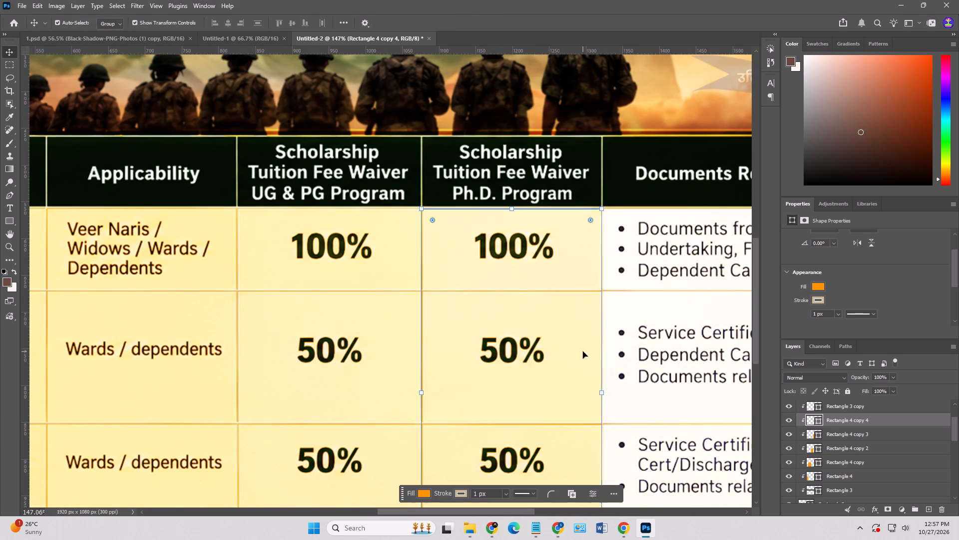
{"action": "scroll", "coordinate": [534, 259], "scroll_direction": "down", "scroll_amount": 20}
{"action": "scroll", "coordinate": [534, 259], "scroll_direction": "down", "scroll_amount": 1}
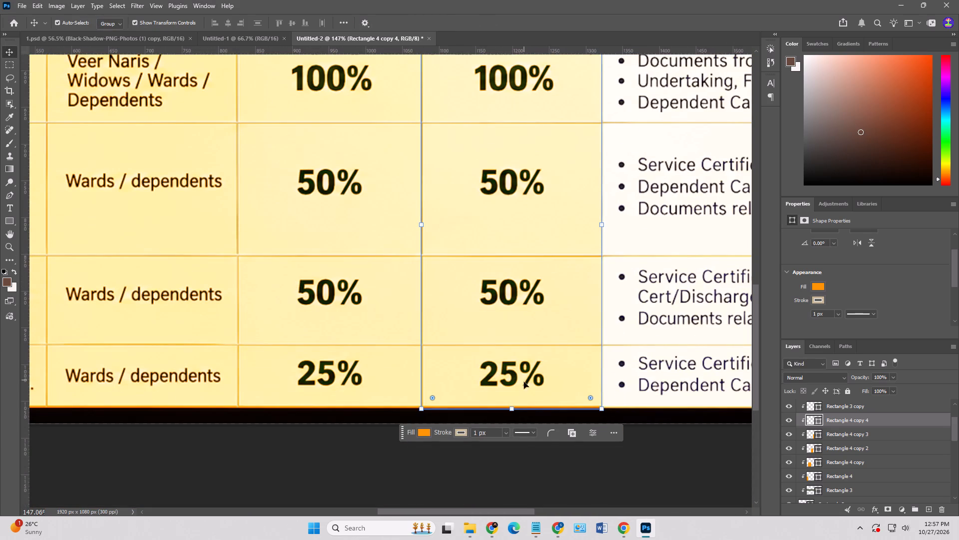
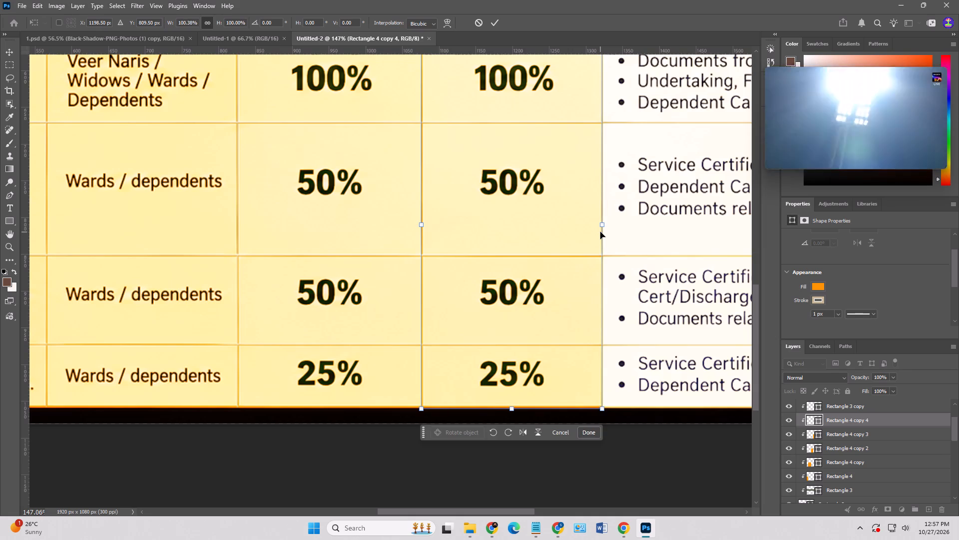
Apply the Ph.D. Program rectangle's fit to its column at about 246 x 500 px and deselect it.
{"action": "key", "text": "Return"}
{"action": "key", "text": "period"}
{"action": "scroll", "coordinate": [489, 258], "scroll_direction": "down", "scroll_amount": 10, "text": "alt"}
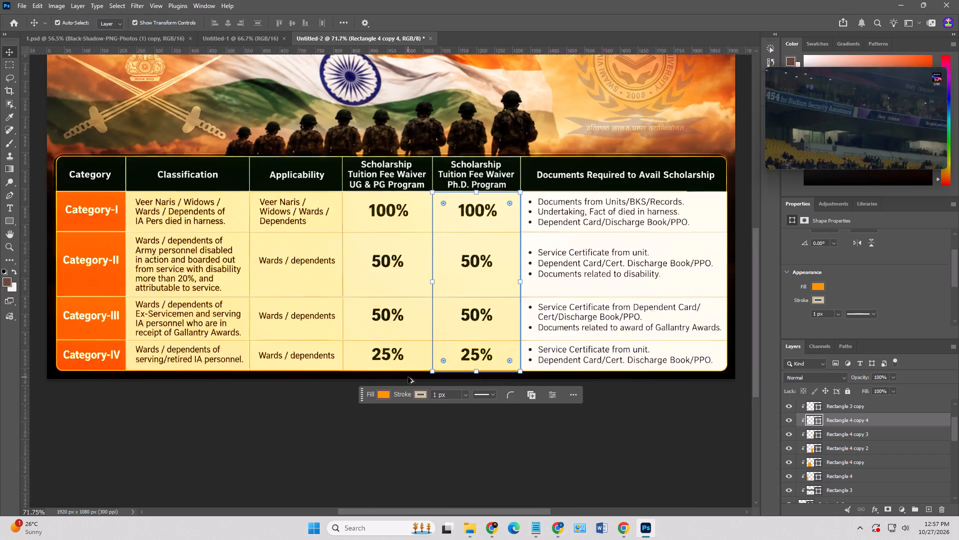
{"action": "scroll", "coordinate": [500, 288], "scroll_direction": "up", "scroll_amount": 5, "text": "alt"}
{"action": "scroll", "coordinate": [465, 292], "scroll_direction": "down", "scroll_amount": 4, "text": "alt"}
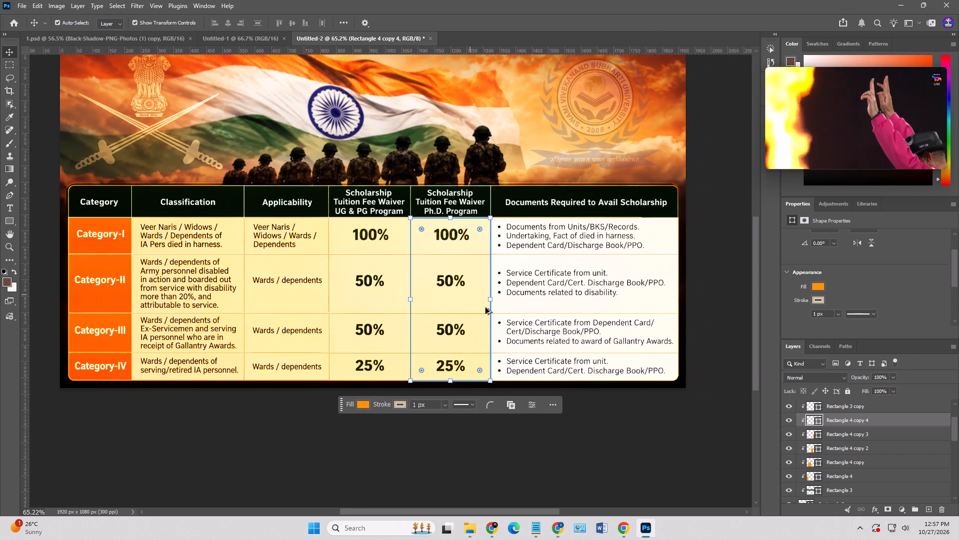
{"action": "left_click", "coordinate": [619, 433]}
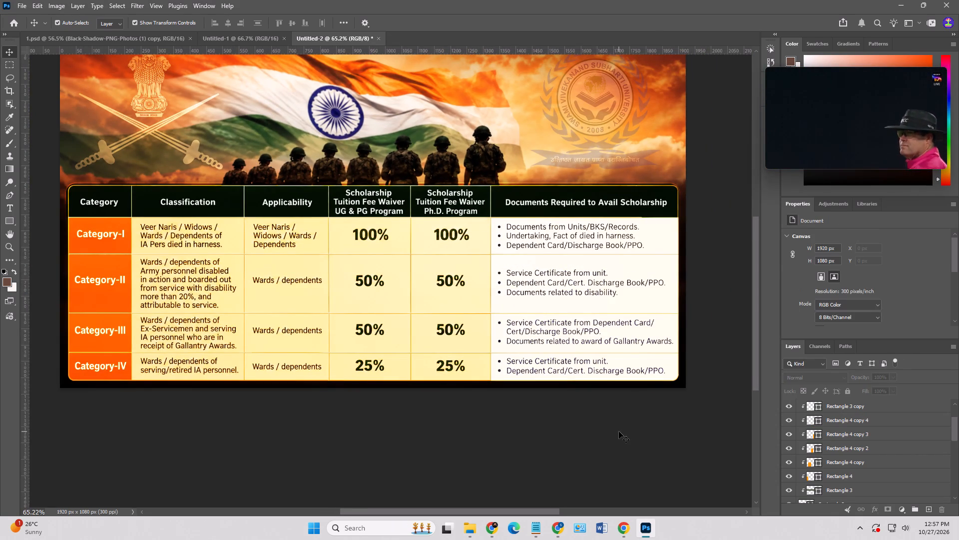
Duplicate the Ph.D. Program rectangle about 244 px to the right, over the start of the Documents Required column.
{"action": "left_click", "coordinate": [476, 291]}
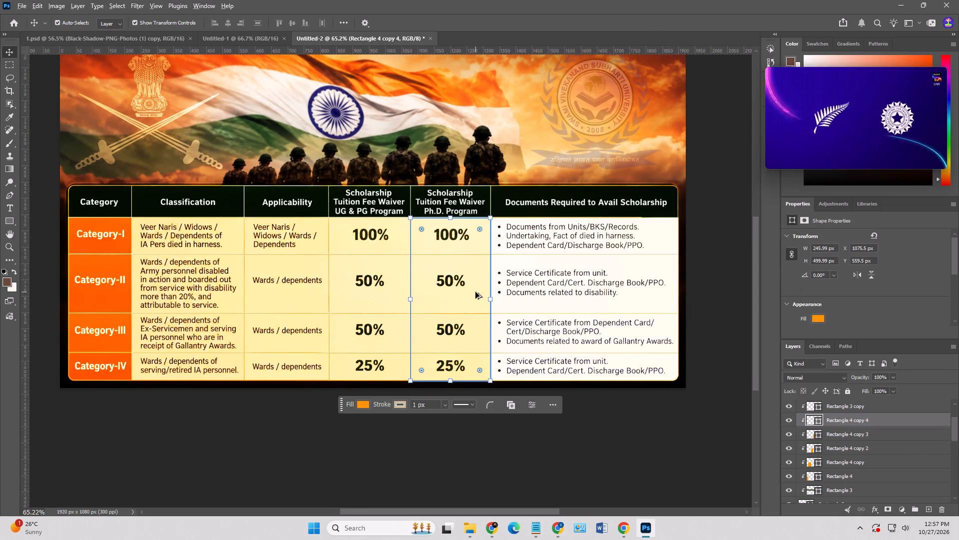
{"action": "left_click_drag", "start_coordinate": [476, 292], "coordinate": [553, 289], "text": "alt"}
{"action": "right_click", "coordinate": [553, 289], "text": "alt+shift"}
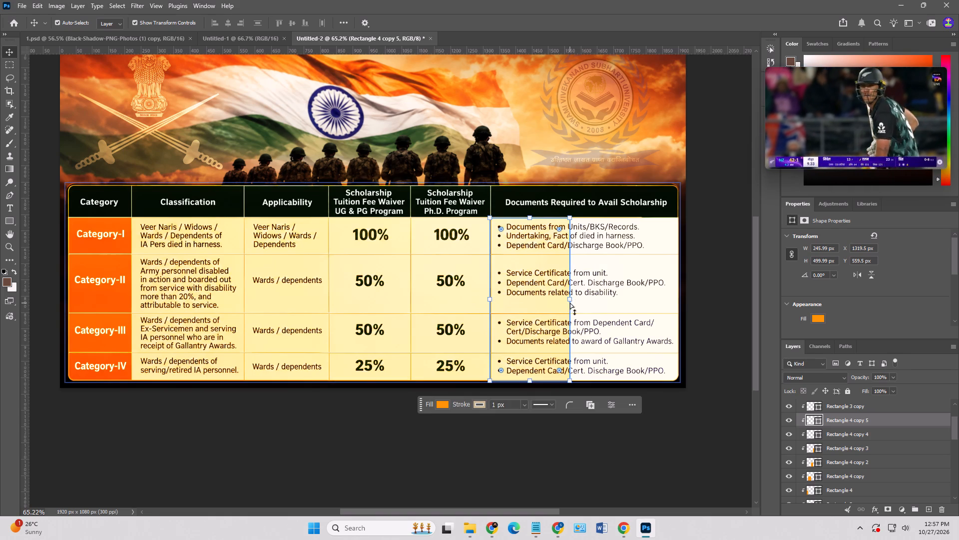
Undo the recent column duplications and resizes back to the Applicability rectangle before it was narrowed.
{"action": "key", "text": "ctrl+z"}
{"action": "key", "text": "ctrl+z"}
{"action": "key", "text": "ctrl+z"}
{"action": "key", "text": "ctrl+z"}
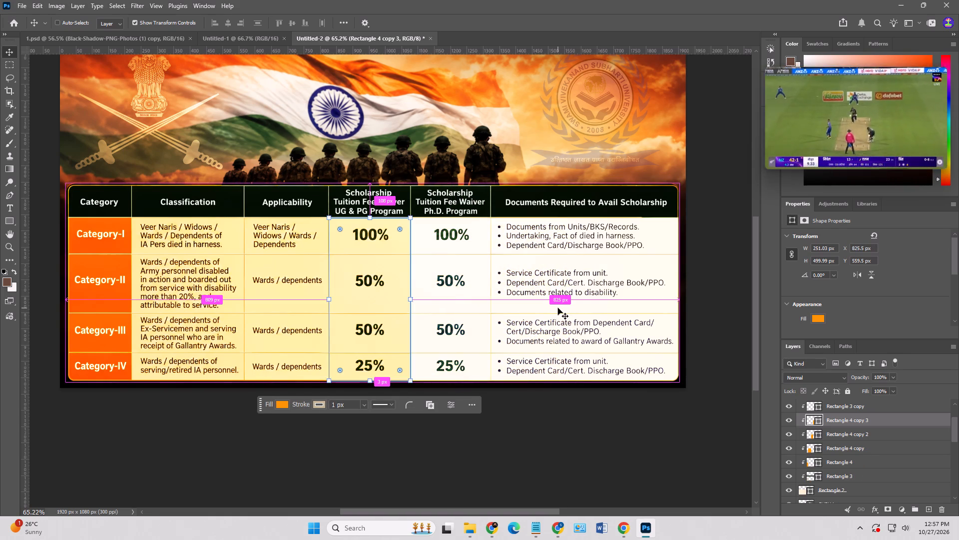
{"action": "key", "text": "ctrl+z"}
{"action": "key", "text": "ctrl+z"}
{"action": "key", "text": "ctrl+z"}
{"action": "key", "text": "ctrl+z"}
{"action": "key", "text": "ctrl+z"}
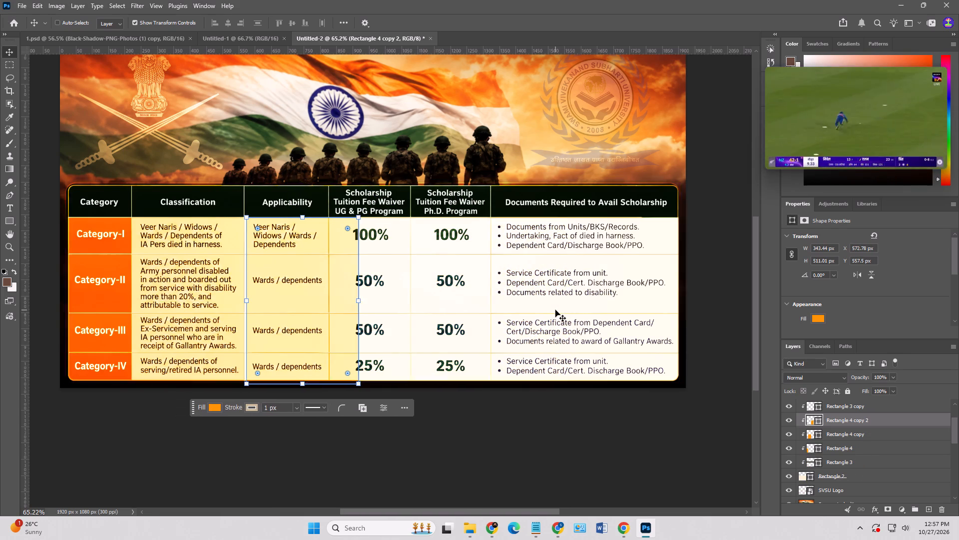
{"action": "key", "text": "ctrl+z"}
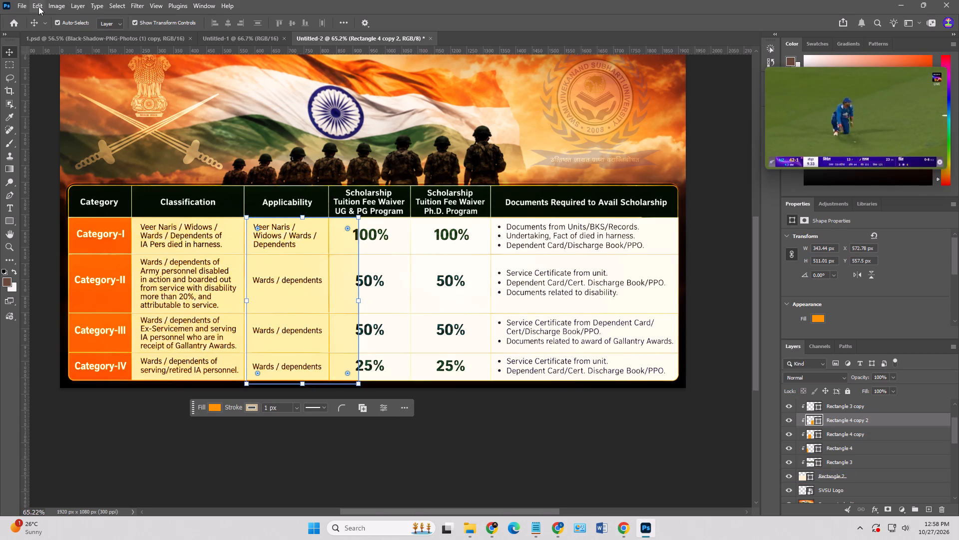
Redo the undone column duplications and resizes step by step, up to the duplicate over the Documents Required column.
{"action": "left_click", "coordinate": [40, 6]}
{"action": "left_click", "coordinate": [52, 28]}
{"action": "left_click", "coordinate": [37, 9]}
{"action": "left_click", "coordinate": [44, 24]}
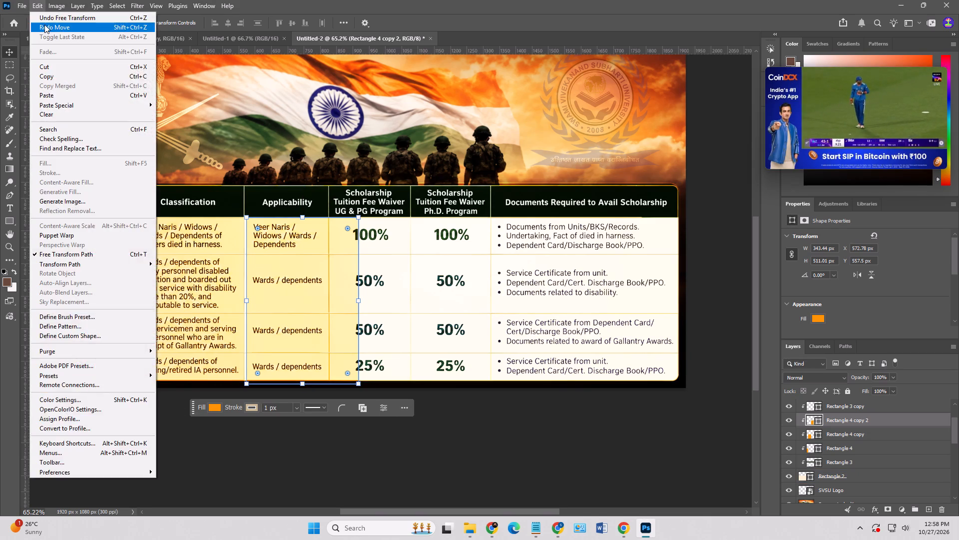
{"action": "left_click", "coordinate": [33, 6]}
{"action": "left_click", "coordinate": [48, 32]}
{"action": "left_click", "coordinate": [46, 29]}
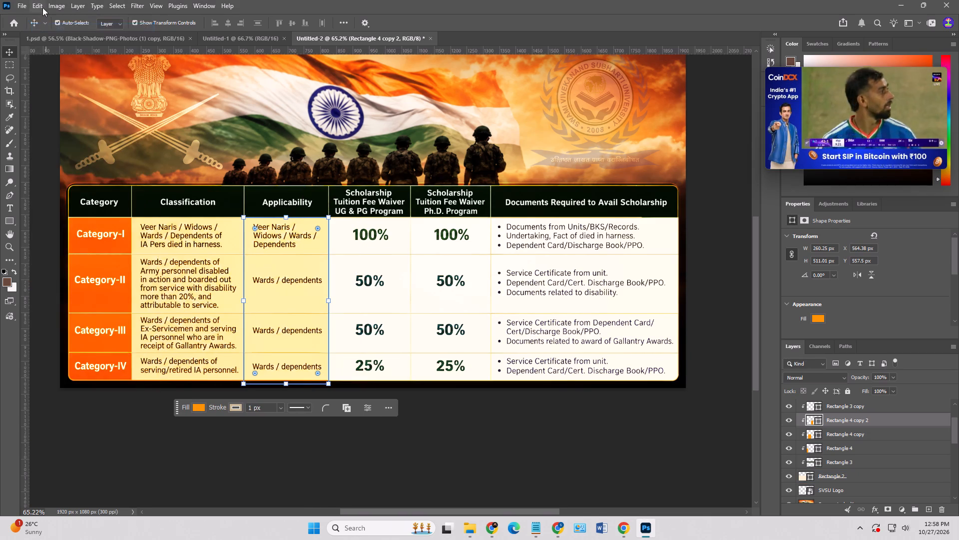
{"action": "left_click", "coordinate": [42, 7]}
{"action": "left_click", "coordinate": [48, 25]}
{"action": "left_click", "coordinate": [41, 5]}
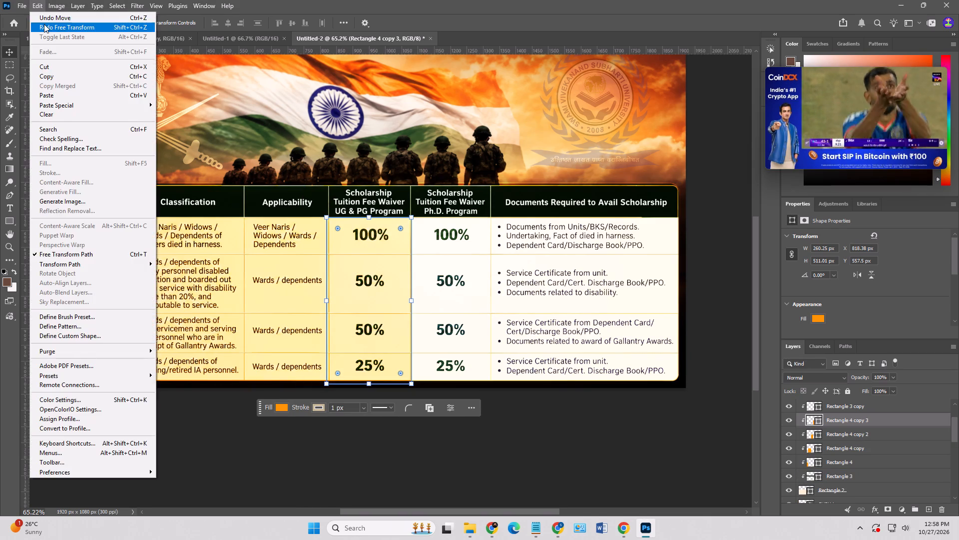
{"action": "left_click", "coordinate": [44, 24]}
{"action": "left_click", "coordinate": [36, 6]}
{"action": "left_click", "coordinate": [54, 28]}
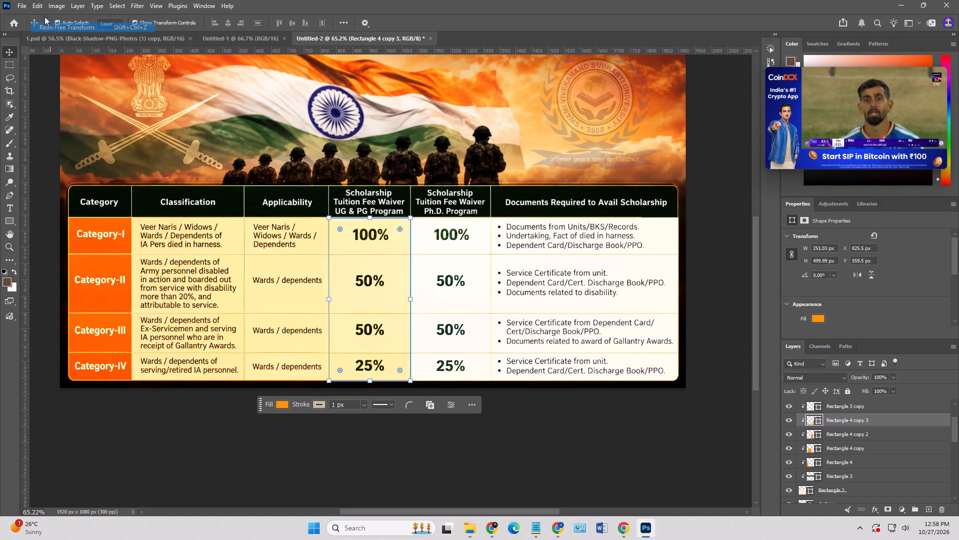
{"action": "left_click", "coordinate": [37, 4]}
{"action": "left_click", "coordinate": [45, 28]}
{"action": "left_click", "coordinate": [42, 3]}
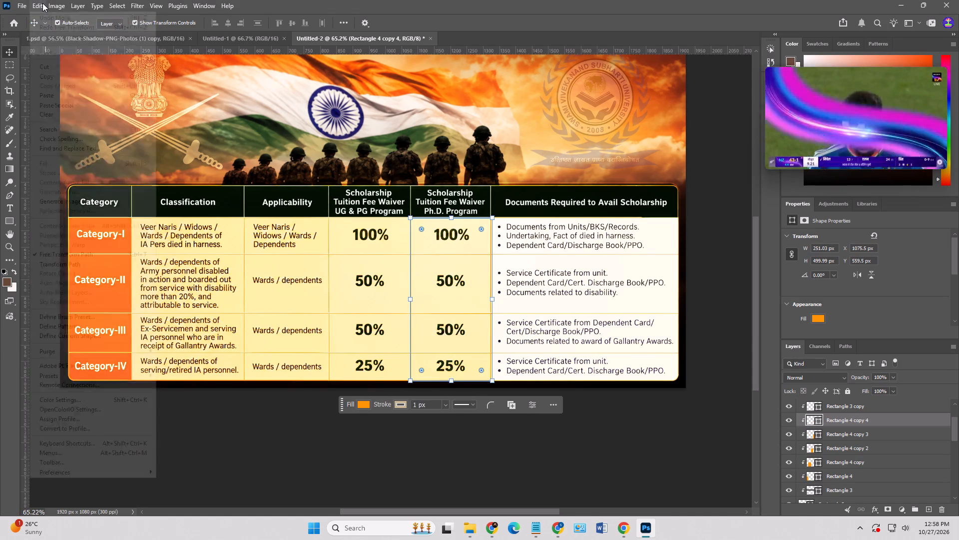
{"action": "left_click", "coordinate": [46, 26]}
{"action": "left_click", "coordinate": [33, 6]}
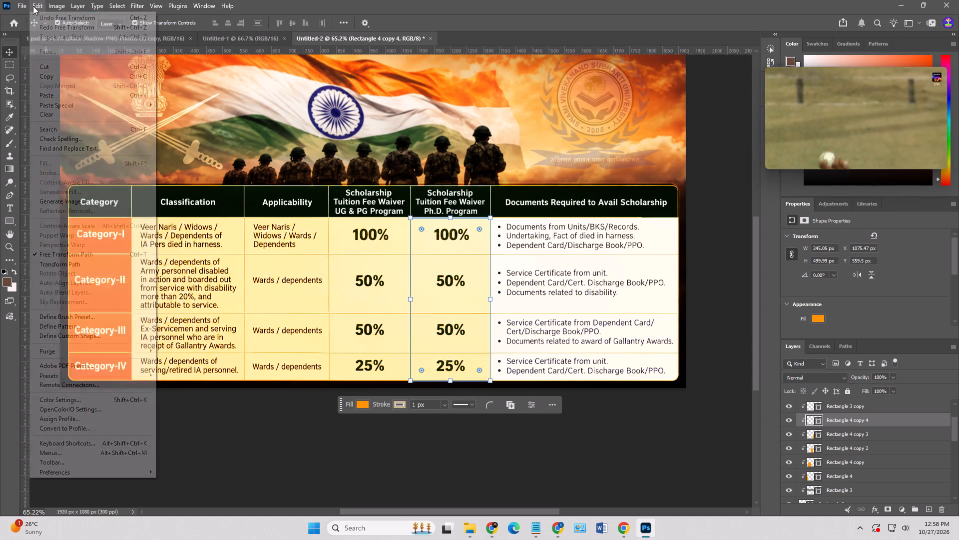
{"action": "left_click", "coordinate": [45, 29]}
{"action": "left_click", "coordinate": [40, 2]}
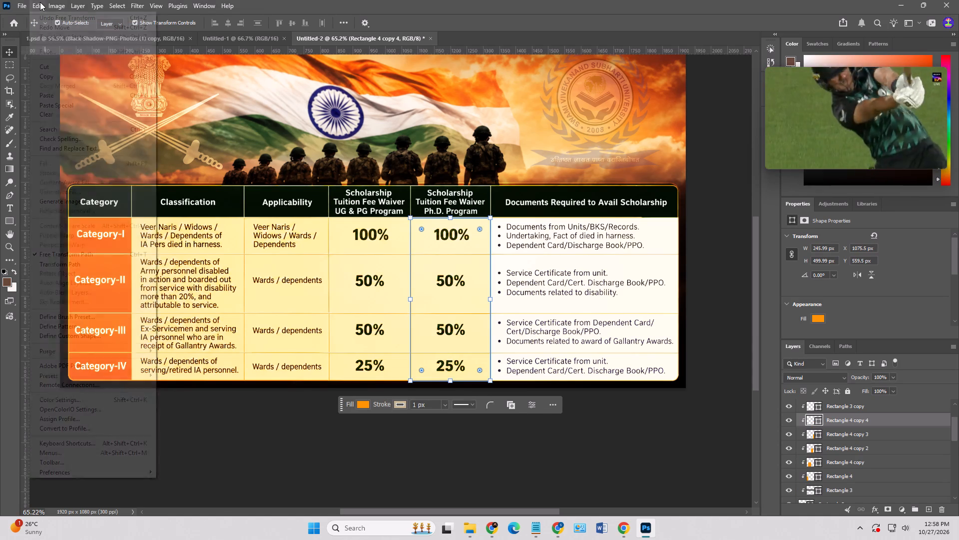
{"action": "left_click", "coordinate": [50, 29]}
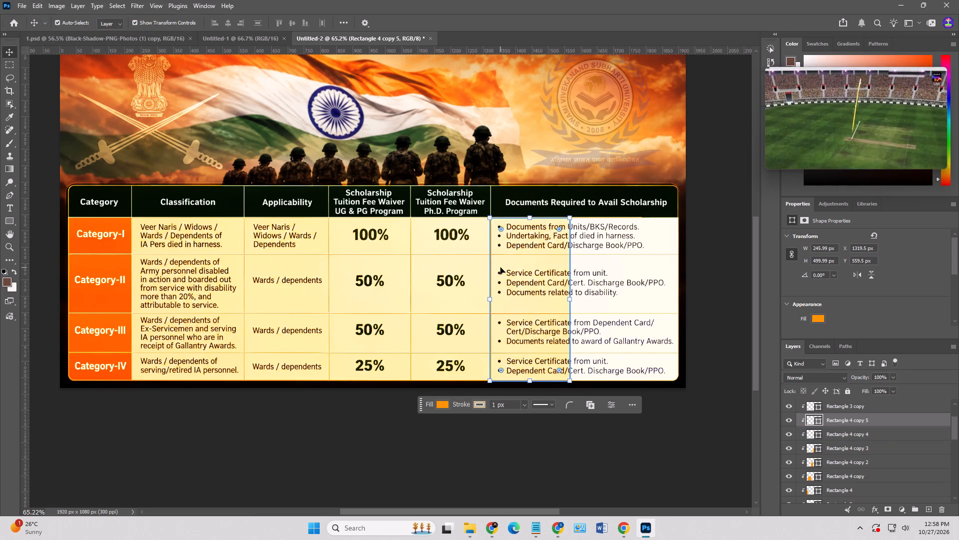
Delete the duplicate rectangle over the Documents Required to Avail Scholarship column.
{"action": "key", "text": "Delete"}
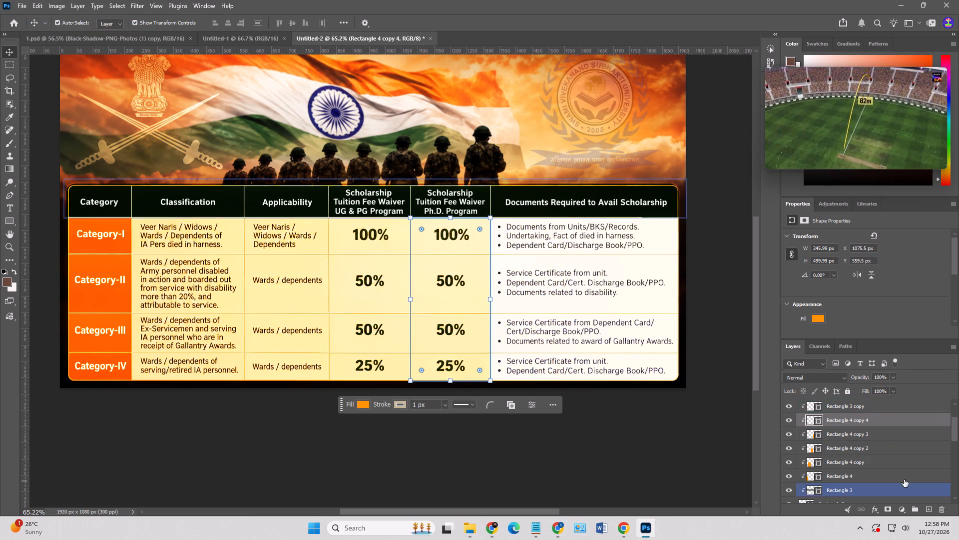
Set the blend mode of the table's rounded base rectangle, Rectangle 2, to Normal.
{"action": "left_click", "coordinate": [856, 435]}
{"action": "scroll", "coordinate": [862, 470], "scroll_direction": "down", "scroll_amount": 3}
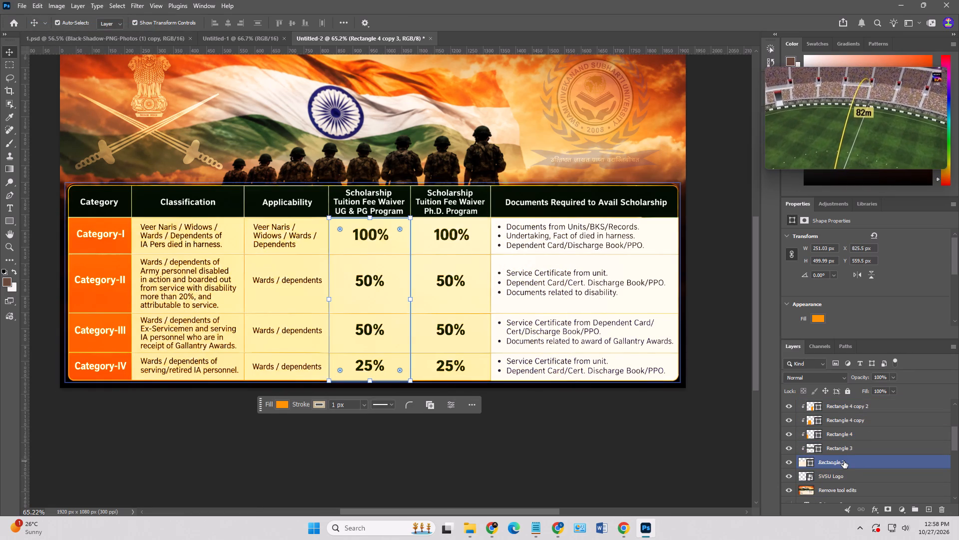
{"action": "left_click", "coordinate": [844, 461]}
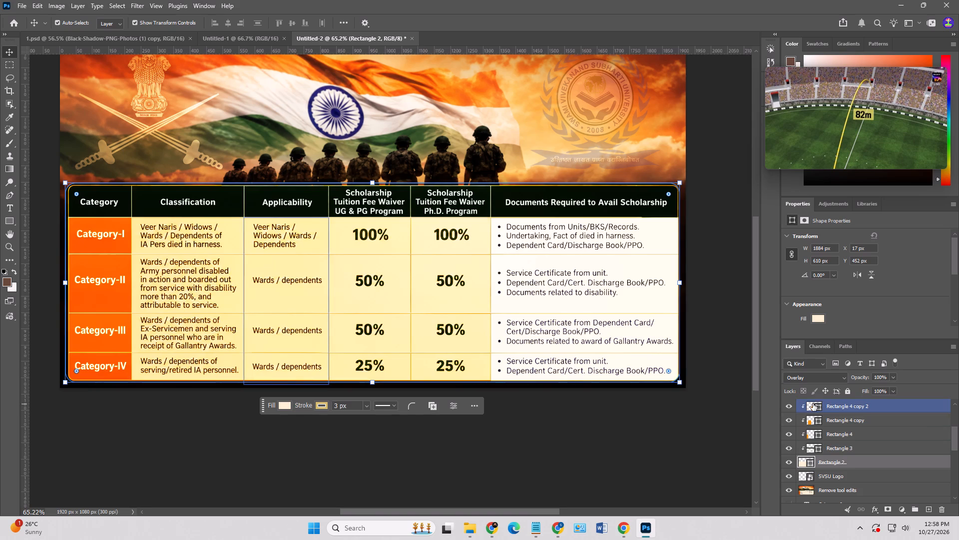
{"action": "scroll", "coordinate": [831, 304], "scroll_direction": "down", "scroll_amount": 3}
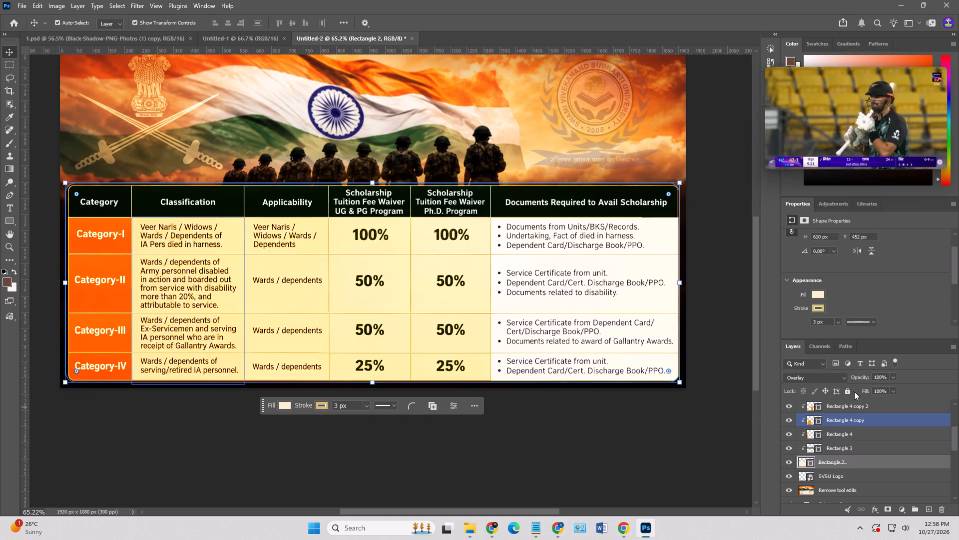
{"action": "left_click", "coordinate": [831, 379]}
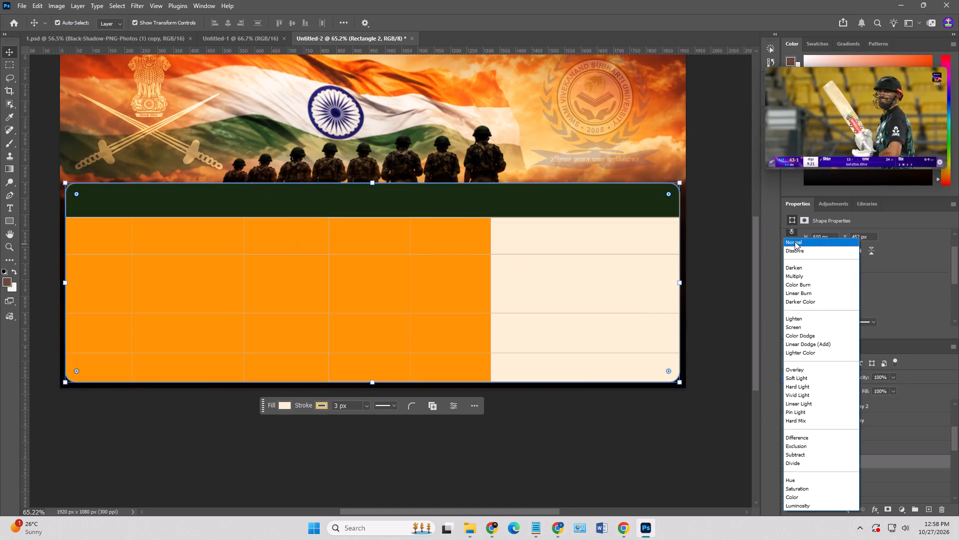
{"action": "left_click", "coordinate": [795, 241]}
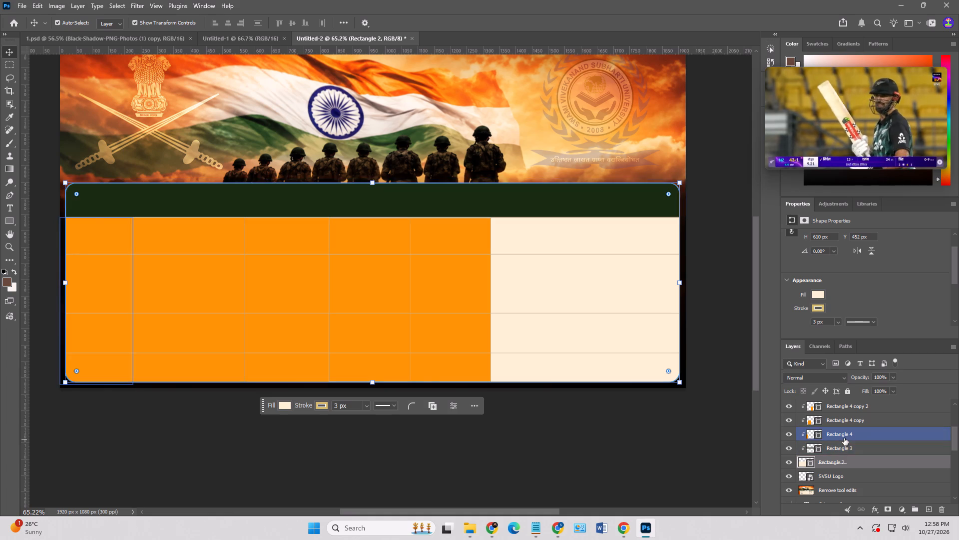
Remove the orange fill from the Classification, Applicability, UG & PG and Ph.D. column rectangles, Rectangle 4 copy to copy 4.
{"action": "left_click", "coordinate": [844, 437]}
{"action": "scroll", "coordinate": [844, 437], "scroll_direction": "up", "scroll_amount": 3}
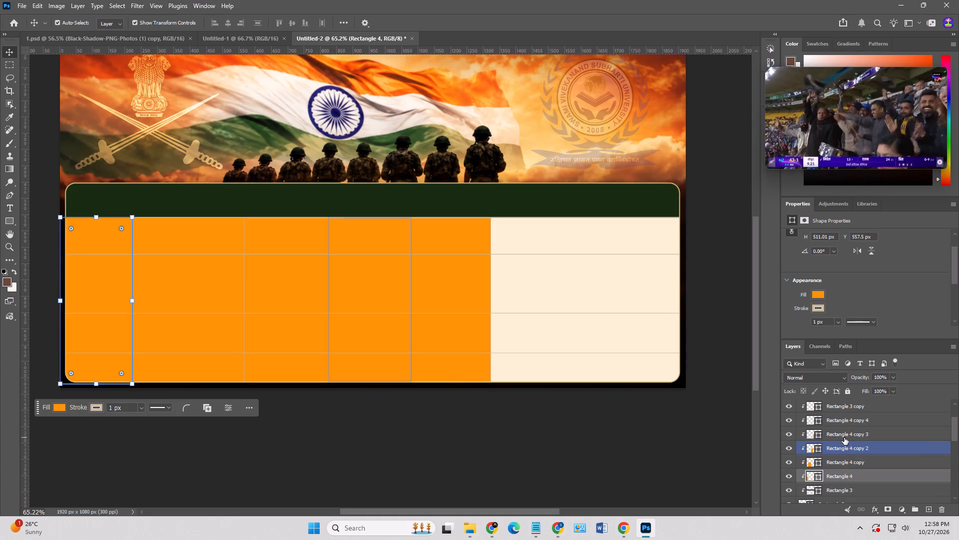
{"action": "left_click", "coordinate": [845, 435], "text": "shift"}
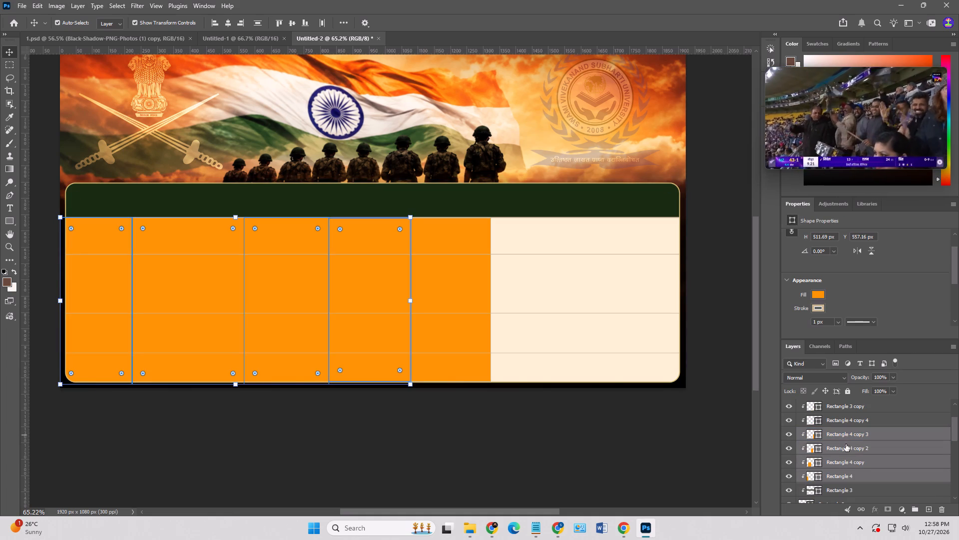
{"action": "left_click", "coordinate": [847, 464]}
{"action": "left_click", "coordinate": [845, 436], "text": "shift"}
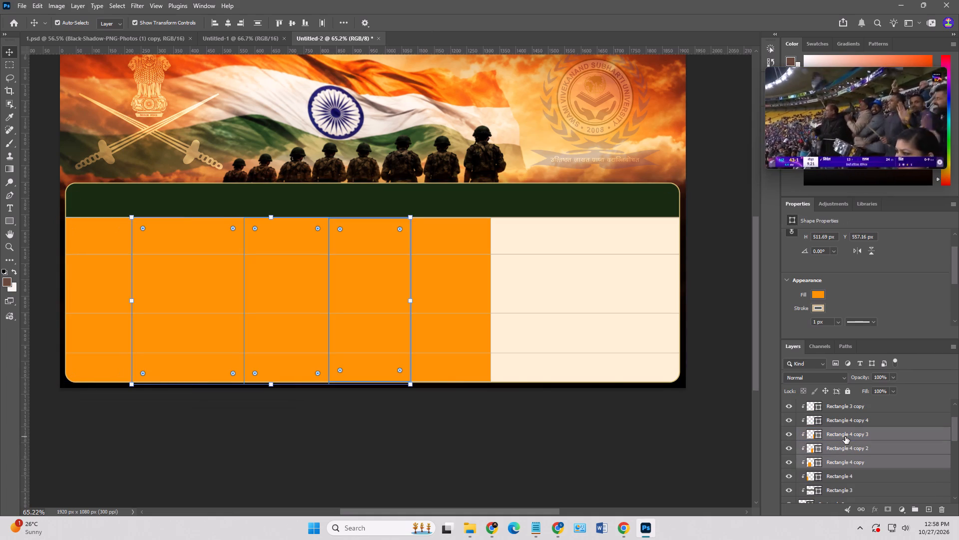
{"action": "left_click", "coordinate": [843, 420], "text": "shift"}
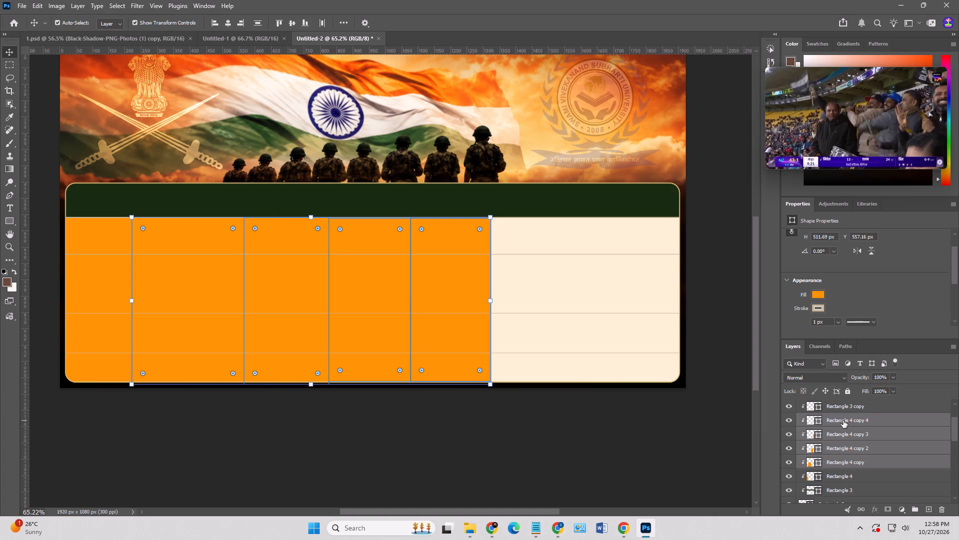
{"action": "left_click", "coordinate": [819, 294]}
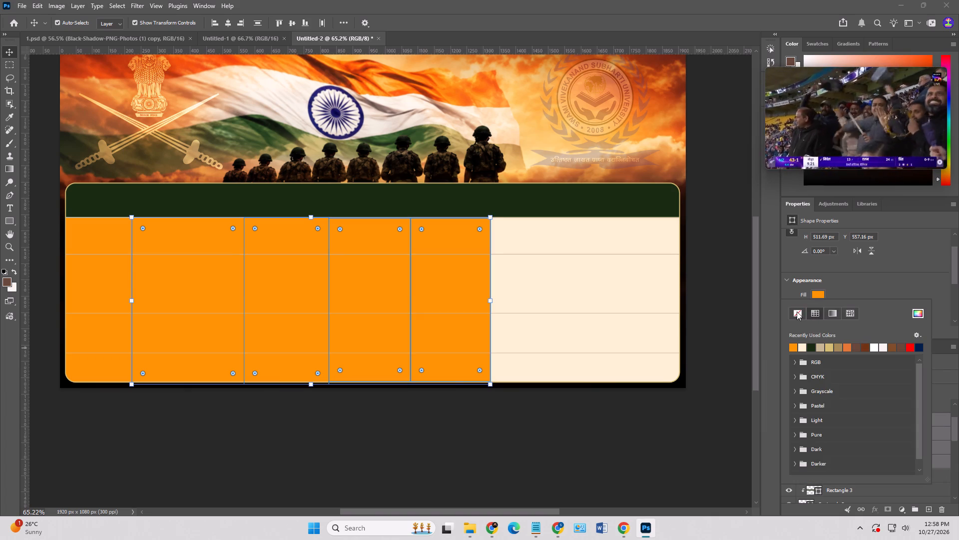
{"action": "left_click", "coordinate": [797, 311]}
{"action": "left_click", "coordinate": [709, 413]}
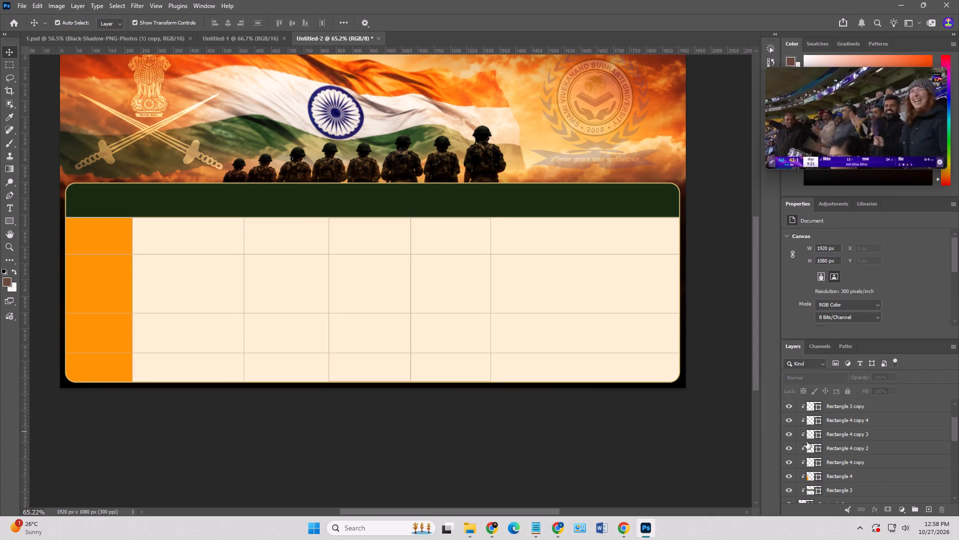
Stretch the four unfilled column rectangles together up to the header's top edge, to about 120% of their height.
{"action": "scroll", "coordinate": [843, 426], "scroll_direction": "up", "scroll_amount": 4}
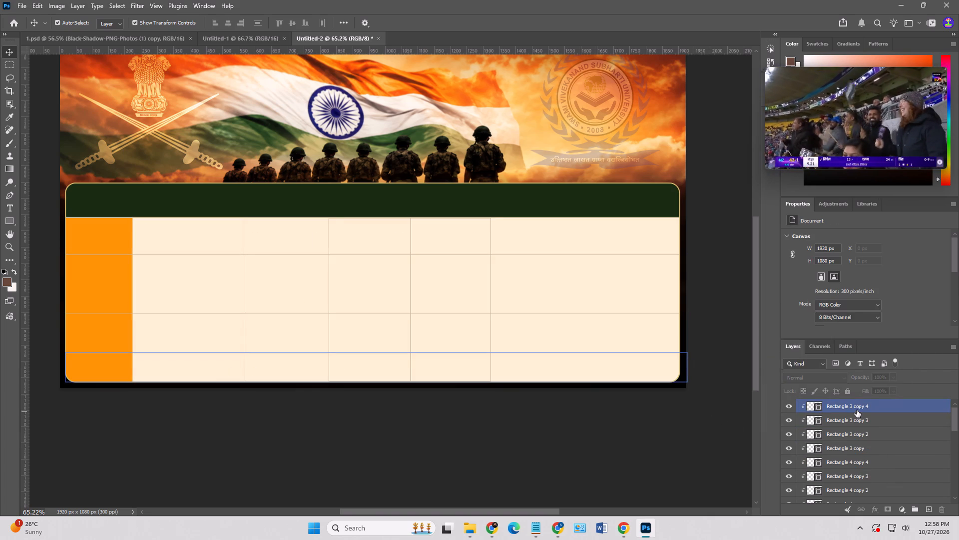
{"action": "left_click", "coordinate": [857, 410]}
{"action": "scroll", "coordinate": [869, 432], "scroll_direction": "down", "scroll_amount": 3}
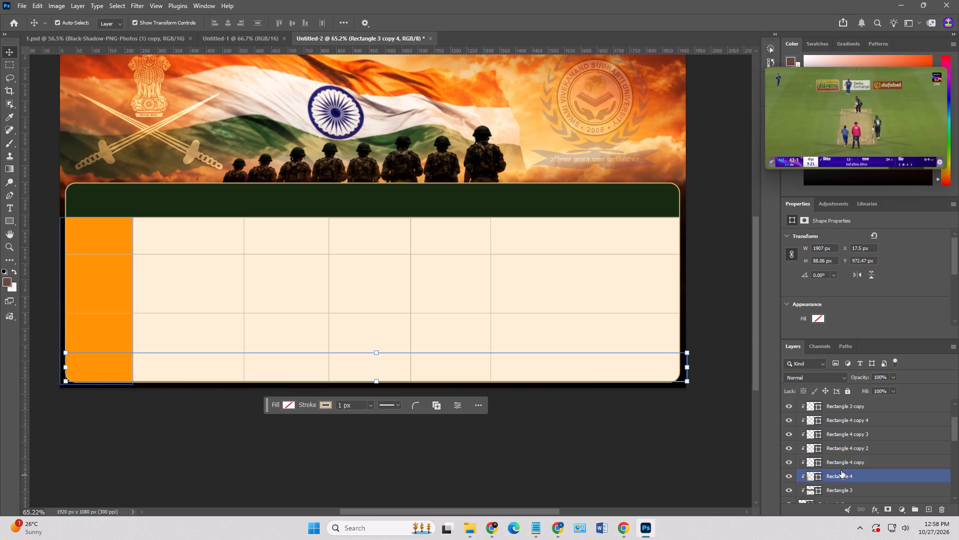
{"action": "left_click", "coordinate": [837, 448]}
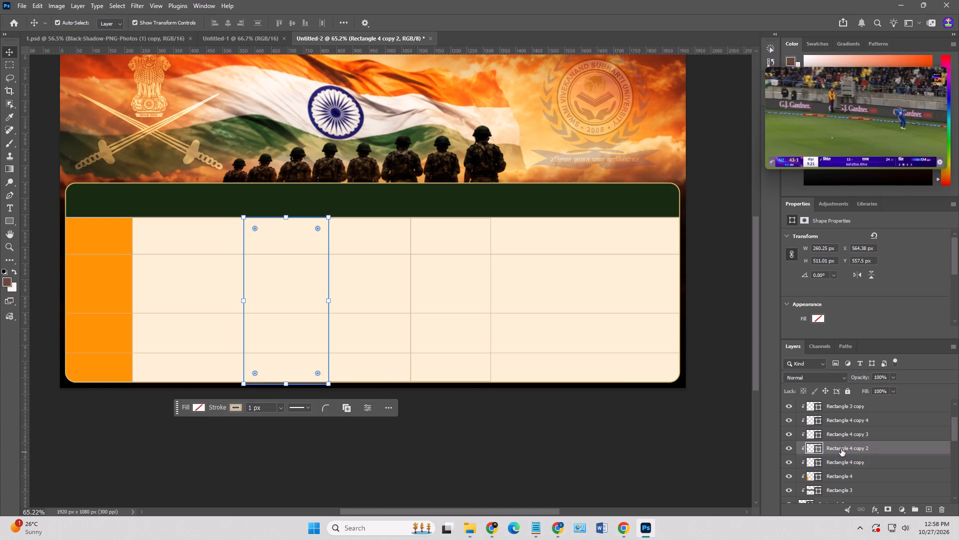
{"action": "left_click", "coordinate": [844, 463]}
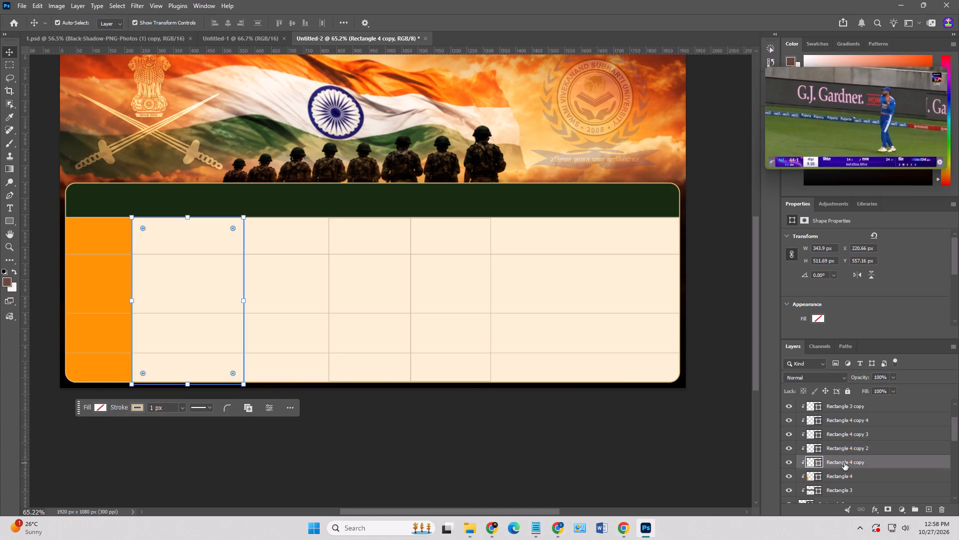
{"action": "left_click", "coordinate": [845, 422], "text": "shift"}
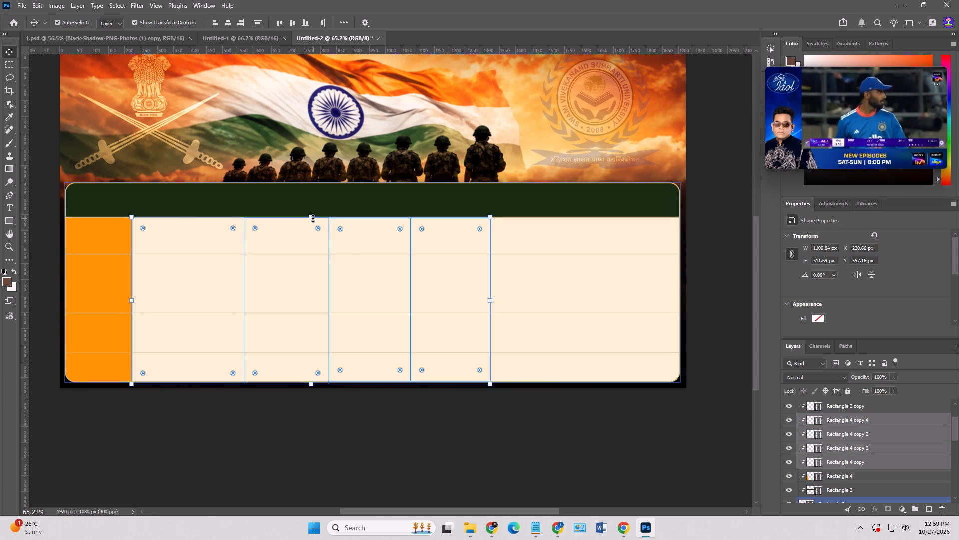
{"action": "left_click", "coordinate": [828, 476], "text": "shift"}
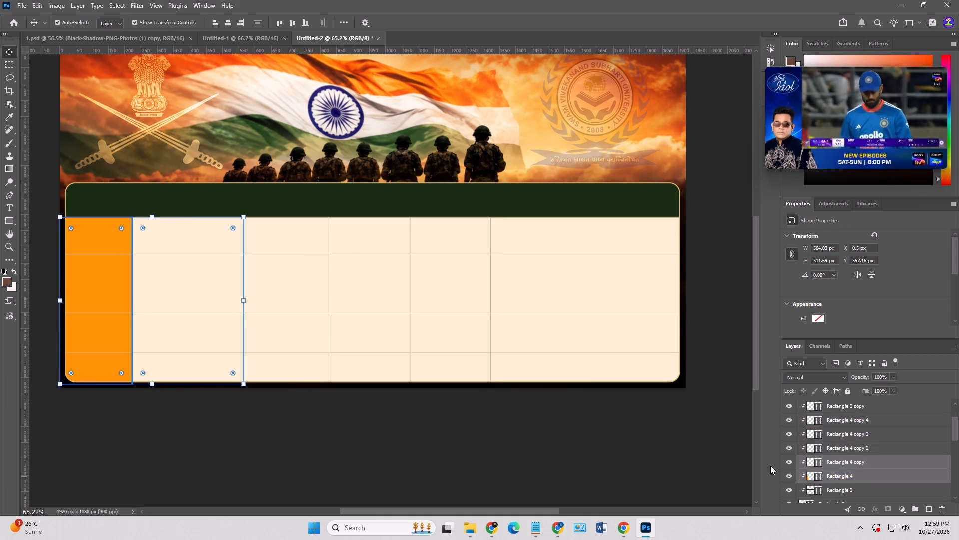
{"action": "left_click", "coordinate": [832, 463]}
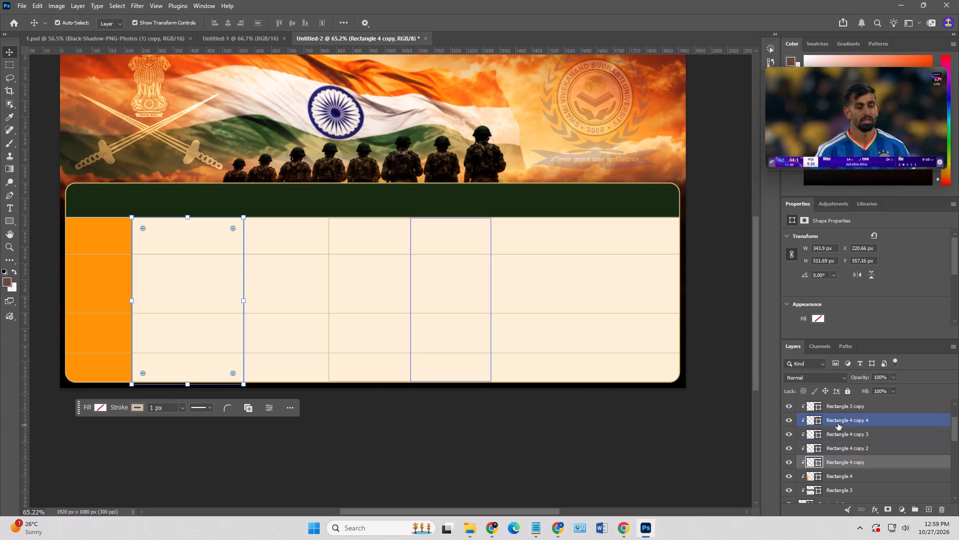
{"action": "left_click", "coordinate": [841, 409], "text": "shift"}
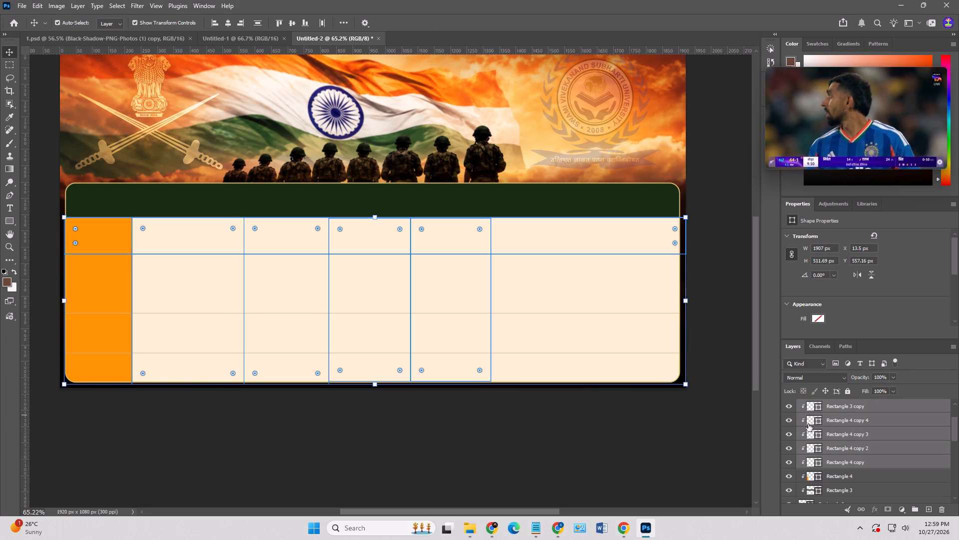
{"action": "left_click", "coordinate": [851, 420], "text": "shift"}
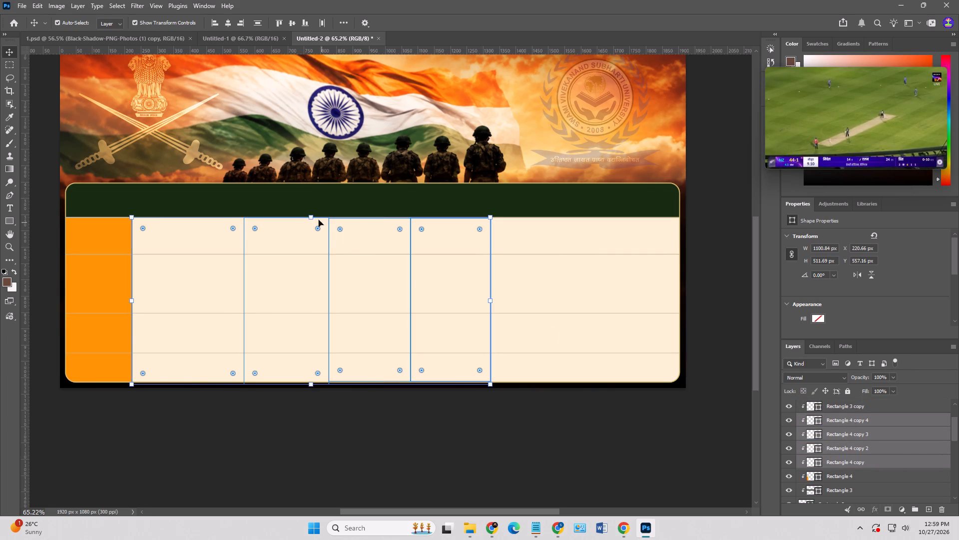
{"action": "left_click_drag", "start_coordinate": [311, 215], "coordinate": [314, 185], "text": "shift"}
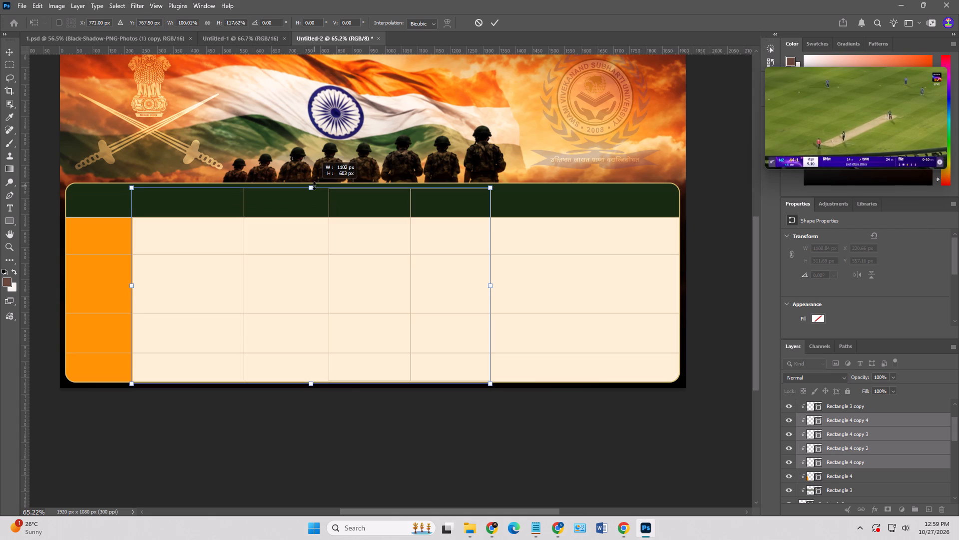
{"action": "left_click_drag", "start_coordinate": [314, 185], "coordinate": [314, 184], "text": "shift"}
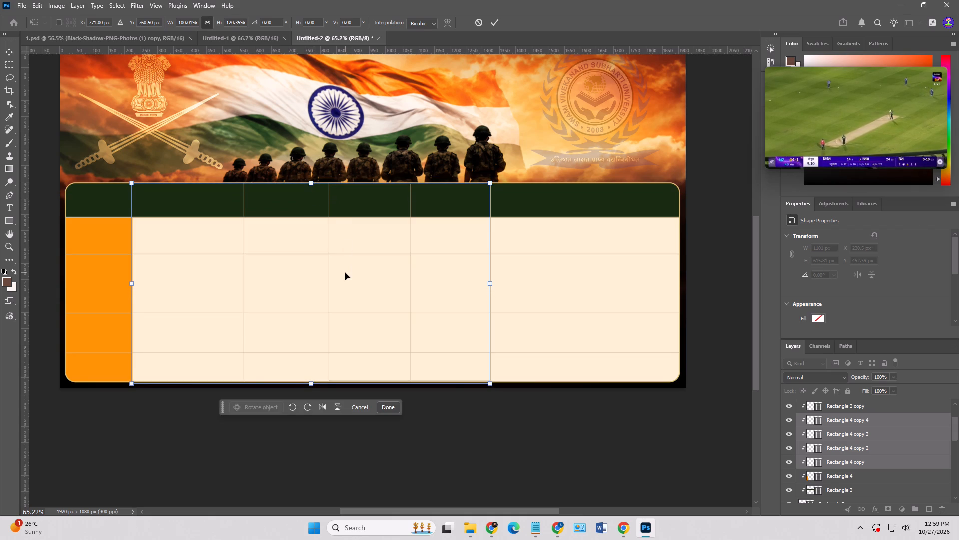
{"action": "key", "text": "Return"}
{"action": "scroll", "coordinate": [816, 283], "scroll_direction": "down", "scroll_amount": 4}
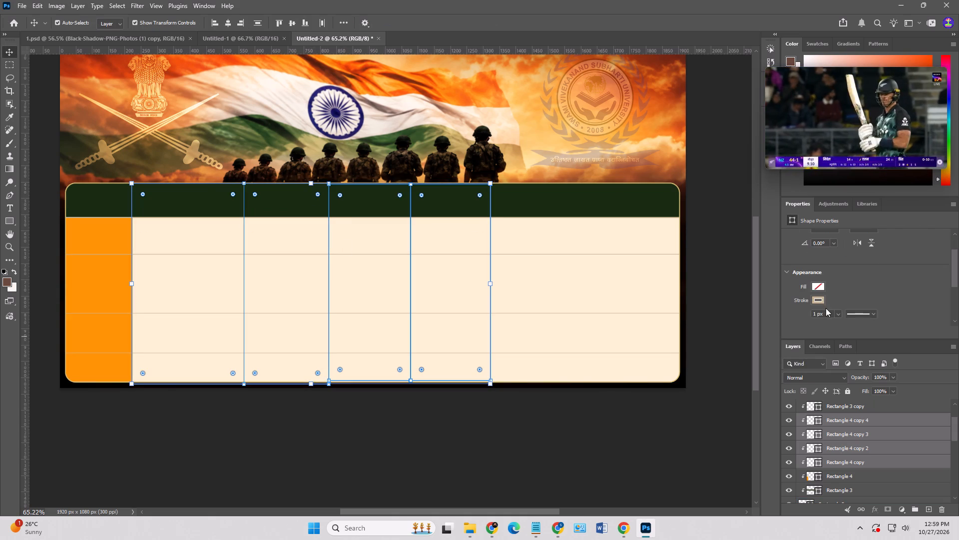
Change the stroke color of the four unfilled column rectangles, Rectangle 4 copy to copy 4, to a bright pale yellow.
{"action": "left_click", "coordinate": [825, 303]}
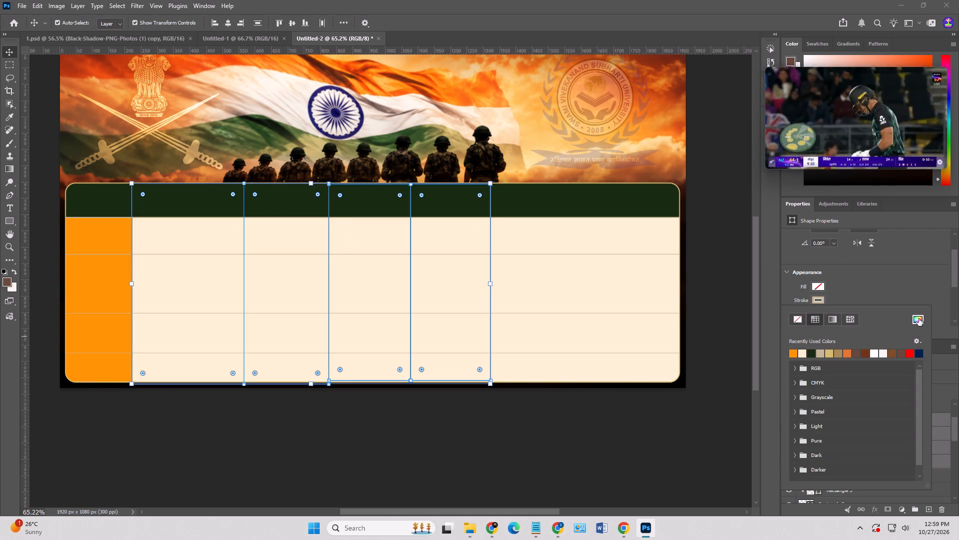
{"action": "left_click", "coordinate": [919, 318]}
{"action": "left_click", "coordinate": [828, 327]}
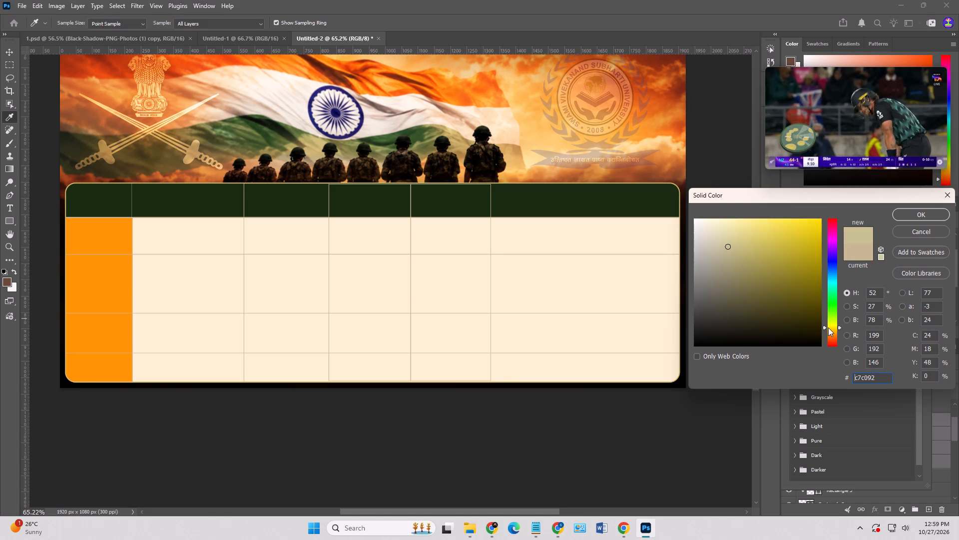
{"action": "left_click_drag", "start_coordinate": [724, 220], "coordinate": [717, 216]}
{"action": "left_click", "coordinate": [907, 213]}
{"action": "left_click", "coordinate": [713, 378]}
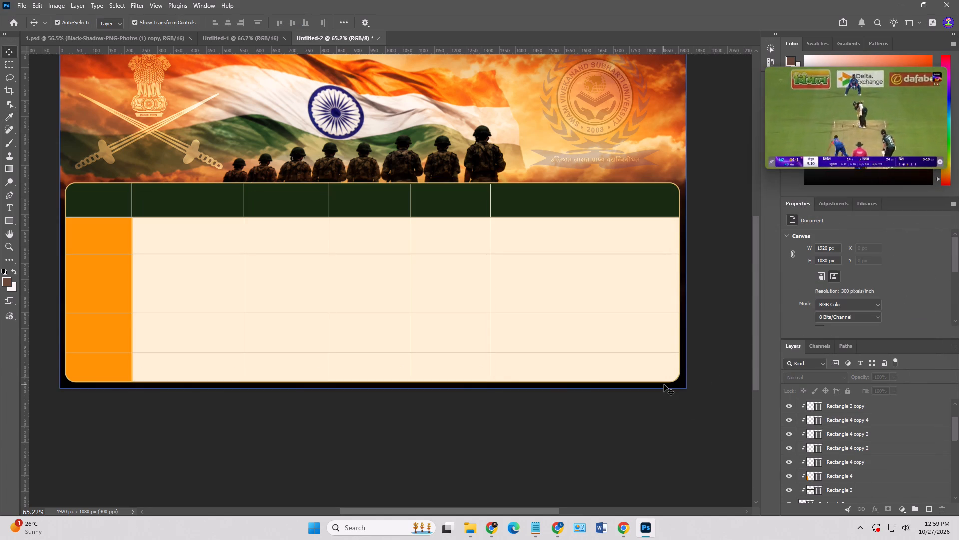
Stretch the four unfilled column rectangles together slightly upward to the header's top border, to about 100.02% of their height.
{"action": "left_click", "coordinate": [838, 462]}
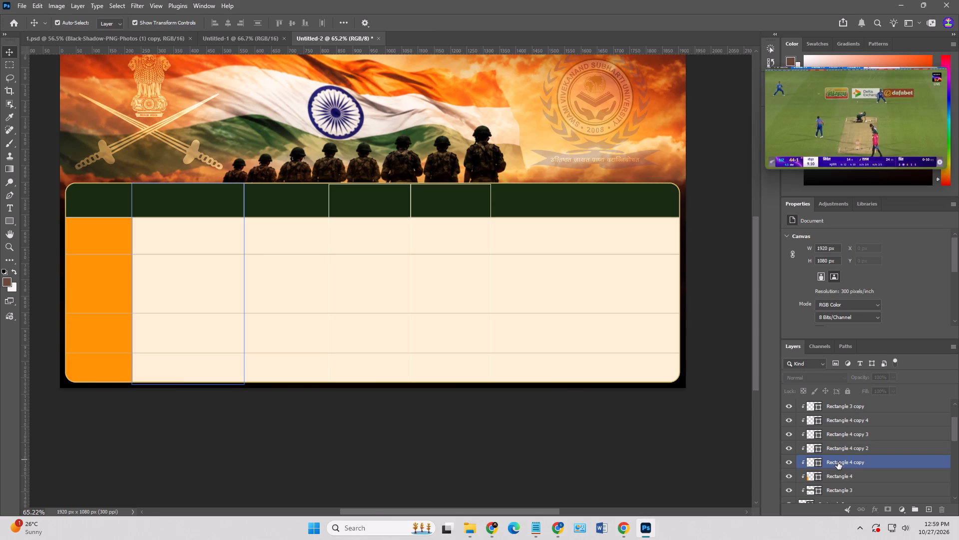
{"action": "left_click", "coordinate": [844, 422], "text": "shift"}
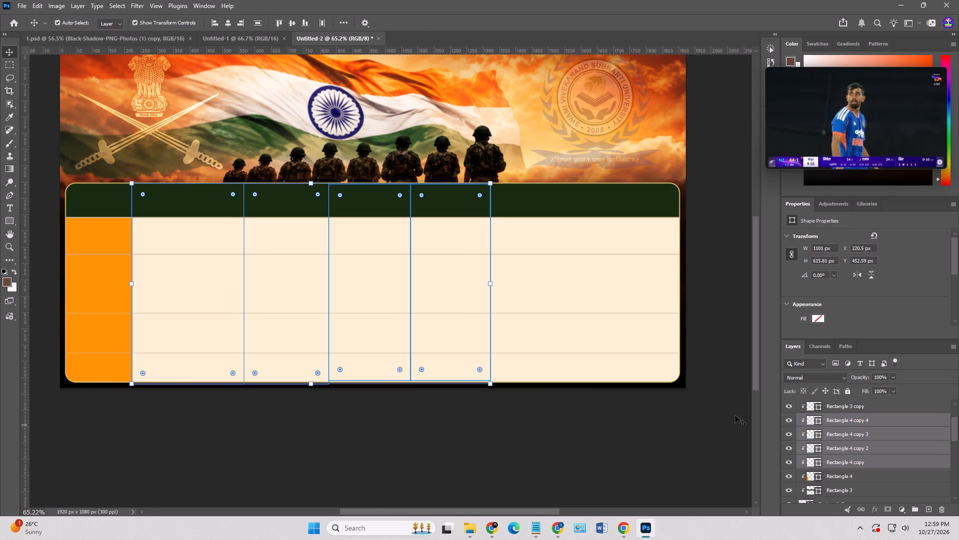
{"action": "scroll", "coordinate": [337, 182], "scroll_direction": "up", "scroll_amount": 18, "text": "alt"}
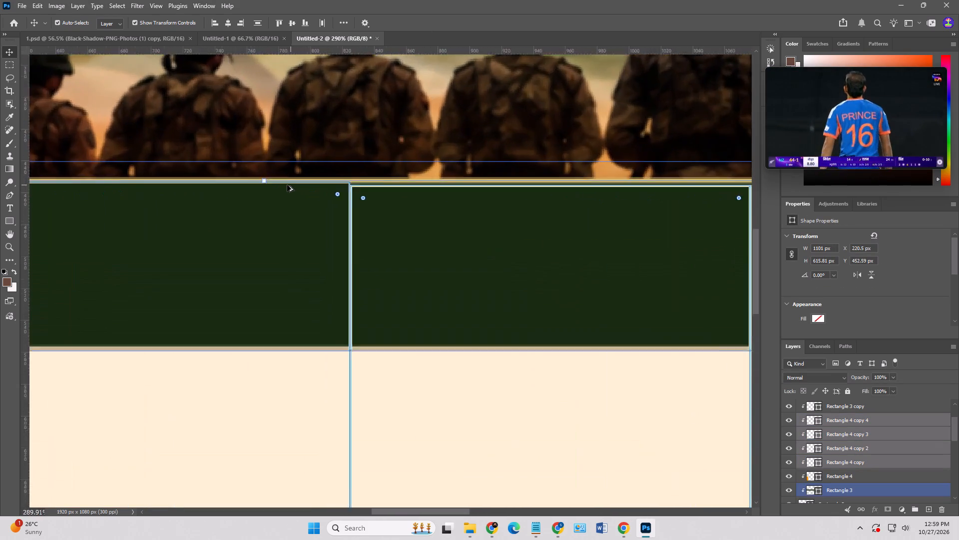
{"action": "scroll", "coordinate": [287, 185], "scroll_direction": "up", "scroll_amount": 3, "text": "alt"}
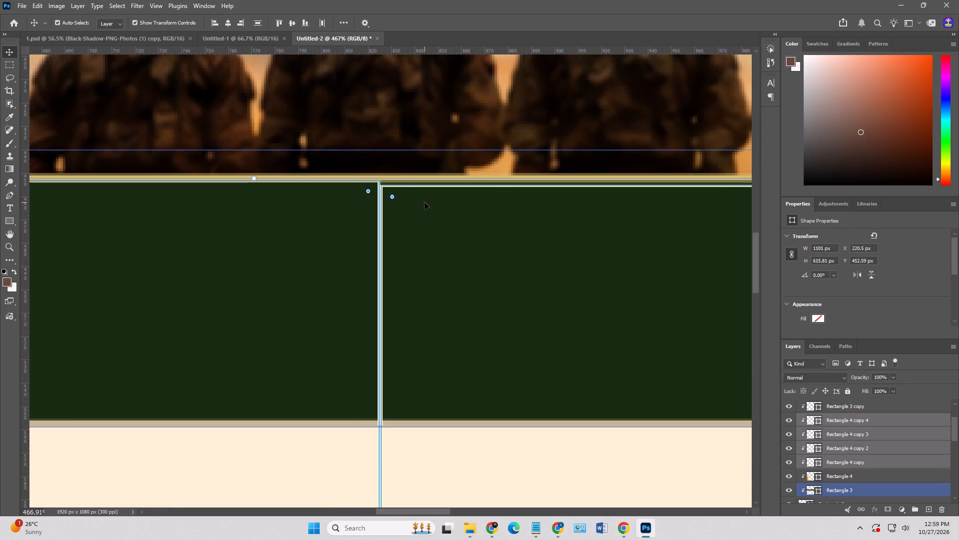
{"action": "left_click", "coordinate": [253, 176]}
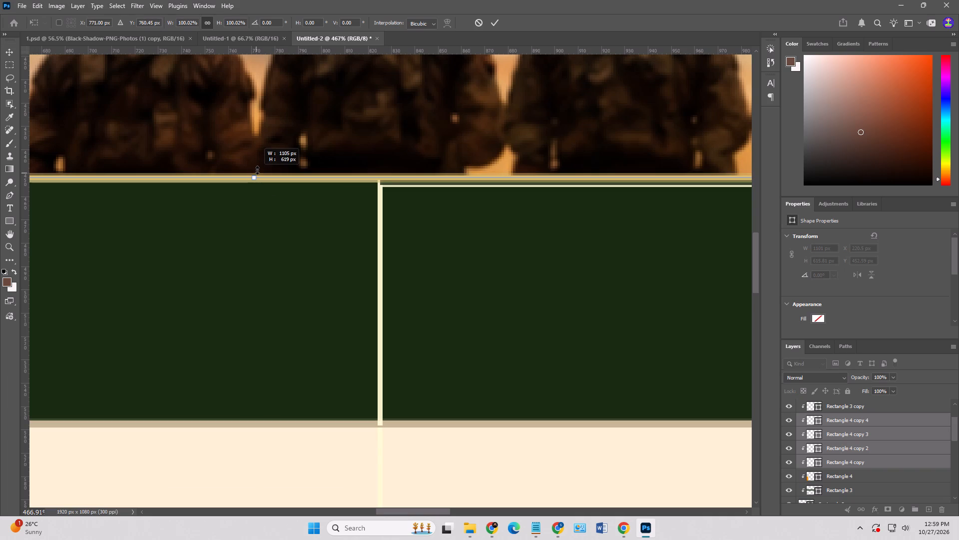
{"action": "key", "text": "Return"}
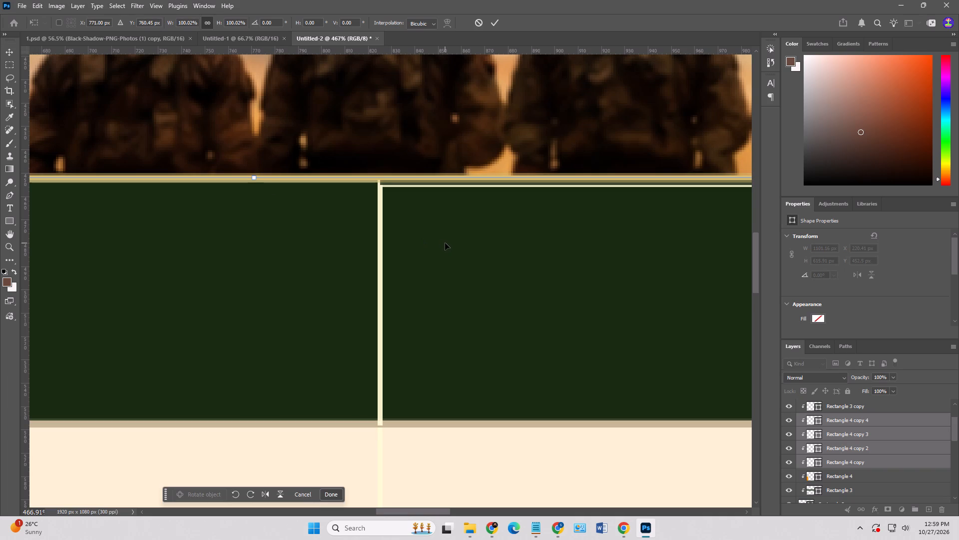
Raise the top edge of the UG & PG column rectangle, Rectangle 4 copy 3, toward the header border, to 100.36% height.
{"action": "left_click", "coordinate": [862, 434]}
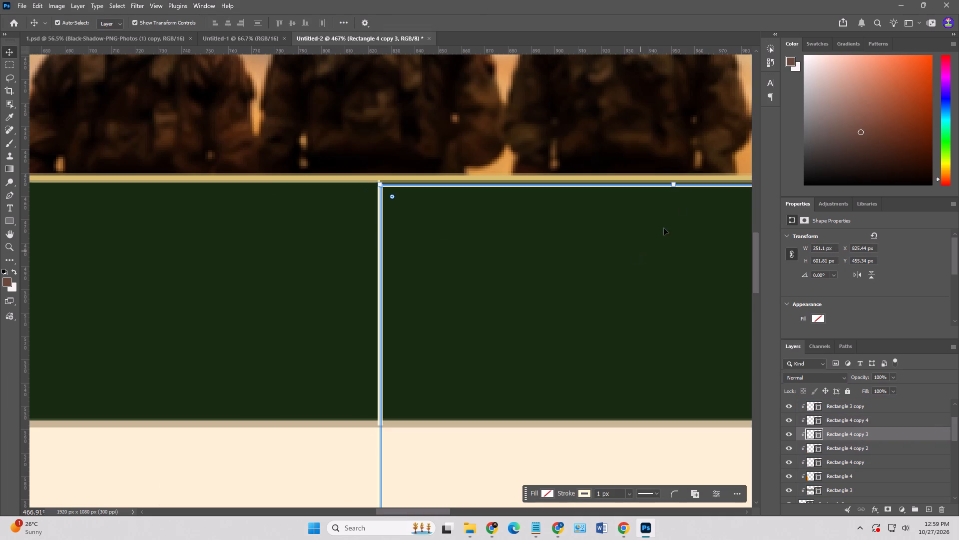
{"action": "left_click_drag", "start_coordinate": [674, 186], "coordinate": [674, 182]}
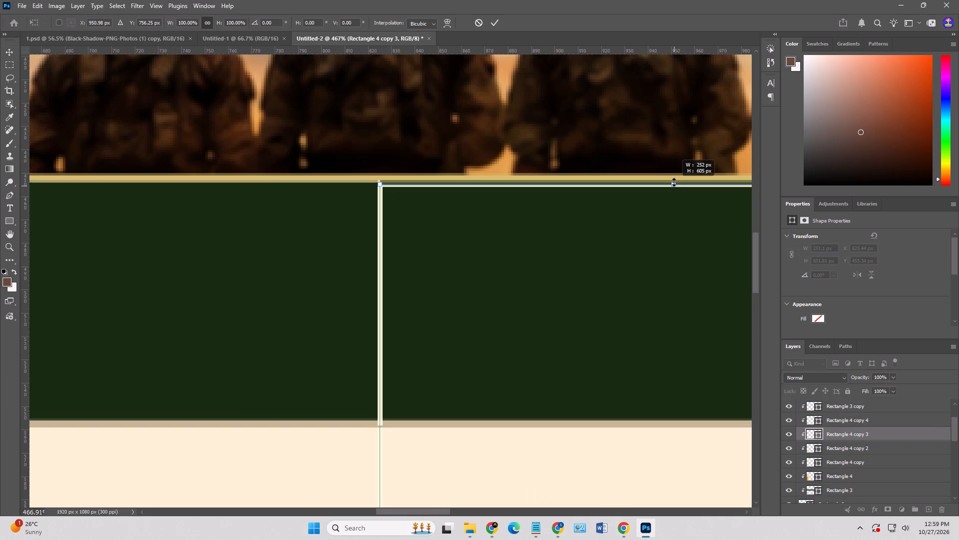
{"action": "left_click_drag", "start_coordinate": [674, 182], "coordinate": [673, 179]}
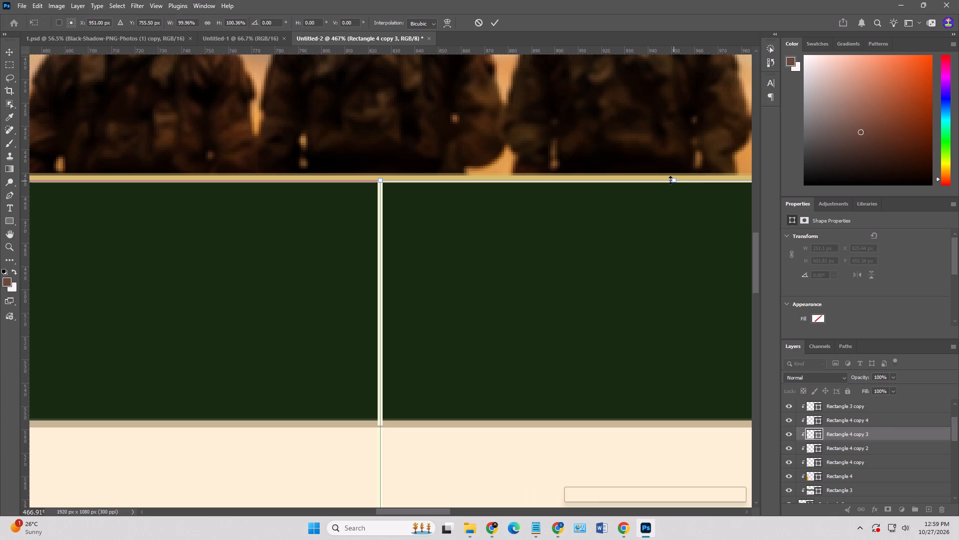
{"action": "scroll", "coordinate": [498, 228], "scroll_direction": "down", "scroll_amount": 11, "text": "alt"}
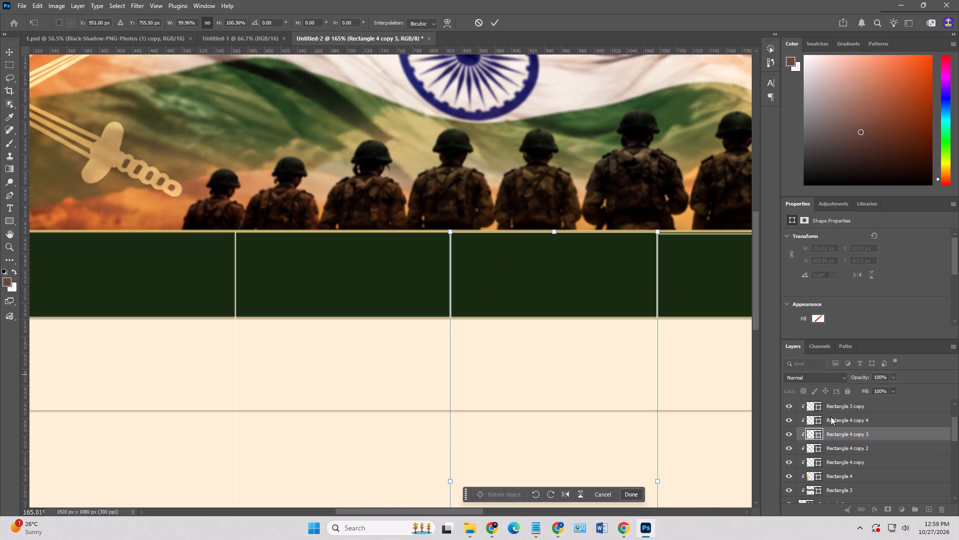
Raise the top edge of the Ph.D. column rectangle, Rectangle 4 copy 4, toward the header border, to 100.36% height.
{"action": "left_click", "coordinate": [854, 422]}
{"action": "scroll", "coordinate": [492, 260], "scroll_direction": "down", "scroll_amount": 9, "text": "alt"}
{"action": "scroll", "coordinate": [596, 264], "scroll_direction": "up", "scroll_amount": 2, "text": "alt"}
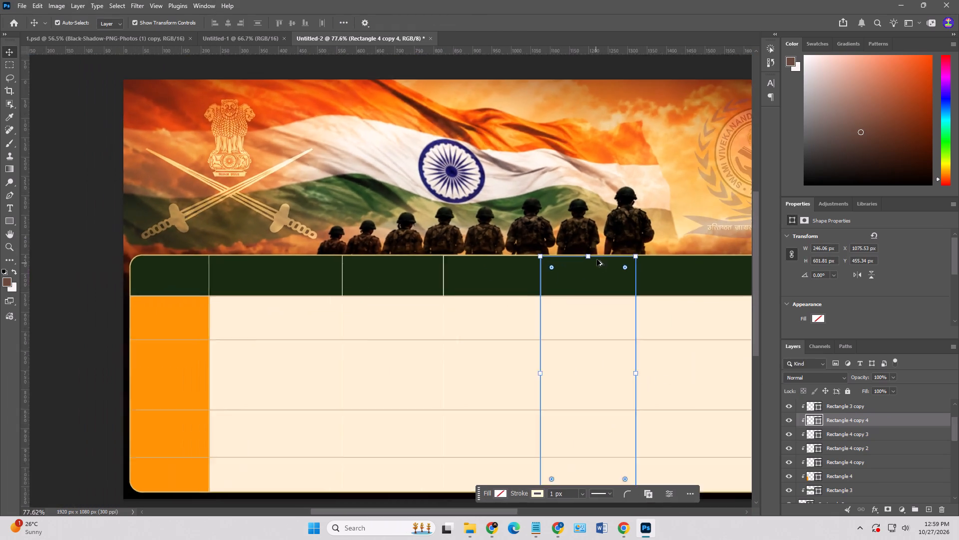
{"action": "scroll", "coordinate": [597, 259], "scroll_direction": "up", "scroll_amount": 18, "text": "alt"}
{"action": "left_click", "coordinate": [579, 247]}
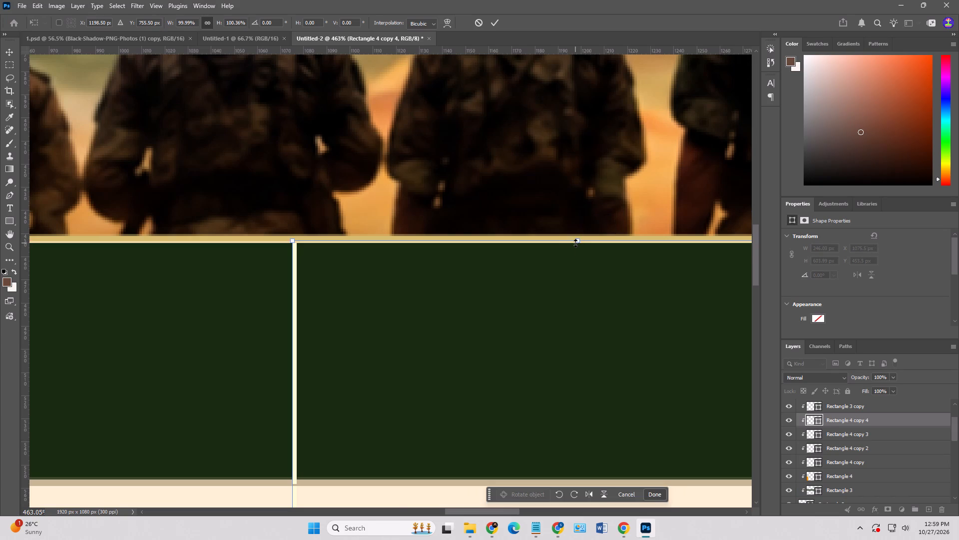
{"action": "scroll", "coordinate": [585, 273], "scroll_direction": "down", "scroll_amount": 18, "text": "alt"}
{"action": "scroll", "coordinate": [184, 292], "scroll_direction": "up", "scroll_amount": 3, "text": "alt"}
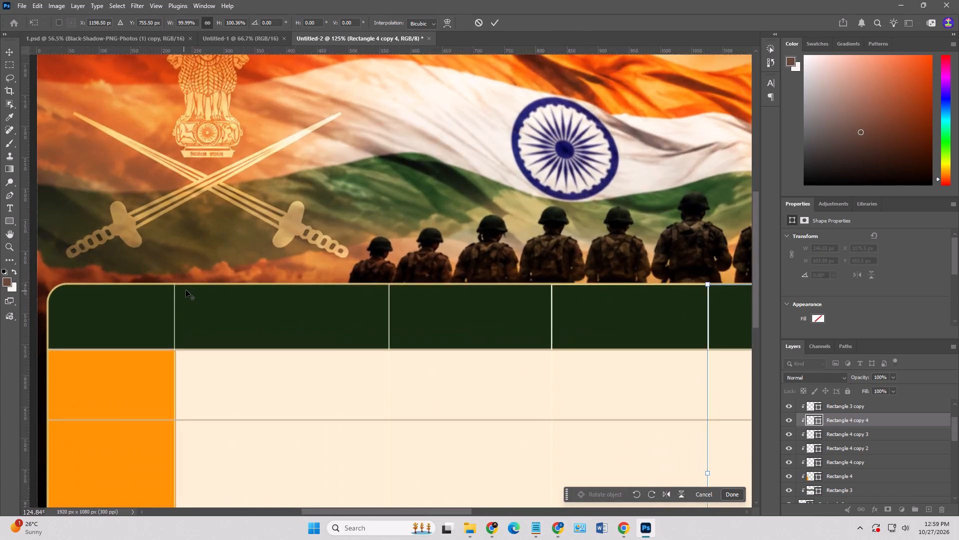
{"action": "scroll", "coordinate": [186, 290], "scroll_direction": "up", "scroll_amount": 10, "text": "alt"}
{"action": "scroll", "coordinate": [196, 289], "scroll_direction": "down", "scroll_amount": 10, "text": "alt"}
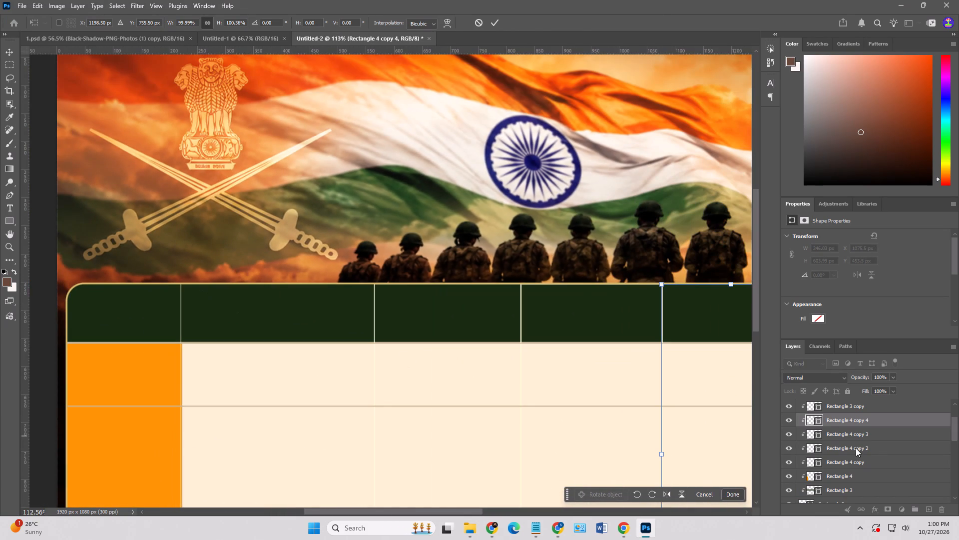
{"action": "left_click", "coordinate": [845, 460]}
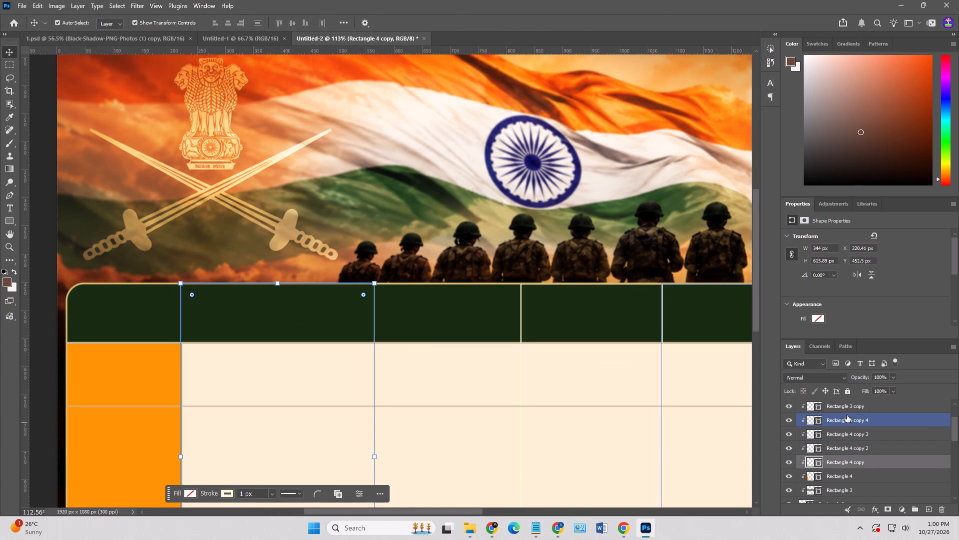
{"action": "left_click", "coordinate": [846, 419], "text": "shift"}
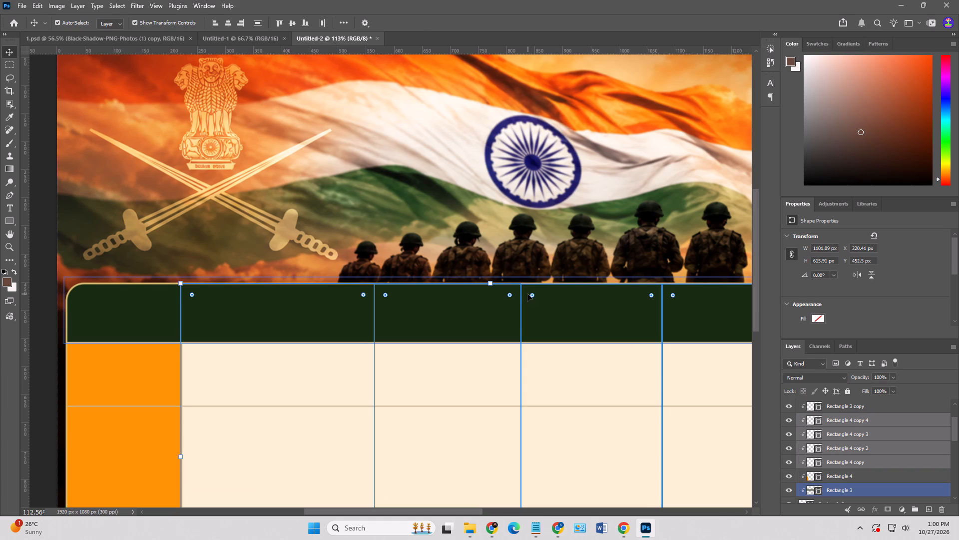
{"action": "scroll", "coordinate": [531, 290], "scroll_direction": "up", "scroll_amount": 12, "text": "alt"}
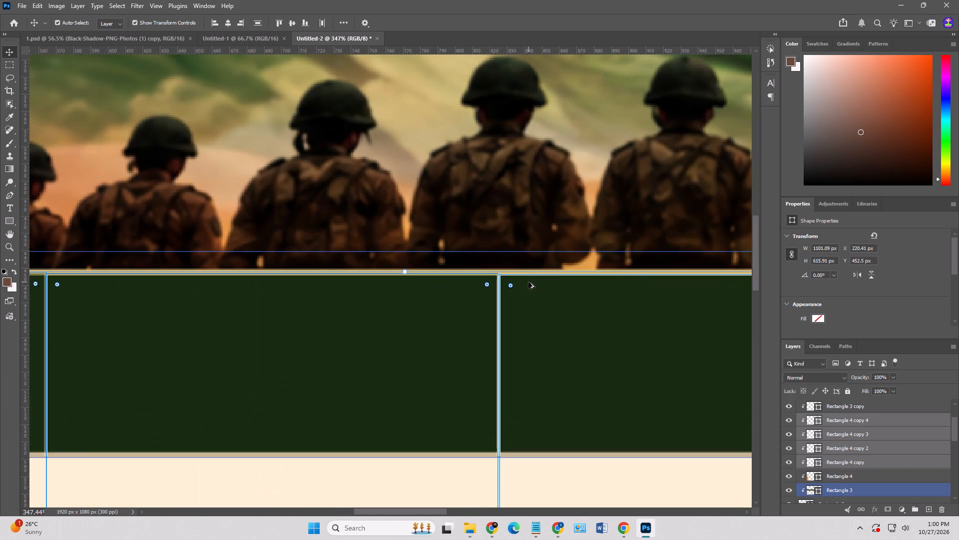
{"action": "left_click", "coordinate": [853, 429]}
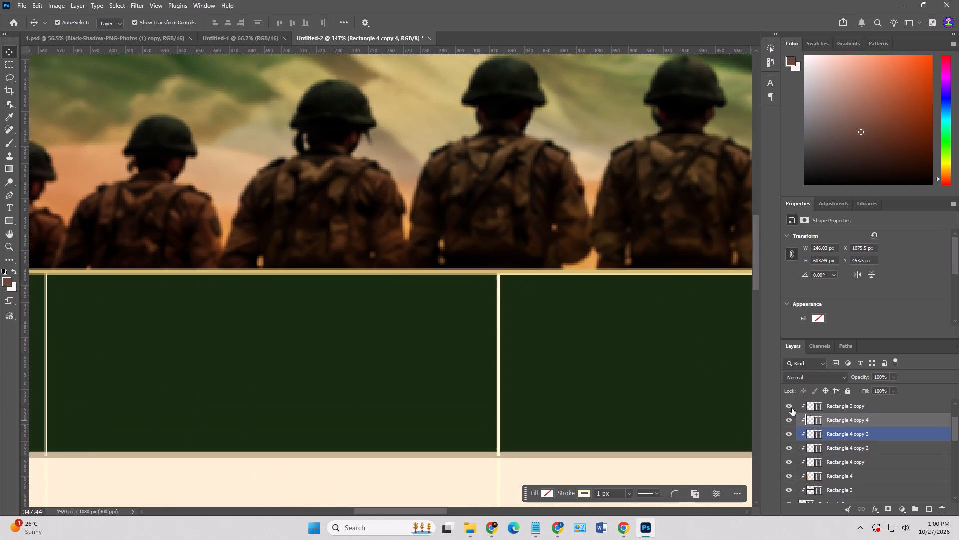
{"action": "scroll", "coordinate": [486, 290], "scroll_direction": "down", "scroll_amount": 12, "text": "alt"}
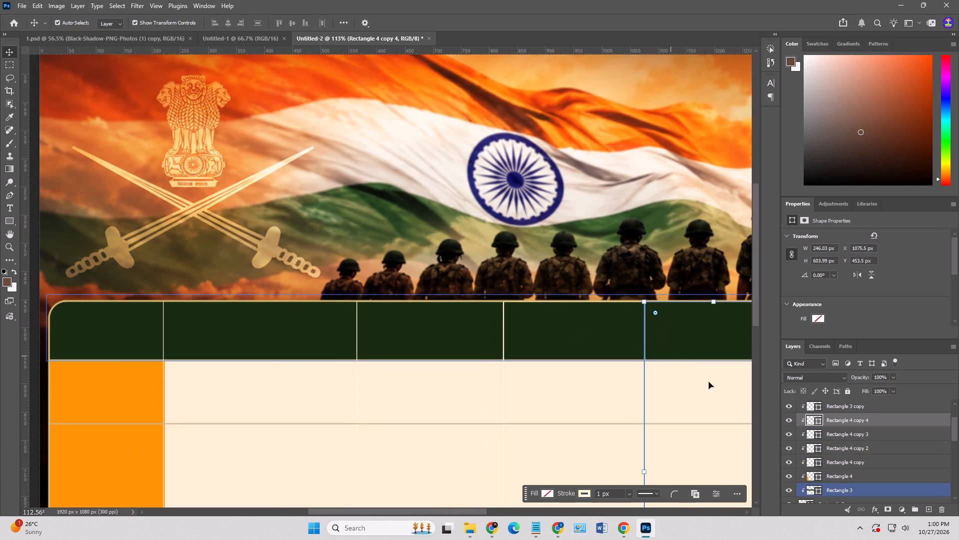
Raise the top edge of Rectangle 4 copy 3 into the header's top border, making the rectangle about 606 px high.
{"action": "left_click", "coordinate": [842, 438]}
{"action": "scroll", "coordinate": [577, 305], "scroll_direction": "up", "scroll_amount": 5, "text": "alt"}
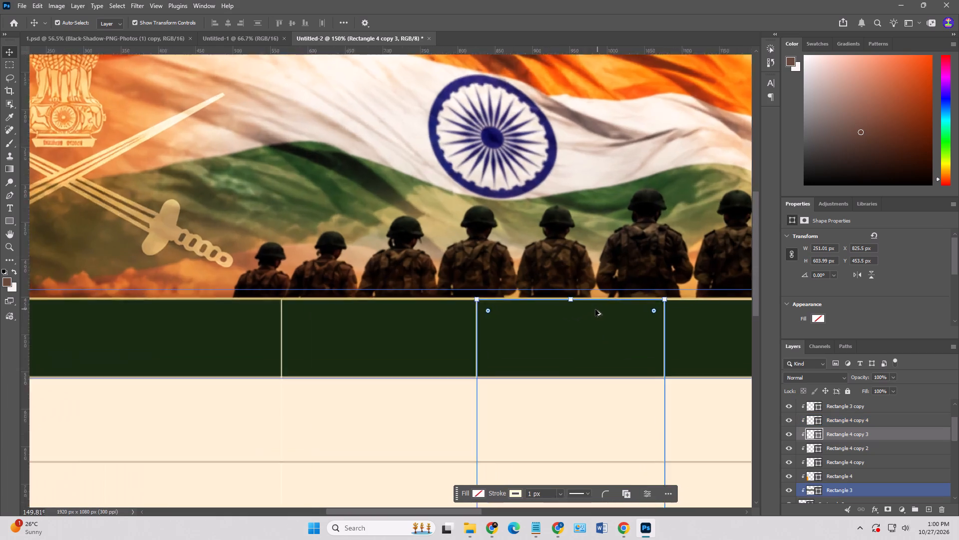
{"action": "scroll", "coordinate": [595, 309], "scroll_direction": "up", "scroll_amount": 17, "text": "alt"}
{"action": "left_click_drag", "start_coordinate": [530, 287], "coordinate": [530, 281]}
{"action": "left_click_drag", "start_coordinate": [534, 288], "coordinate": [533, 283]}
{"action": "key", "text": "ctrl+z"}
{"action": "left_click_drag", "start_coordinate": [534, 288], "coordinate": [534, 288], "text": "shift"}
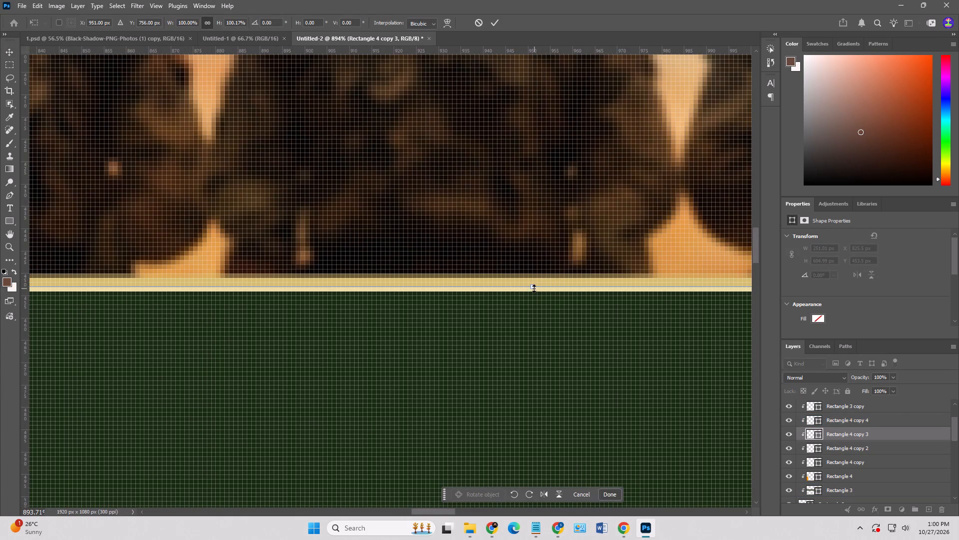
{"action": "left_click_drag", "start_coordinate": [534, 288], "coordinate": [531, 281], "text": "shift"}
{"action": "scroll", "coordinate": [527, 295], "scroll_direction": "down", "scroll_amount": 14, "text": "alt"}
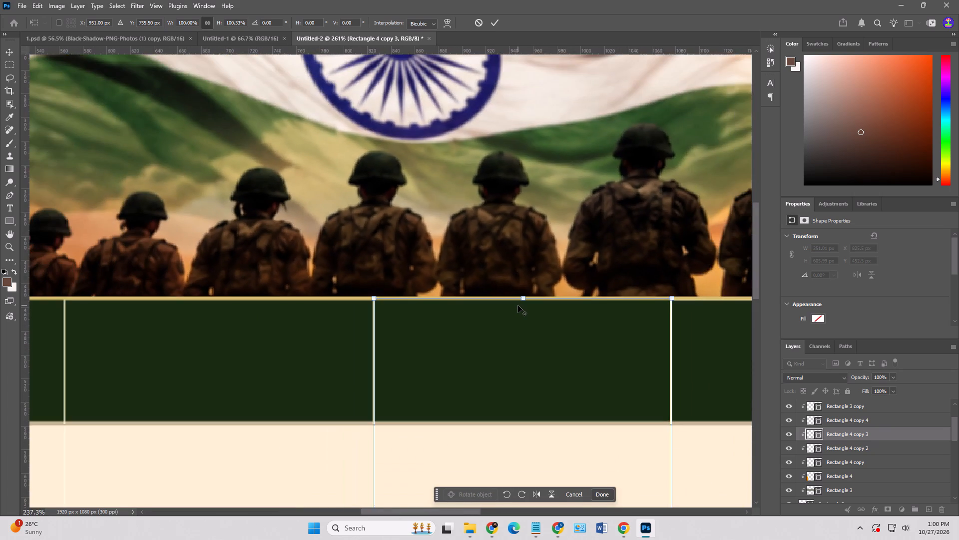
{"action": "scroll", "coordinate": [518, 305], "scroll_direction": "down", "scroll_amount": 11, "text": "alt"}
{"action": "left_click", "coordinate": [679, 356]}
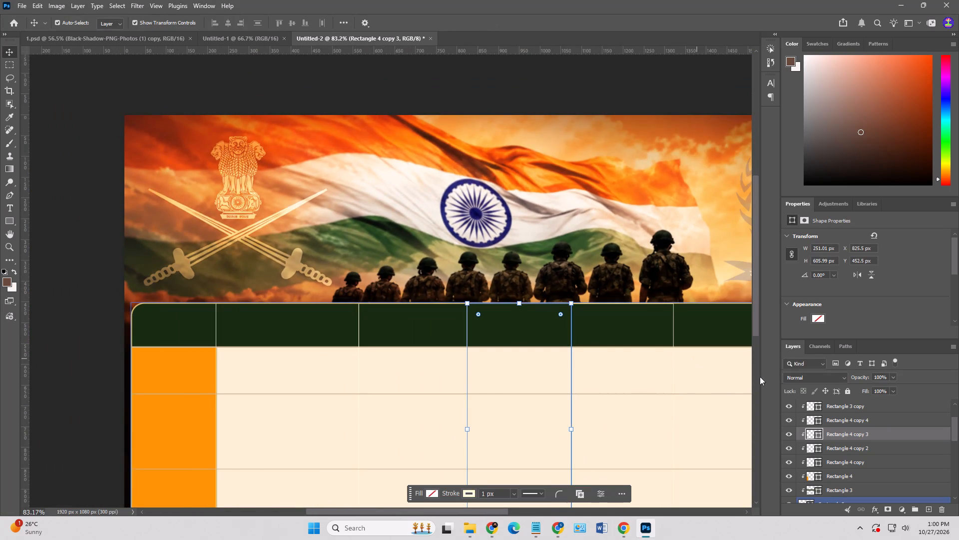
Toggle the visibility of the row rectangle Rectangle 3 copy to check its effect on the table, leaving it shown.
{"action": "left_click", "coordinate": [790, 403]}
{"action": "left_click", "coordinate": [829, 434]}
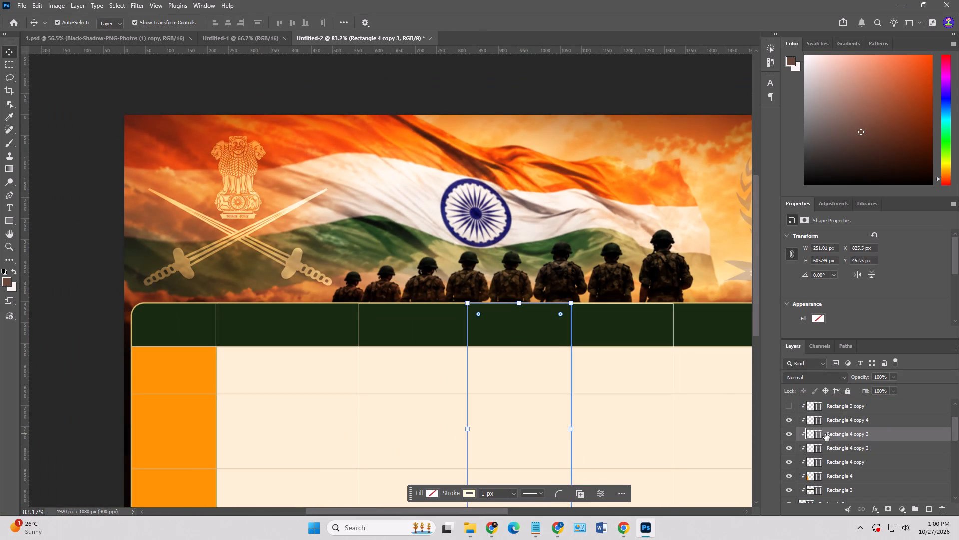
{"action": "left_click", "coordinate": [711, 391]}
{"action": "scroll", "coordinate": [588, 327], "scroll_direction": "down", "scroll_amount": 7, "text": "alt"}
{"action": "left_click", "coordinate": [214, 265]}
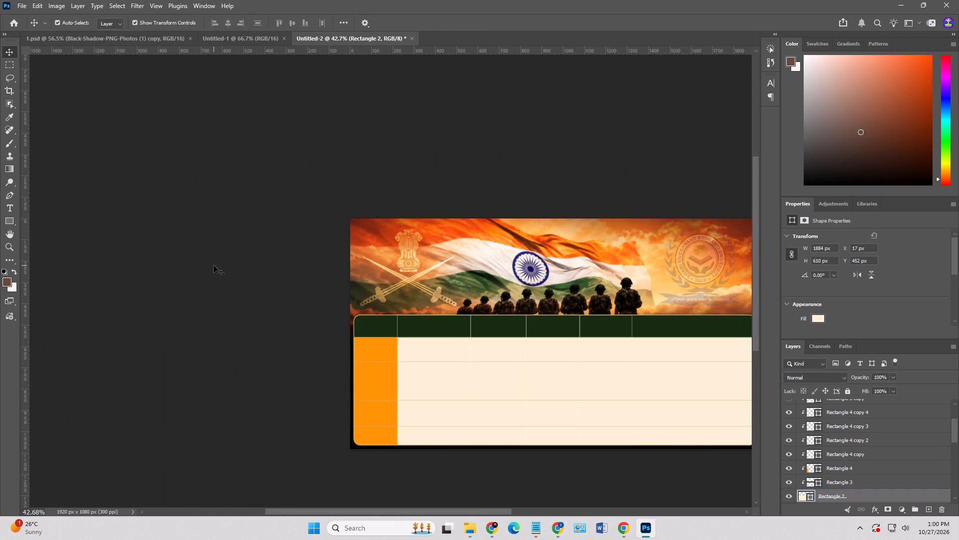
{"action": "scroll", "coordinate": [214, 265], "scroll_direction": "down", "scroll_amount": 7}
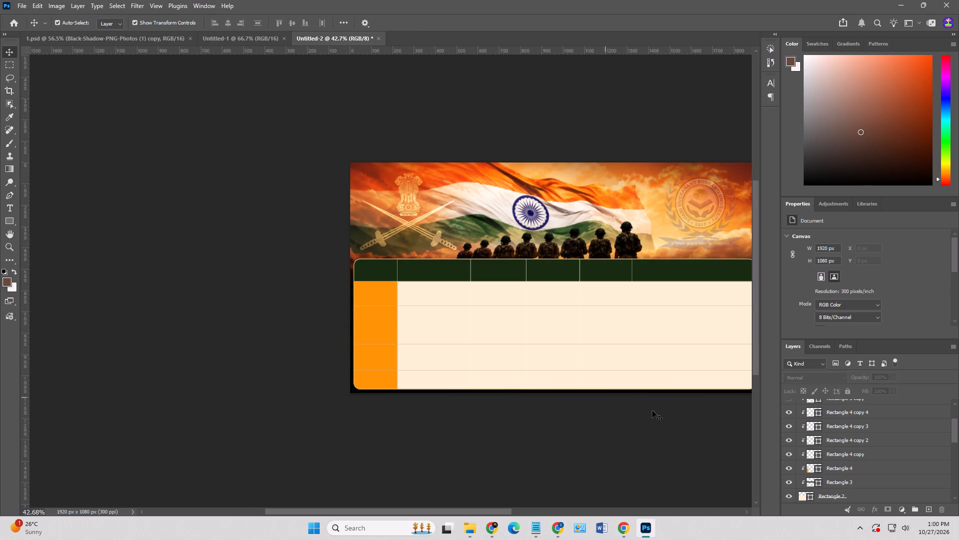
{"action": "left_click", "coordinate": [416, 299]}
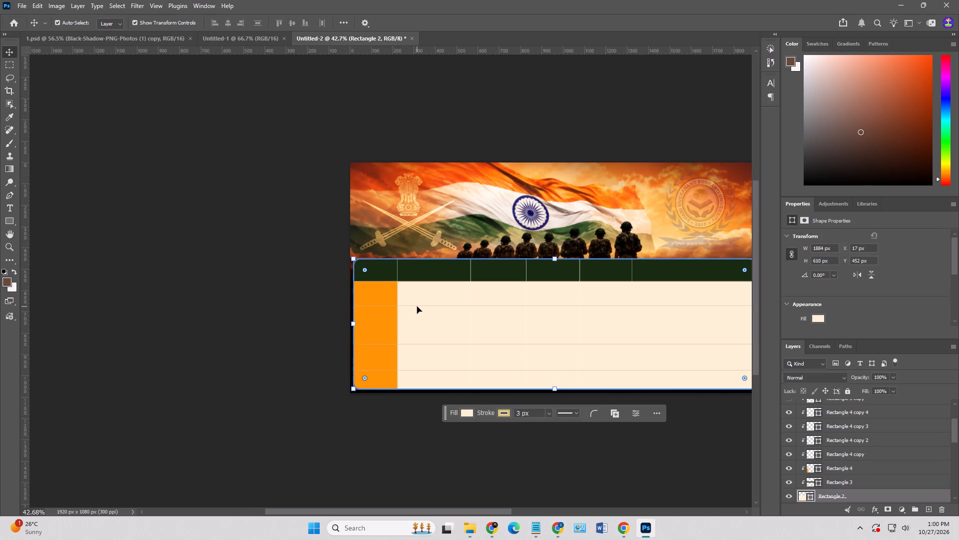
{"action": "left_click", "coordinate": [418, 305]}
{"action": "scroll", "coordinate": [834, 415], "scroll_direction": "up", "scroll_amount": 3}
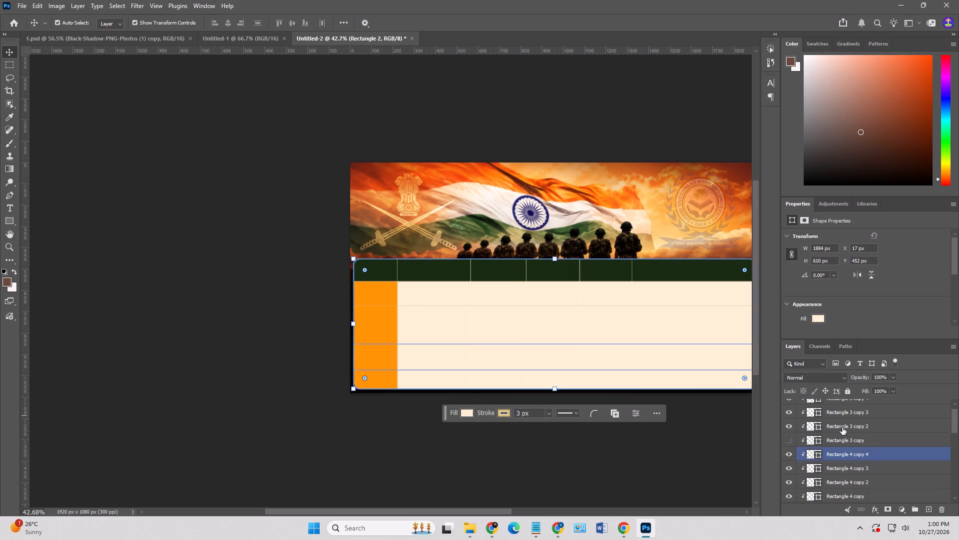
{"action": "left_click", "coordinate": [788, 440]}
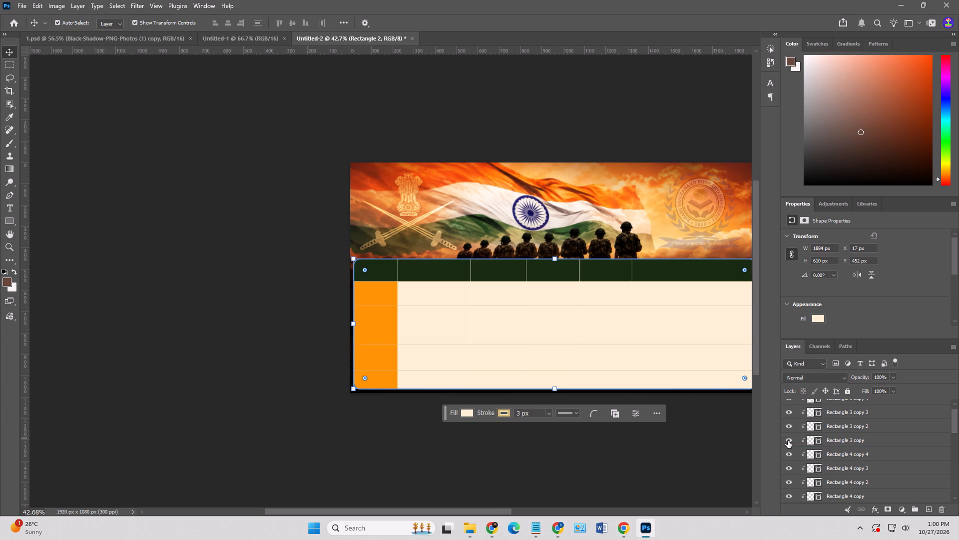
{"action": "left_click", "coordinate": [788, 440]}
{"action": "left_click", "coordinate": [788, 440]}
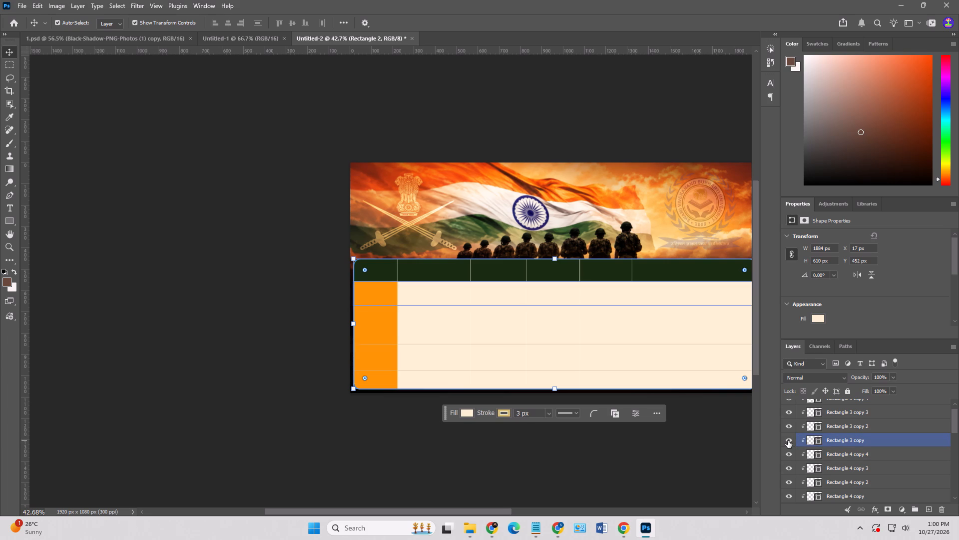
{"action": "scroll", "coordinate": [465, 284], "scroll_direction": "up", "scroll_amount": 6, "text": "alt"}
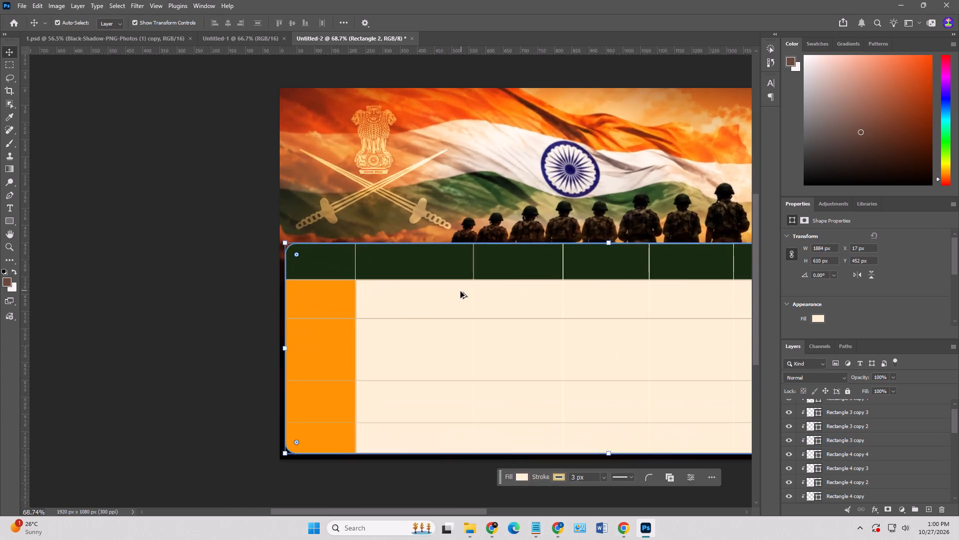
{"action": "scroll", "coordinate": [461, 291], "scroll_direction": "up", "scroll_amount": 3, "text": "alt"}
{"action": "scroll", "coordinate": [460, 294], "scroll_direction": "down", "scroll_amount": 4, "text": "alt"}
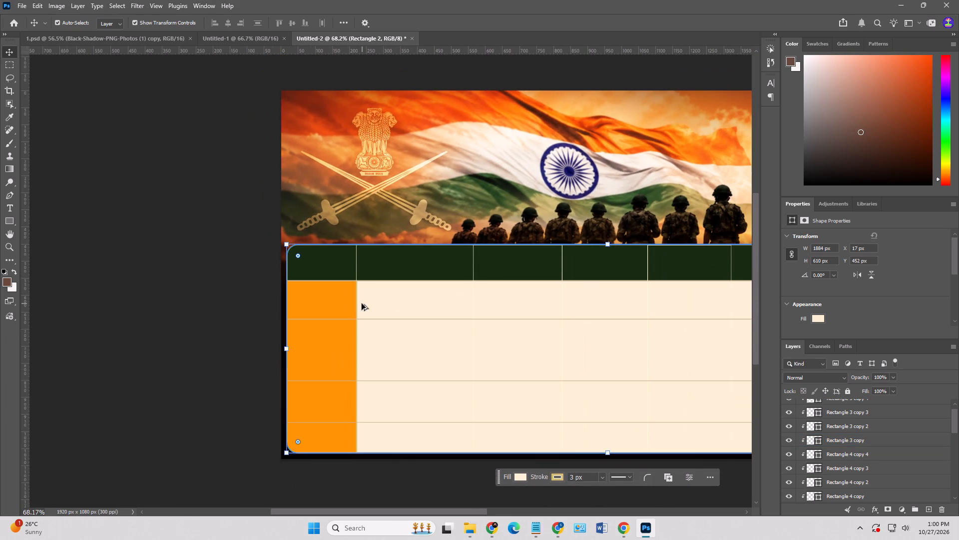
Narrow the orange first-column rectangle, Rectangle 4, from its inner edge to about 219 px wide, lining it up with the header's first divider.
{"action": "scroll", "coordinate": [361, 303], "scroll_direction": "up", "scroll_amount": 10, "text": "alt"}
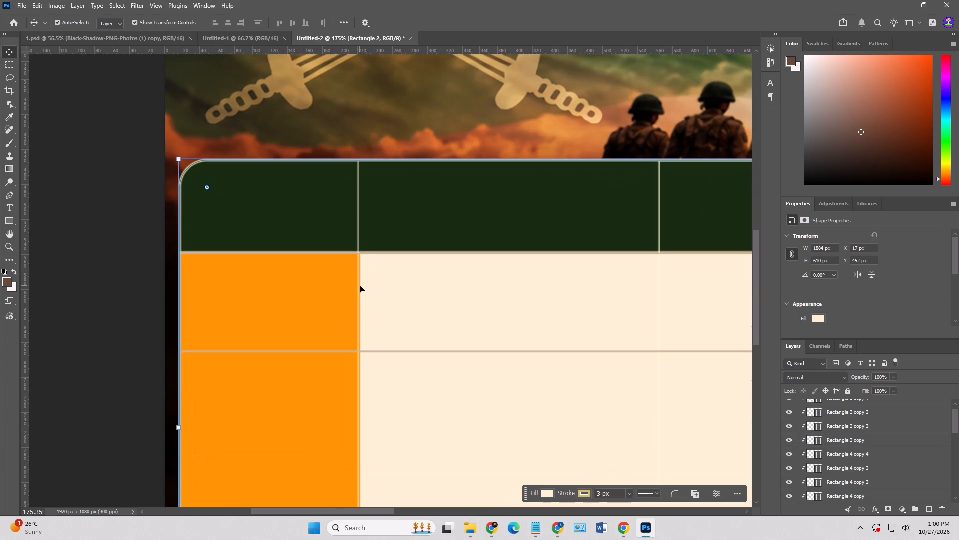
{"action": "left_click", "coordinate": [360, 286]}
{"action": "scroll", "coordinate": [364, 379], "scroll_direction": "down", "scroll_amount": 6}
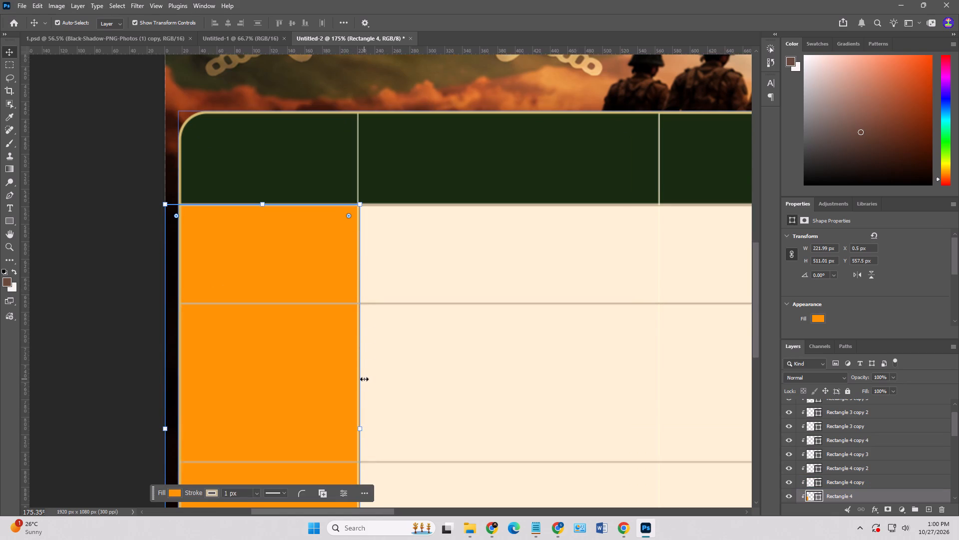
{"action": "scroll", "coordinate": [364, 379], "scroll_direction": "down", "scroll_amount": 4}
{"action": "scroll", "coordinate": [361, 412], "scroll_direction": "up", "scroll_amount": 11, "text": "alt"}
{"action": "left_click_drag", "start_coordinate": [359, 378], "coordinate": [350, 378]}
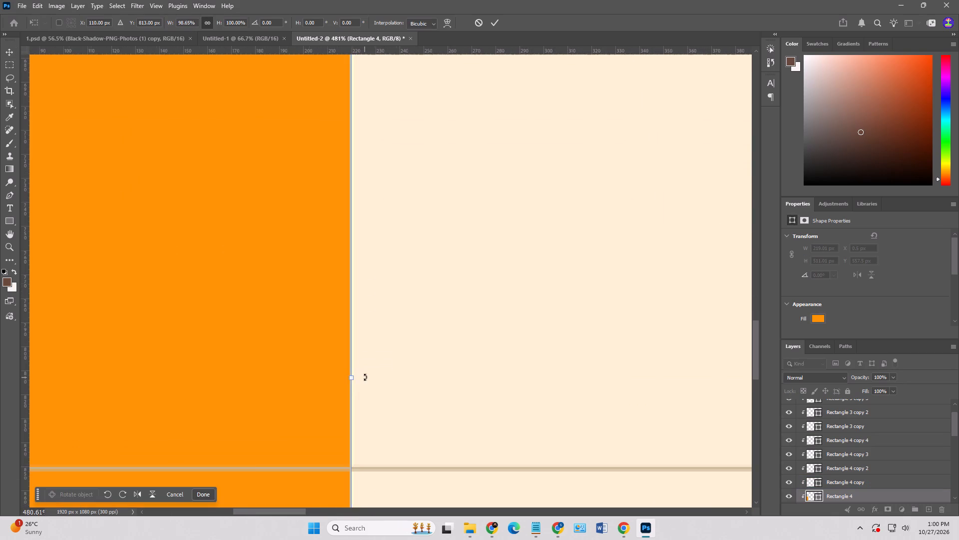
{"action": "scroll", "coordinate": [365, 376], "scroll_direction": "down", "scroll_amount": 12, "text": "alt"}
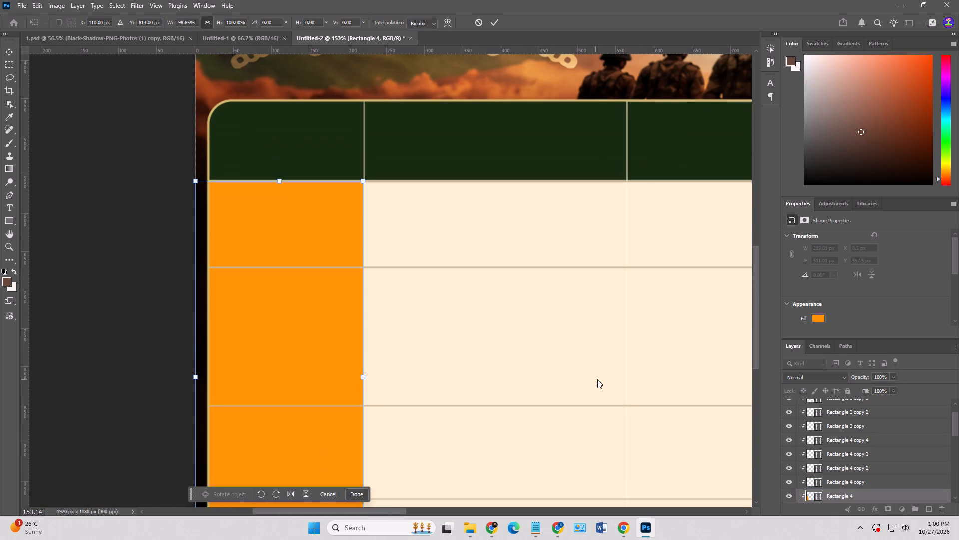
{"action": "scroll", "coordinate": [823, 321], "scroll_direction": "down", "scroll_amount": 10}
{"action": "left_click", "coordinate": [847, 313]}
{"action": "left_click", "coordinate": [865, 496]}
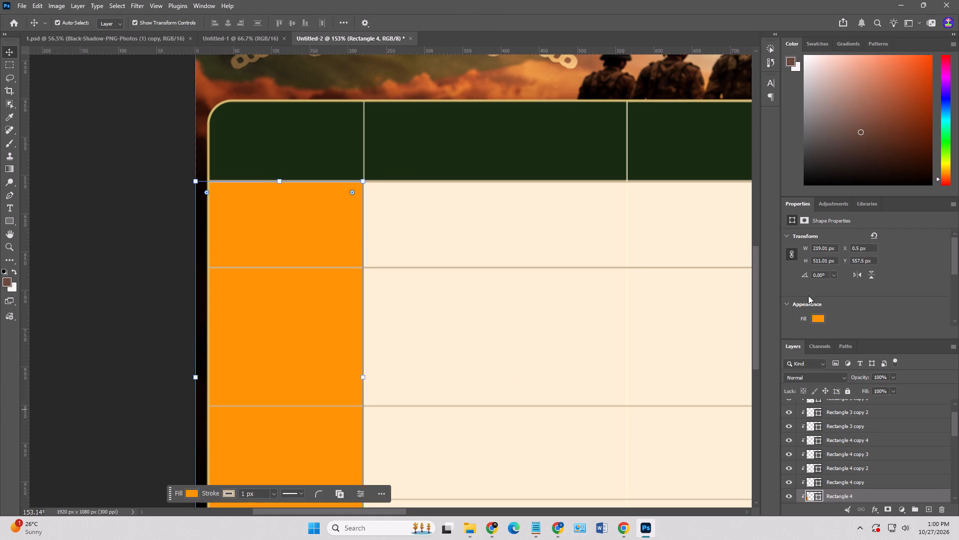
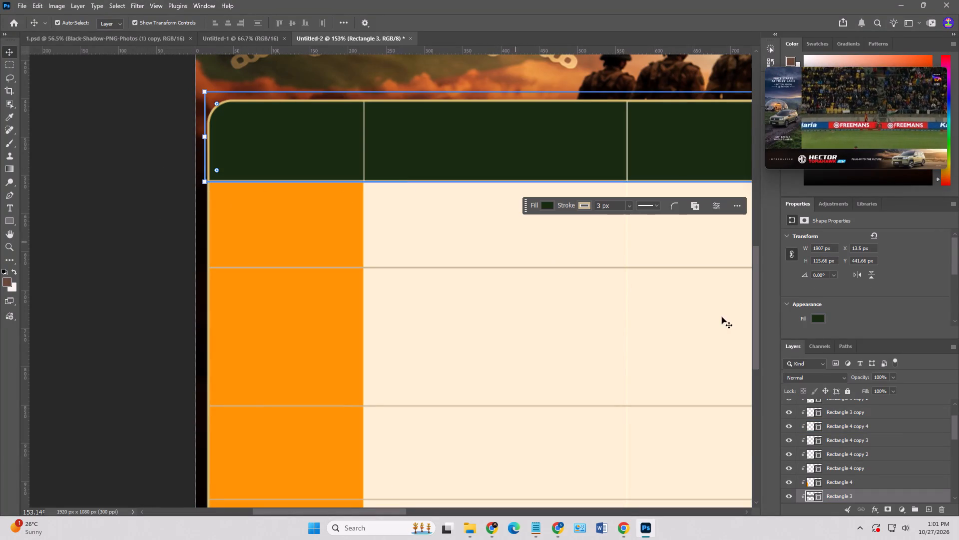
Change the stroke of the dark green header rectangle, Rectangle 3, to the pale cream recently used colour.
{"action": "scroll", "coordinate": [829, 318], "scroll_direction": "down", "scroll_amount": 4}
{"action": "left_click", "coordinate": [819, 300]}
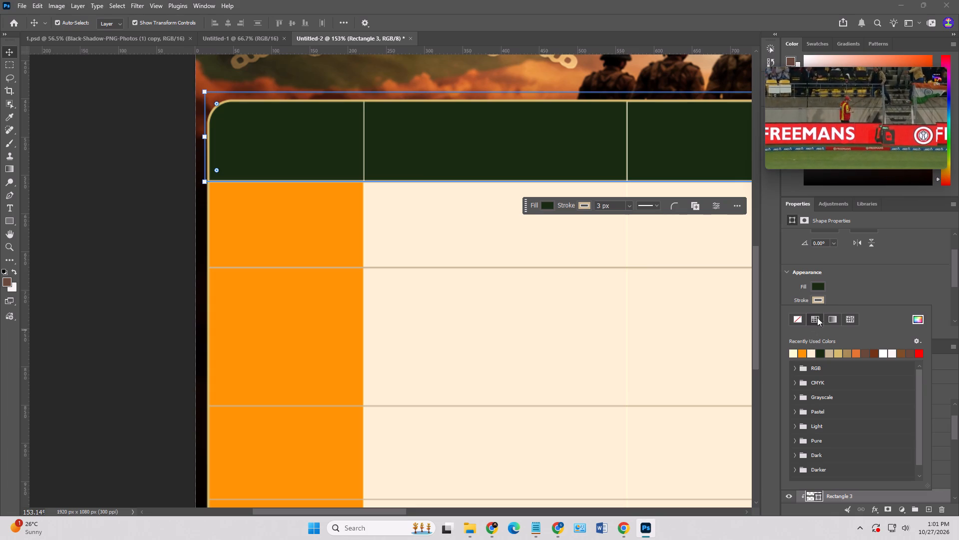
{"action": "left_click", "coordinate": [793, 355]}
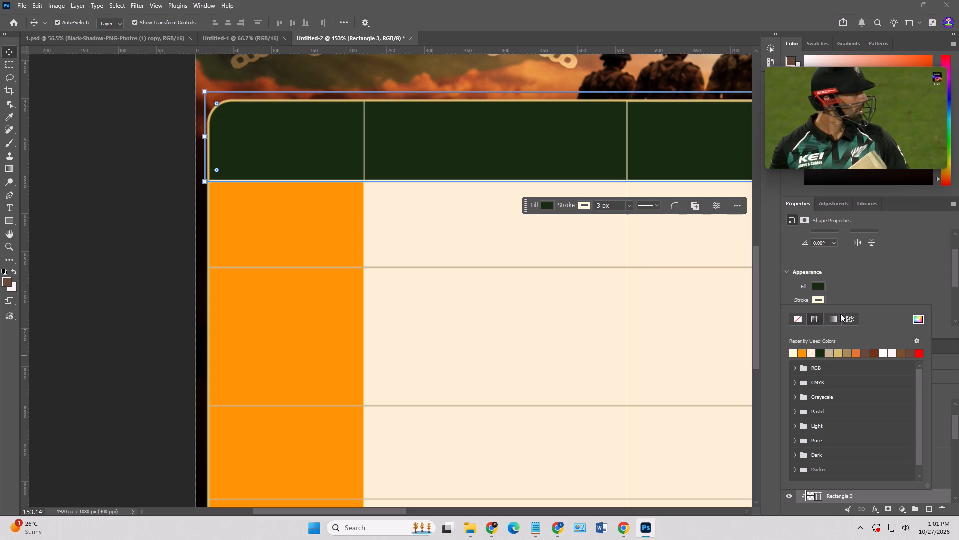
{"action": "left_click", "coordinate": [846, 286]}
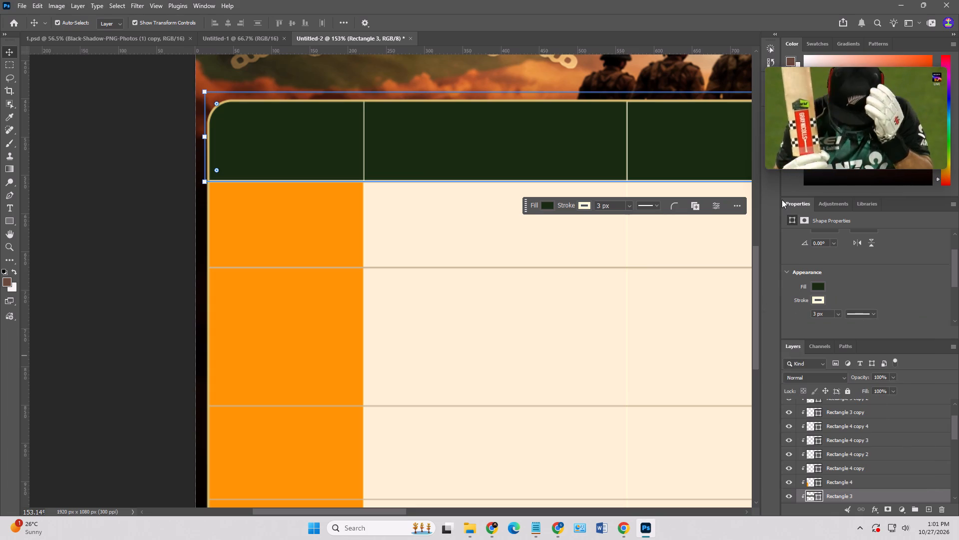
{"action": "left_click", "coordinate": [768, 184]}
{"action": "left_click", "coordinate": [890, 307]}
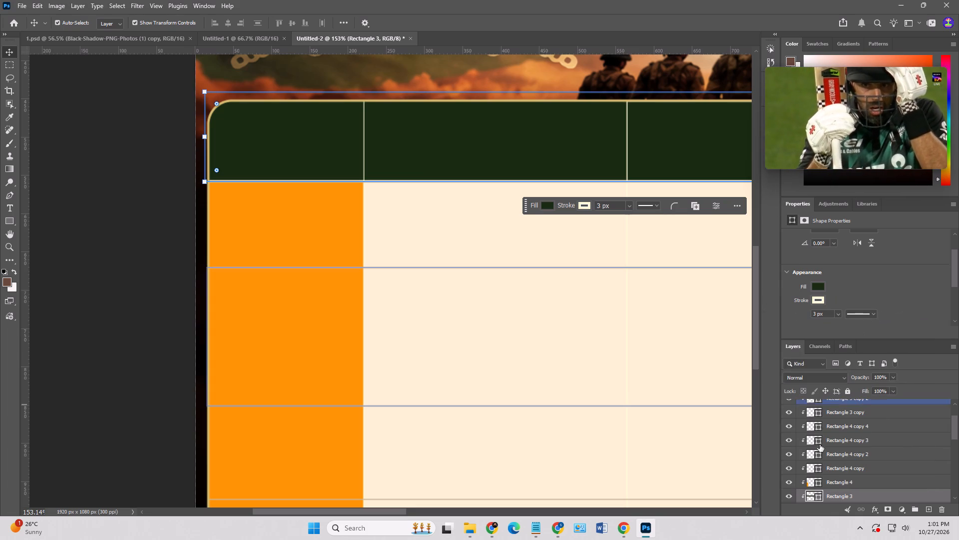
Recolour the strokes of the four row rectangles, Rectangle 3 copy through Rectangle 3 copy 4, to the same pale cream.
{"action": "left_click", "coordinate": [478, 267]}
{"action": "scroll", "coordinate": [842, 426], "scroll_direction": "up", "scroll_amount": 1}
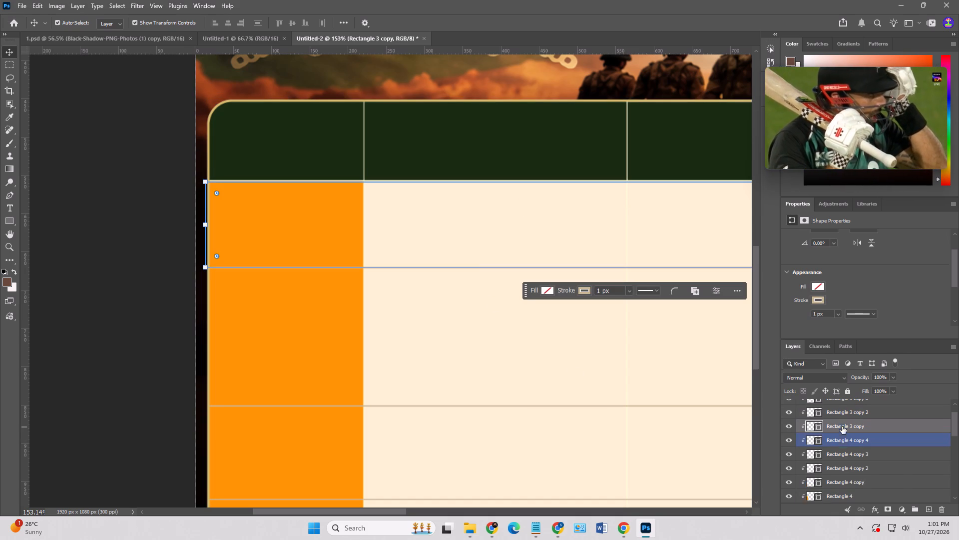
{"action": "scroll", "coordinate": [842, 426], "scroll_direction": "up", "scroll_amount": 1}
{"action": "left_click", "coordinate": [845, 425], "text": "shift"}
{"action": "left_click", "coordinate": [844, 414], "text": "shift"}
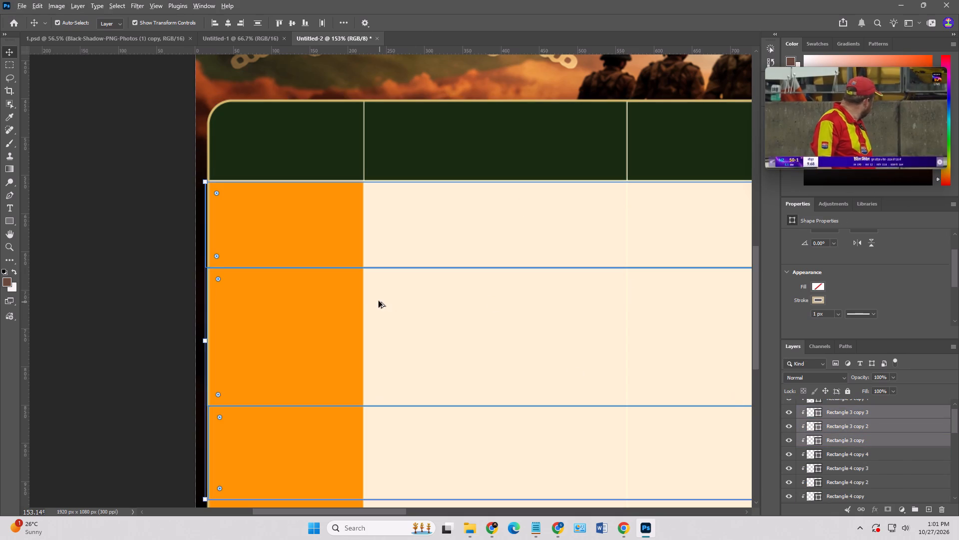
{"action": "scroll", "coordinate": [374, 300], "scroll_direction": "down", "scroll_amount": 8, "text": "alt"}
{"action": "scroll", "coordinate": [842, 436], "scroll_direction": "up", "scroll_amount": 4}
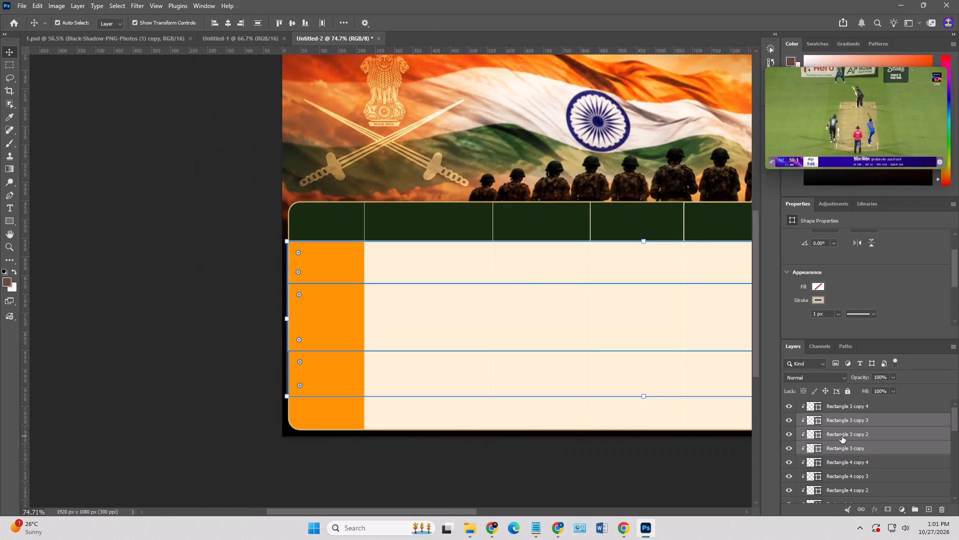
{"action": "left_click", "coordinate": [840, 407], "text": "shift"}
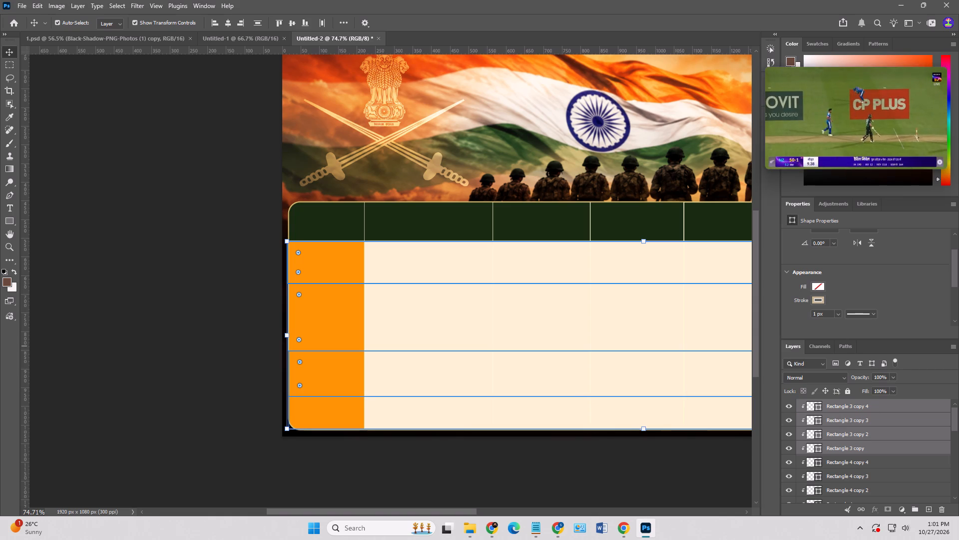
{"action": "left_click", "coordinate": [823, 302]}
{"action": "left_click", "coordinate": [791, 355]}
{"action": "left_click", "coordinate": [149, 337]}
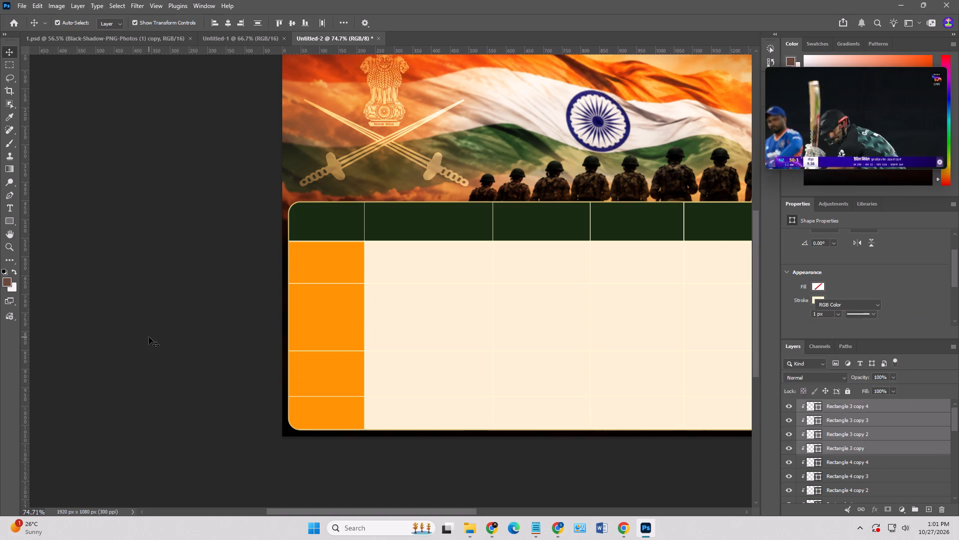
Extend the bottom edge of the last row rectangle, Rectangle 3 copy 4, below the table's border, making it about 107 px high.
{"action": "scroll", "coordinate": [149, 335], "scroll_direction": "down", "scroll_amount": 1, "text": "alt"}
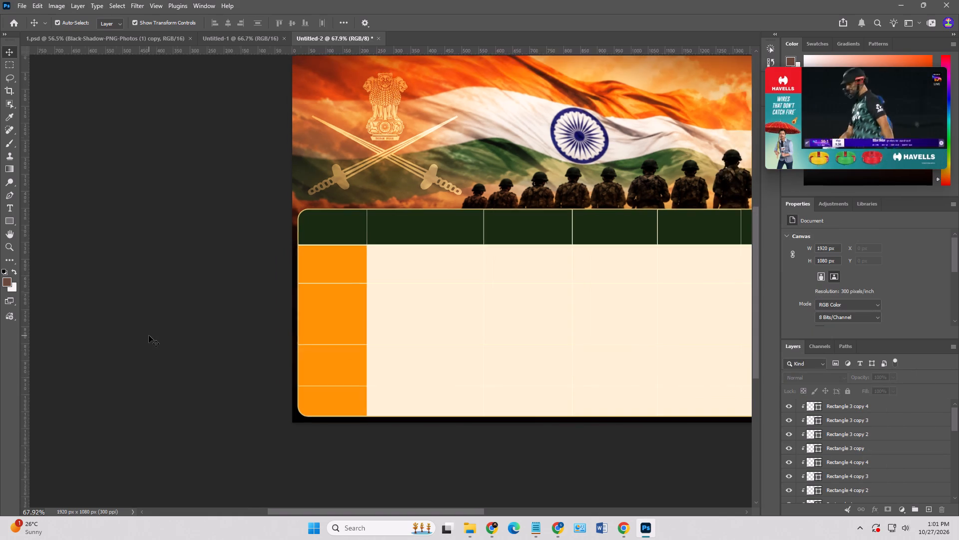
{"action": "scroll", "coordinate": [149, 335], "scroll_direction": "down", "scroll_amount": 5, "text": "alt"}
{"action": "left_click", "coordinate": [856, 410]}
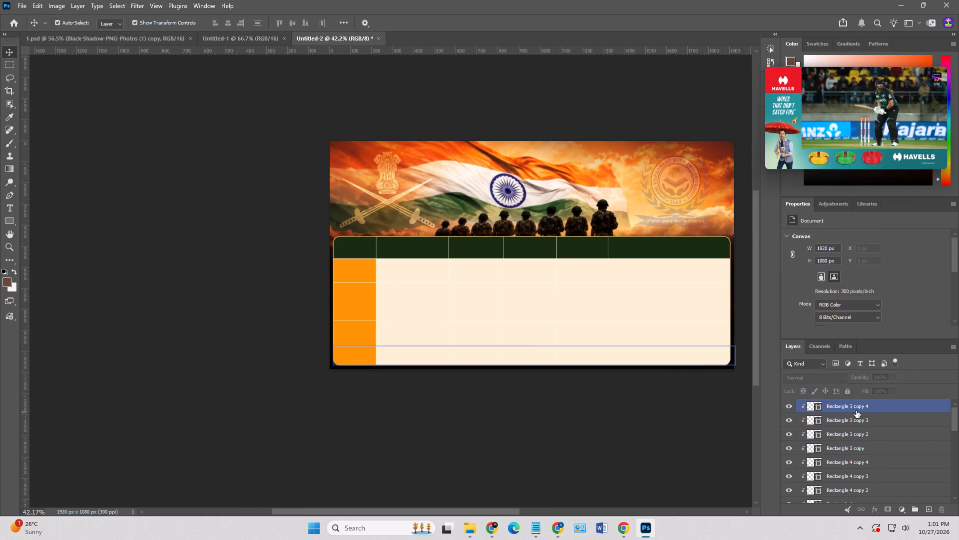
{"action": "scroll", "coordinate": [558, 365], "scroll_direction": "up", "scroll_amount": 7, "text": "alt"}
{"action": "left_click_drag", "start_coordinate": [517, 365], "coordinate": [515, 370]}
{"action": "key", "text": "Return"}
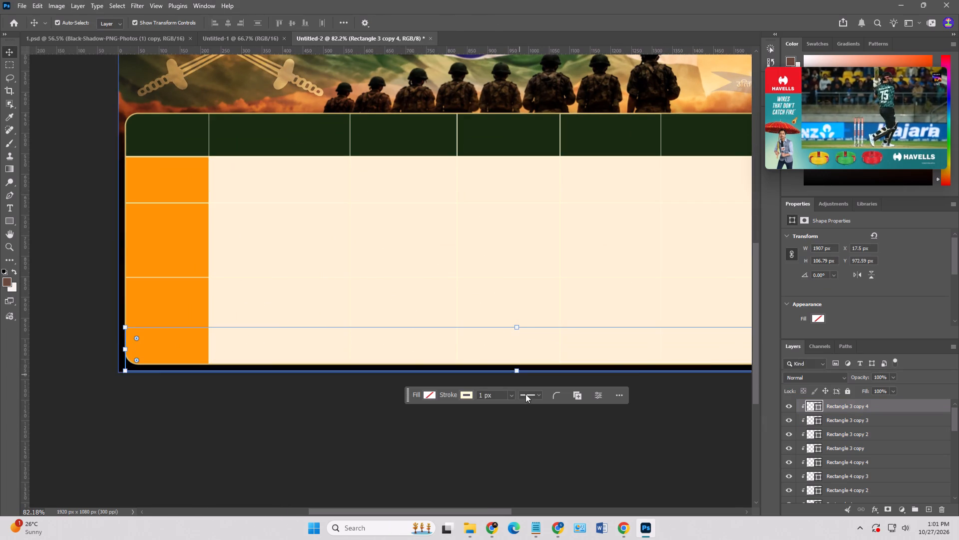
{"action": "left_click", "coordinate": [527, 436]}
{"action": "left_click", "coordinate": [527, 434]}
{"action": "scroll", "coordinate": [489, 421], "scroll_direction": "down", "scroll_amount": 7, "text": "alt"}
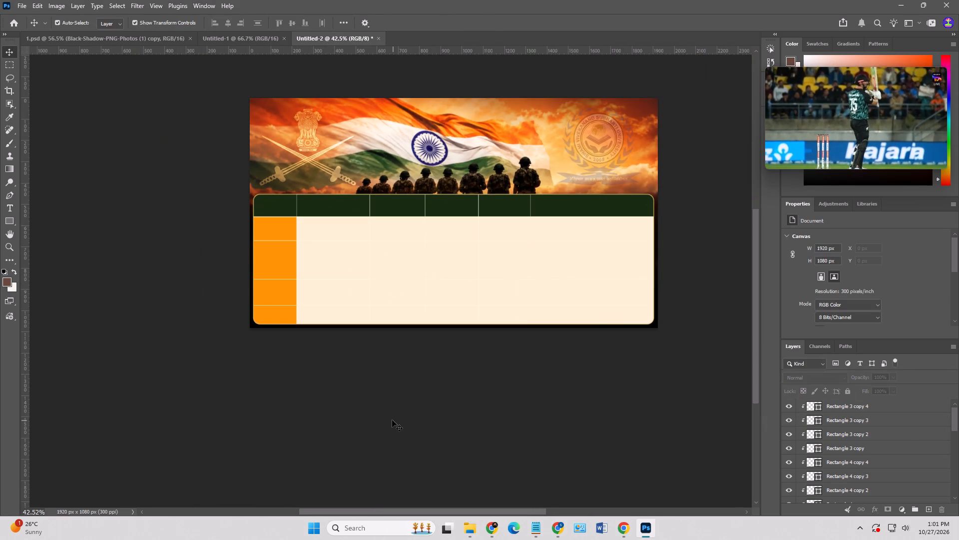
Save the document as a Photoshop file named 2 in the RRB NTPC 2026 folder, keeping maximum compatibility.
{"action": "key", "text": "ctrl+s"}
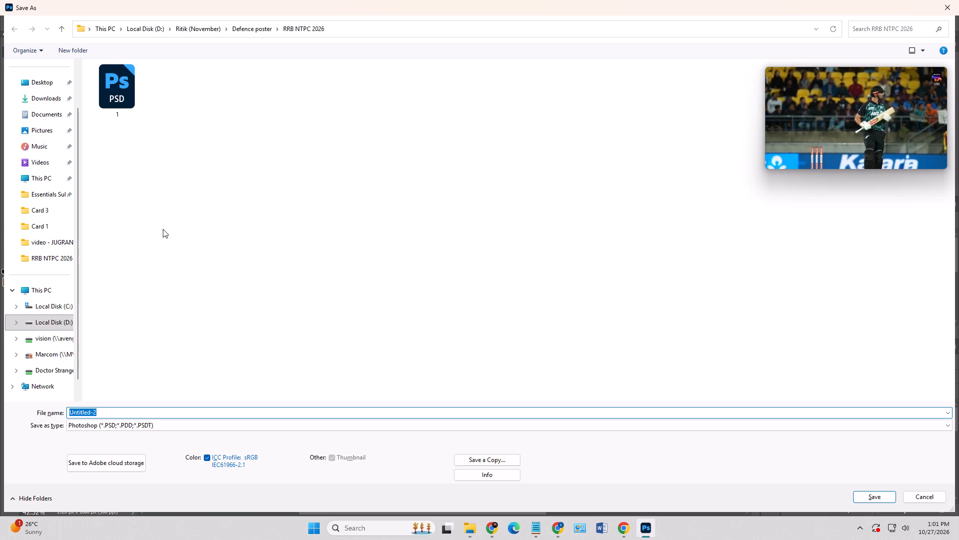
{"action": "key", "text": "2"}
{"action": "key", "text": "Return"}
{"action": "key", "text": "Return"}
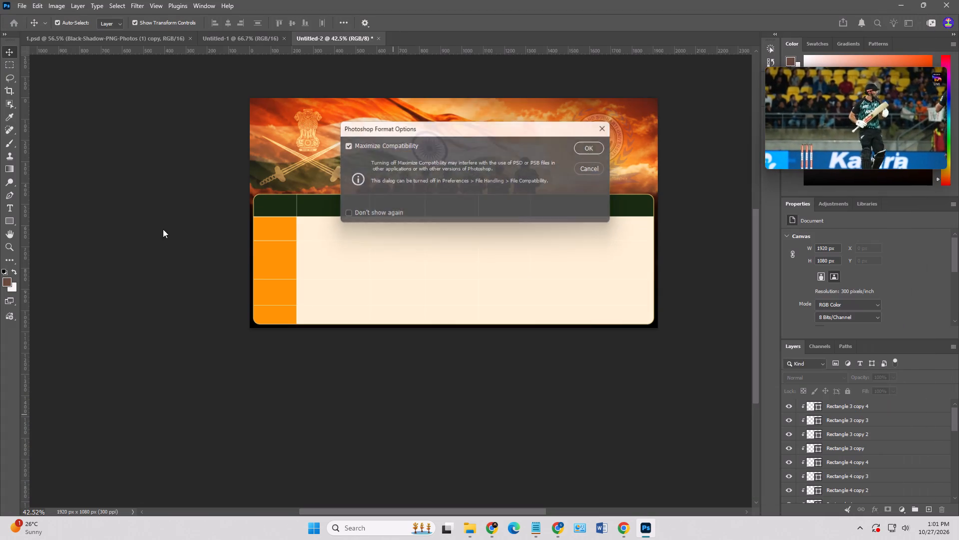